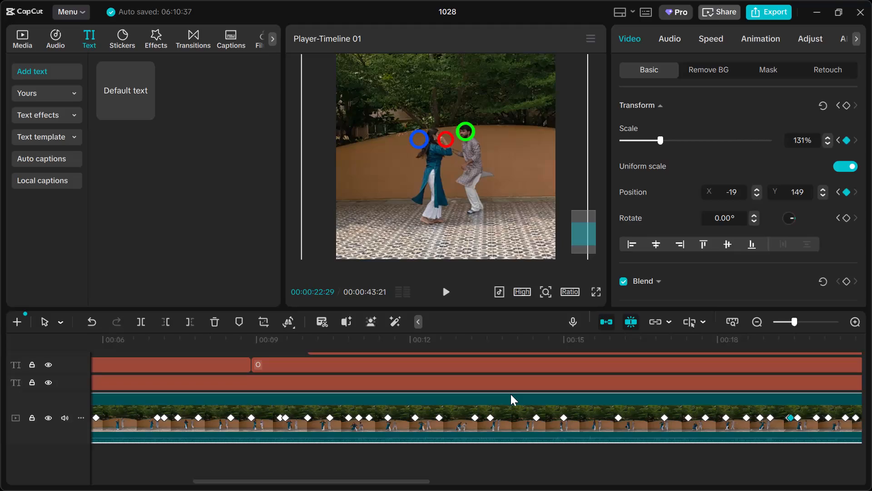
Examine the dancers' movement frame by frame between the 00:00:22:29 keyframe and about 00:00:23:18.
{"action": "scroll", "coordinate": [602, 431], "scroll_direction": "down", "scroll_amount": 3, "text": "ctrl"}
{"action": "scroll", "coordinate": [602, 431], "scroll_direction": "left", "scroll_amount": 2}
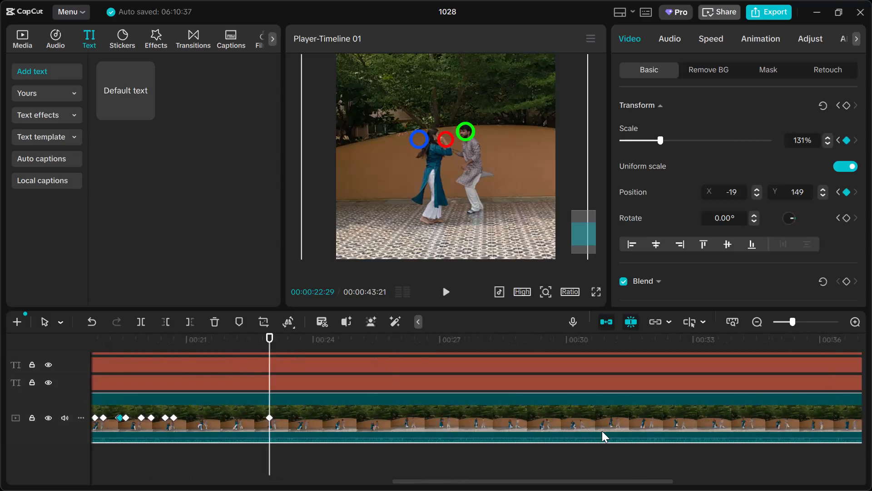
{"action": "scroll", "coordinate": [602, 431], "scroll_direction": "left", "scroll_amount": 1}
{"action": "scroll", "coordinate": [602, 431], "scroll_direction": "right", "scroll_amount": 1}
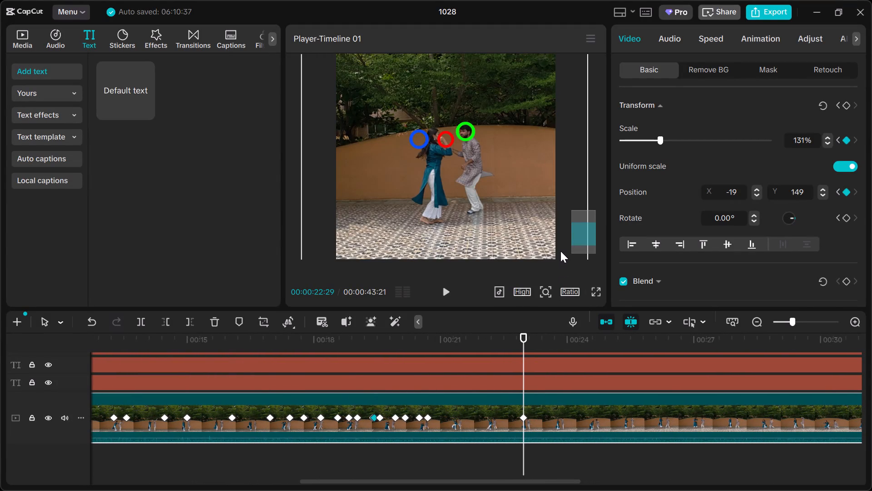
{"action": "key", "text": "Right"}
{"action": "key", "text": "Right"}
{"action": "key", "text": "Right"}
{"action": "key", "text": "Right"}
{"action": "key", "text": "Right"}
{"action": "key", "text": "Right"}
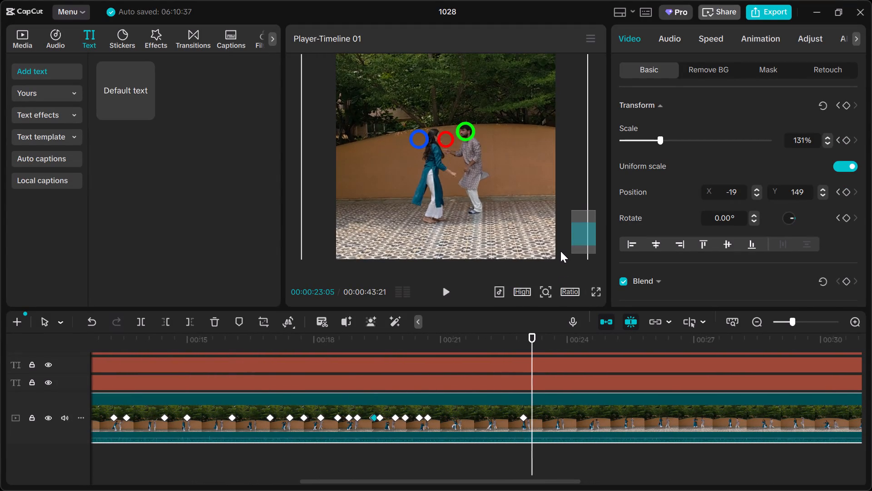
{"action": "key", "text": "Right"}
{"action": "key", "text": "Right"}
{"action": "key", "text": "Right"}
{"action": "key", "text": "Right"}
{"action": "key", "text": "Right"}
{"action": "key", "text": "Right"}
{"action": "key", "text": "Right"}
{"action": "key", "text": "Right"}
{"action": "key", "text": "Right"}
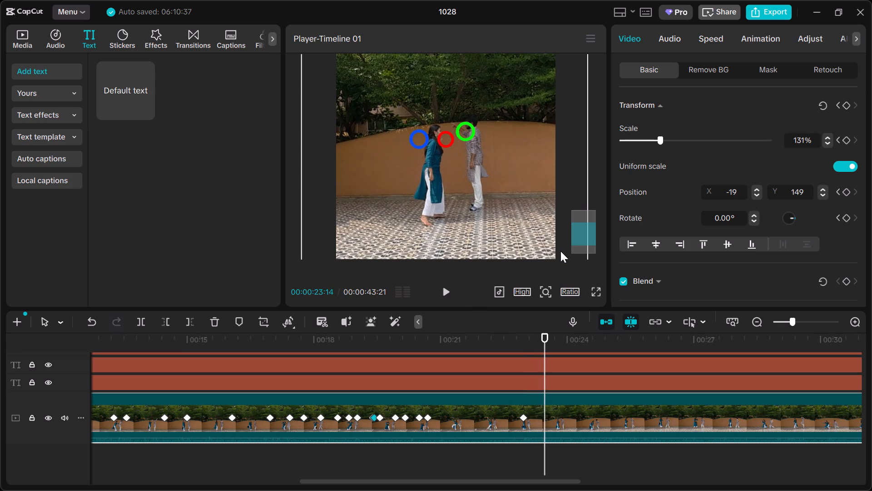
{"action": "key", "text": "Right"}
{"action": "key", "text": "Right"}
{"action": "key", "text": "Right"}
{"action": "key", "text": "Right"}
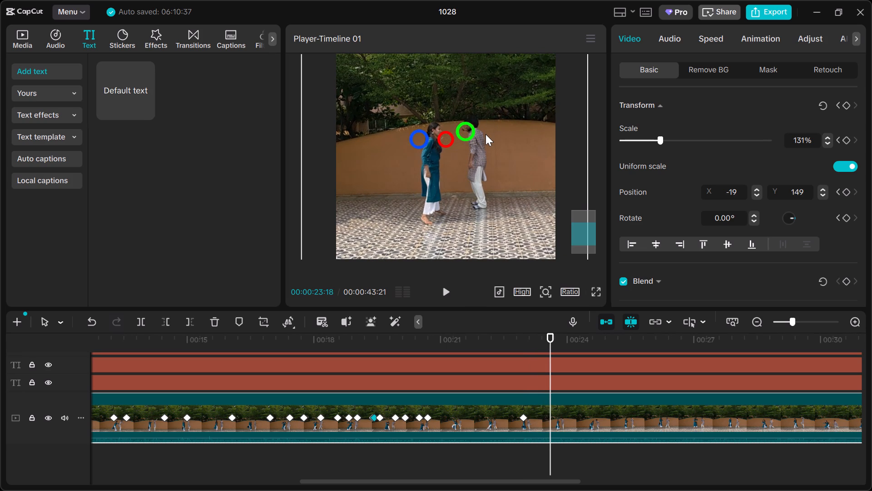
{"action": "key", "text": "Right"}
{"action": "key", "text": "Left"}
{"action": "key", "text": "Left"}
{"action": "key", "text": "Left"}
{"action": "key", "text": "Left"}
{"action": "key", "text": "Left"}
{"action": "key", "text": "Left"}
{"action": "key", "text": "Left"}
{"action": "key", "text": "Left"}
{"action": "key", "text": "Left"}
{"action": "key", "text": "Left"}
{"action": "key", "text": "Left"}
{"action": "key", "text": "Left"}
{"action": "key", "text": "Left"}
{"action": "key", "text": "Left"}
{"action": "key", "text": "Left"}
{"action": "key", "text": "Left"}
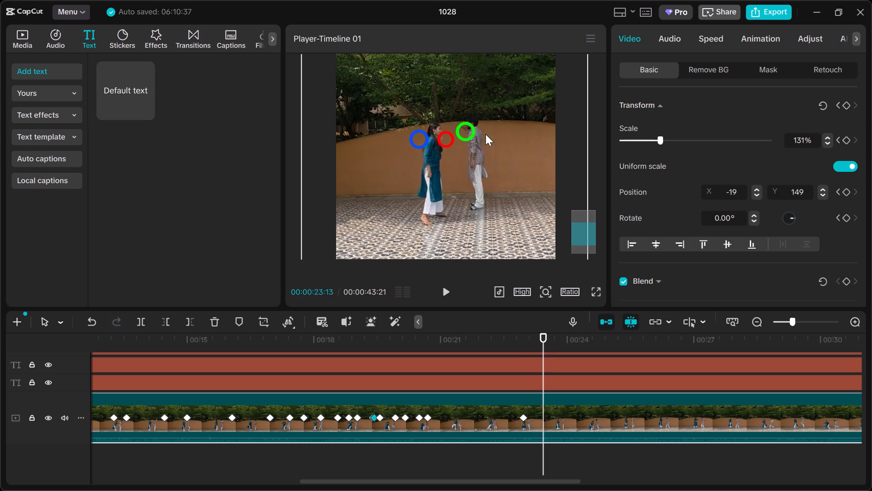
{"action": "key", "text": "Left"}
{"action": "key", "text": "Left"}
{"action": "key", "text": "Left"}
{"action": "key", "text": "Left"}
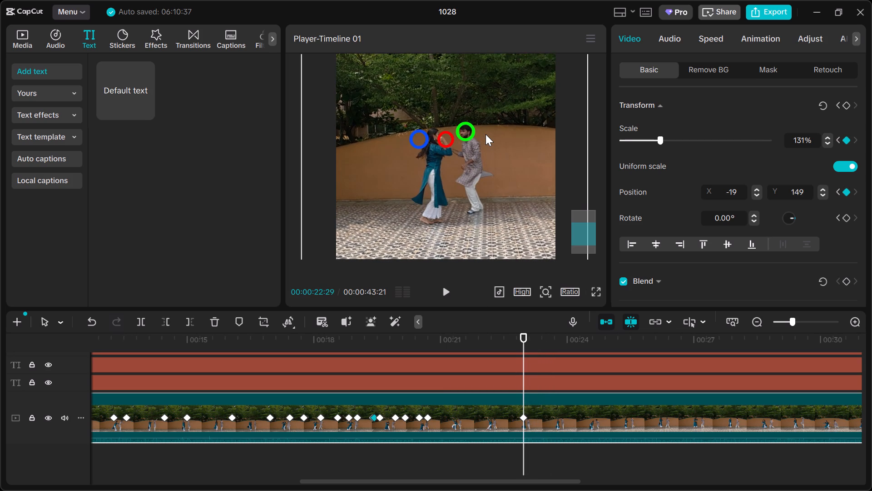
At 00:00:23:14, reposition the dance clip to about X -62, Y 82 to bring the dancers' heads to the coloured circles.
{"action": "key", "text": "Right"}
{"action": "key", "text": "Right"}
{"action": "key", "text": "Right"}
{"action": "key", "text": "Right"}
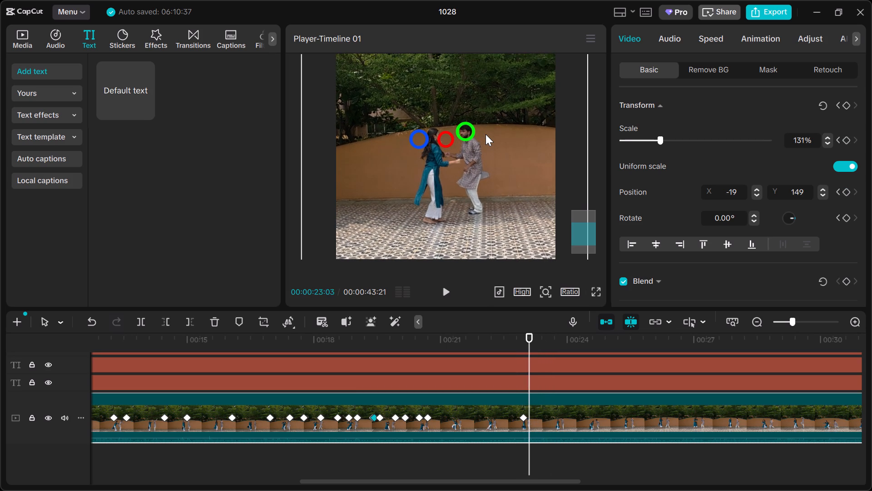
{"action": "key", "text": "Right"}
{"action": "key", "text": "Right"}
{"action": "key", "text": "Right"}
{"action": "key", "text": "Right"}
{"action": "key", "text": "Right"}
{"action": "key", "text": "Right"}
{"action": "key", "text": "Right"}
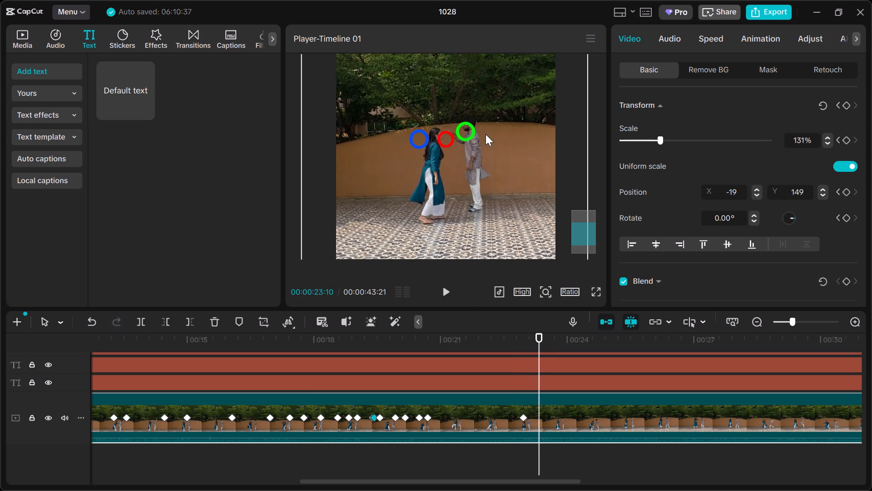
{"action": "key", "text": "Right"}
{"action": "key", "text": "Right"}
{"action": "key", "text": "Right"}
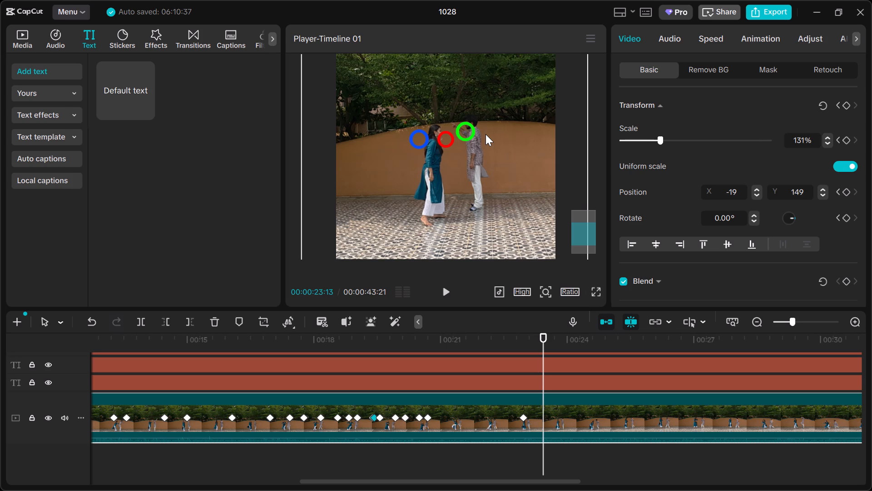
{"action": "key", "text": "Right"}
{"action": "left_click_drag", "start_coordinate": [486, 134], "coordinate": [482, 141]}
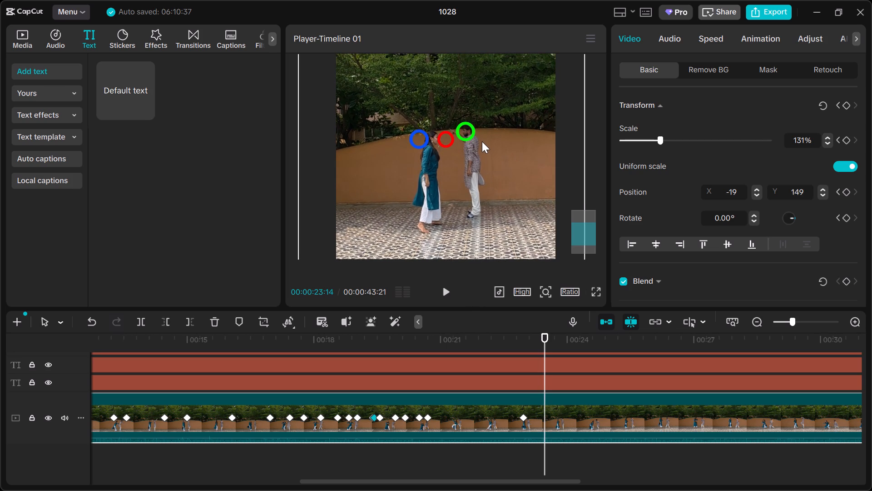
{"action": "left_click_drag", "start_coordinate": [482, 141], "coordinate": [481, 141]}
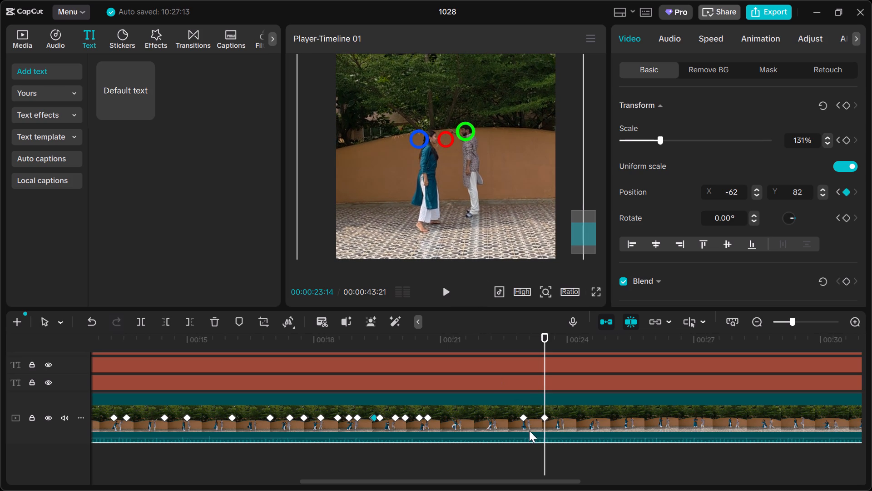
Set the clip's scale to 135% at the 00:00:22:29 keyframe.
{"action": "left_click", "coordinate": [523, 420]}
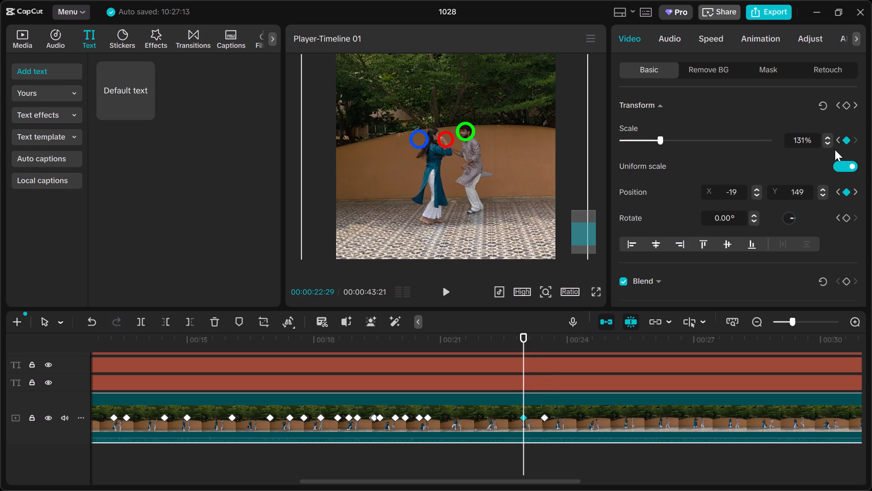
{"action": "left_click", "coordinate": [827, 137]}
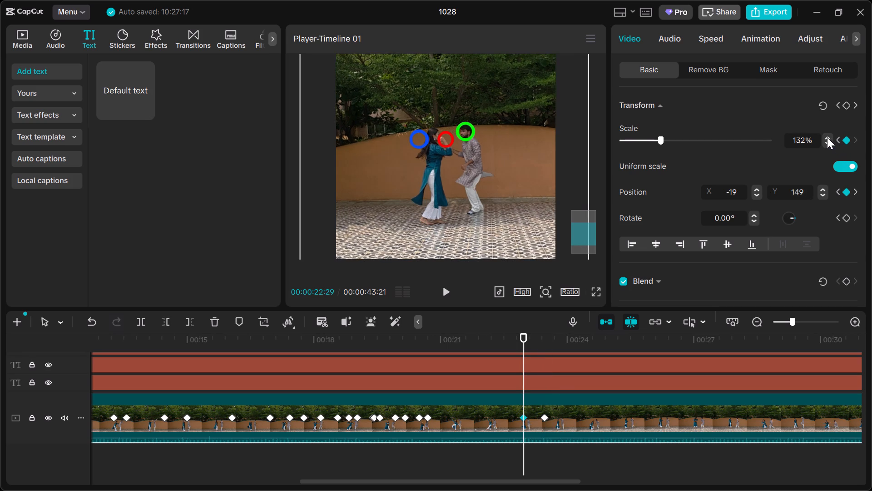
{"action": "double_click", "coordinate": [827, 137]}
{"action": "left_click", "coordinate": [827, 137]}
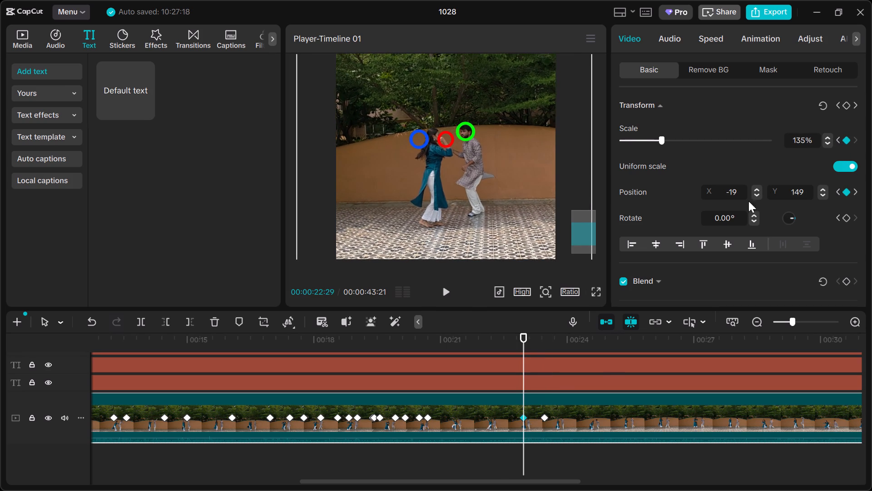
At the 00:00:23:14 keyframe, set the clip's scale to 139% and its position to about X -79, Y 75.
{"action": "left_click", "coordinate": [546, 417]}
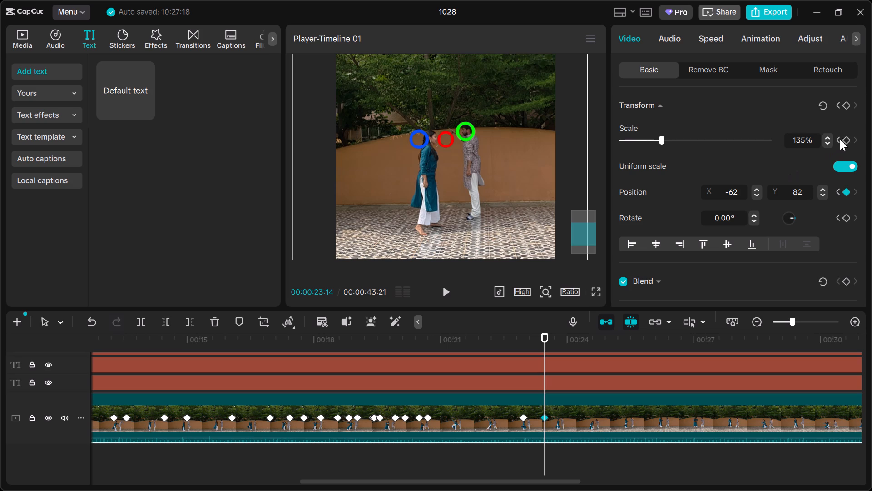
{"action": "left_click", "coordinate": [826, 135]}
{"action": "triple_click", "coordinate": [826, 135]}
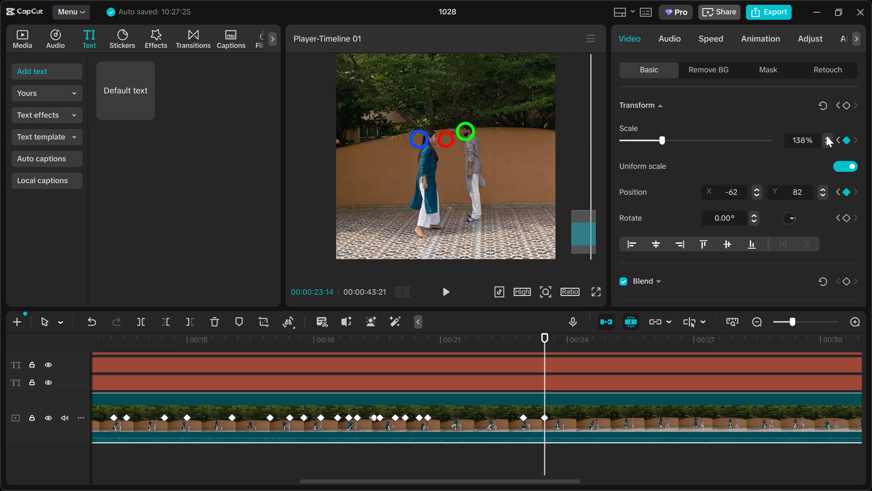
{"action": "left_click", "coordinate": [494, 183]}
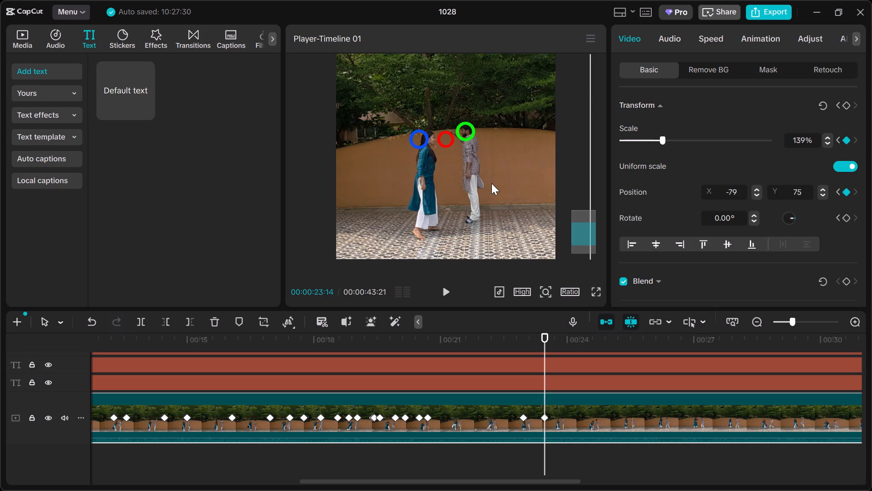
Compare the dancers' framing against the coloured circles at the 00:00:22:29 and 00:00:23:14 keyframes.
{"action": "left_click", "coordinate": [523, 419]}
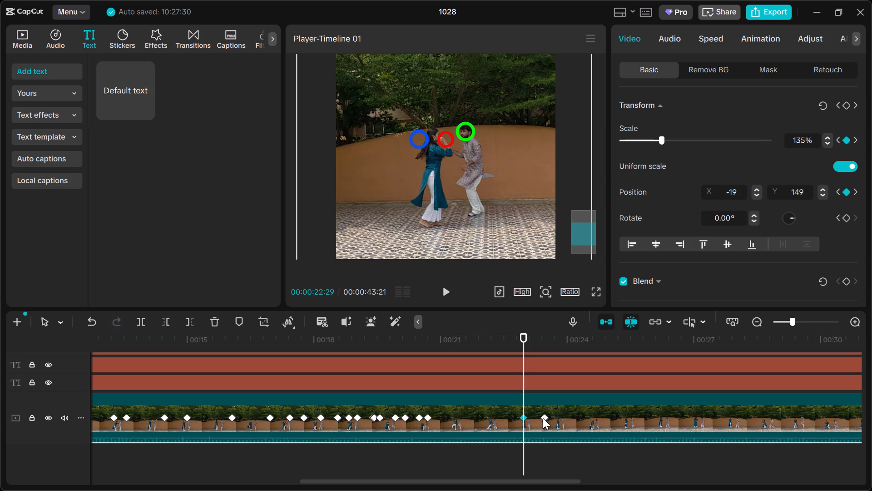
{"action": "left_click", "coordinate": [543, 418]}
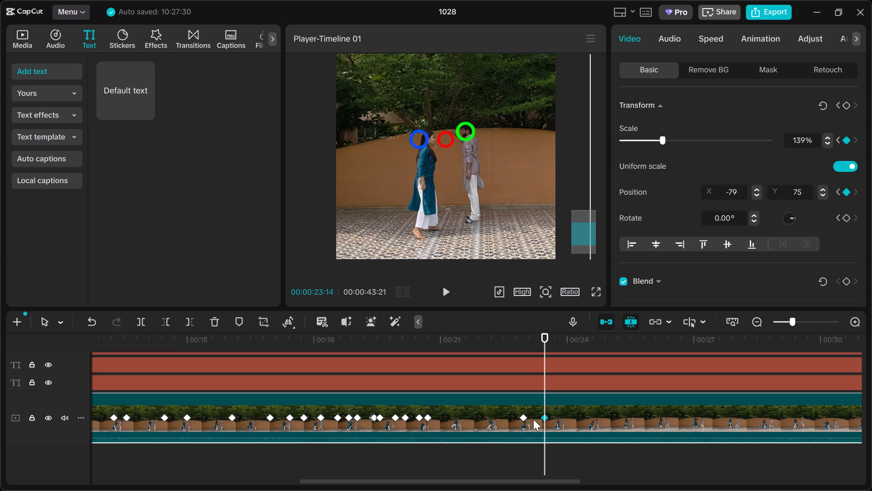
{"action": "left_click", "coordinate": [525, 418]}
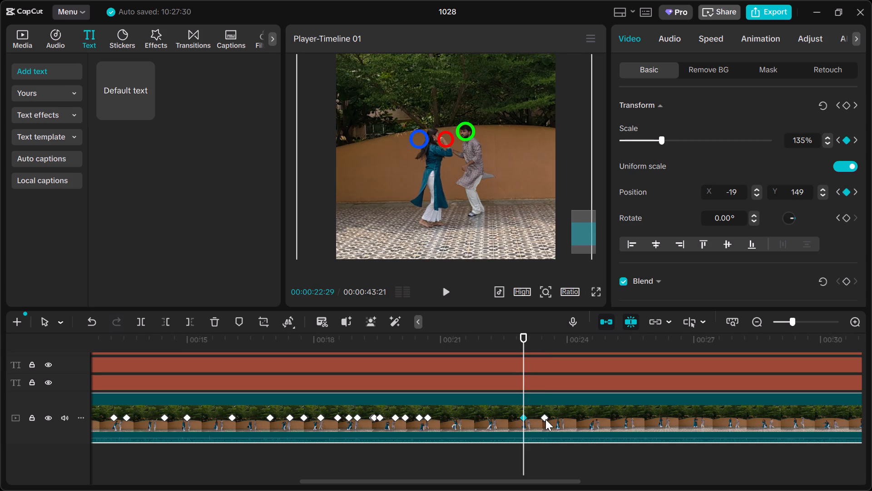
{"action": "left_click", "coordinate": [545, 419]}
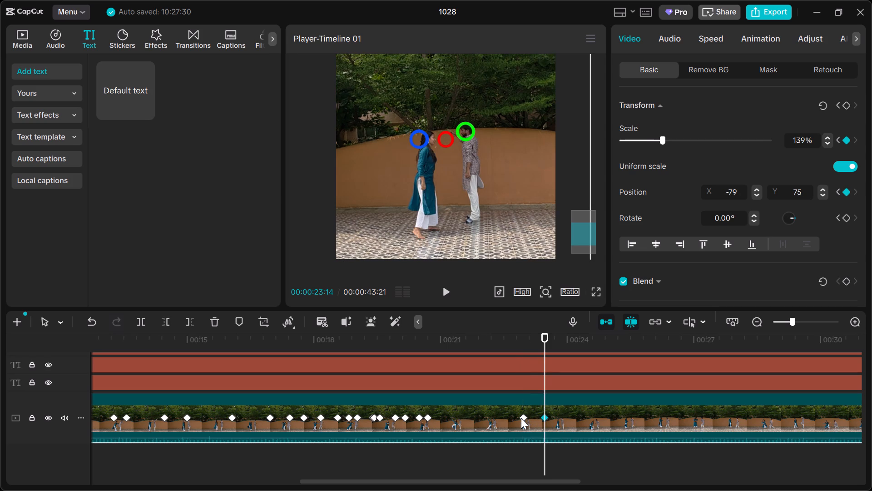
{"action": "left_click", "coordinate": [524, 419]}
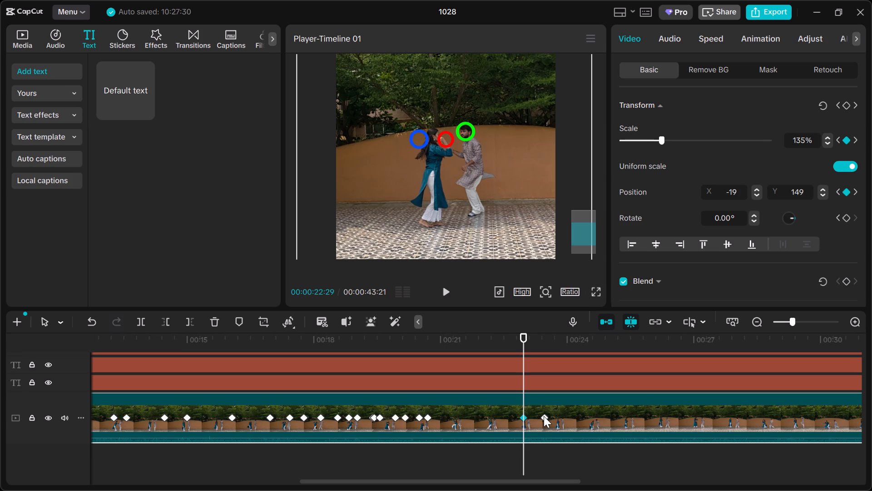
{"action": "left_click", "coordinate": [544, 416]}
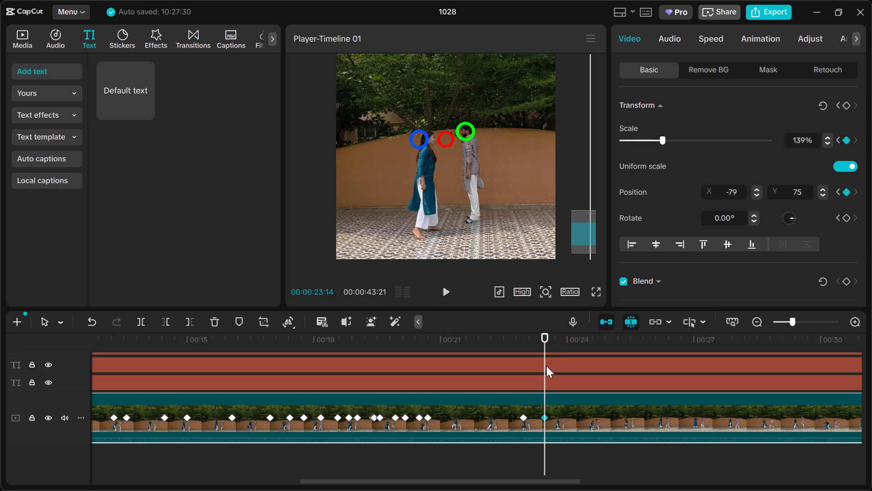
At 00:00:24:00, reposition the clip to about X -55, Y 323 so the crouching dancers' heads meet the coloured circles.
{"action": "key", "text": "Right"}
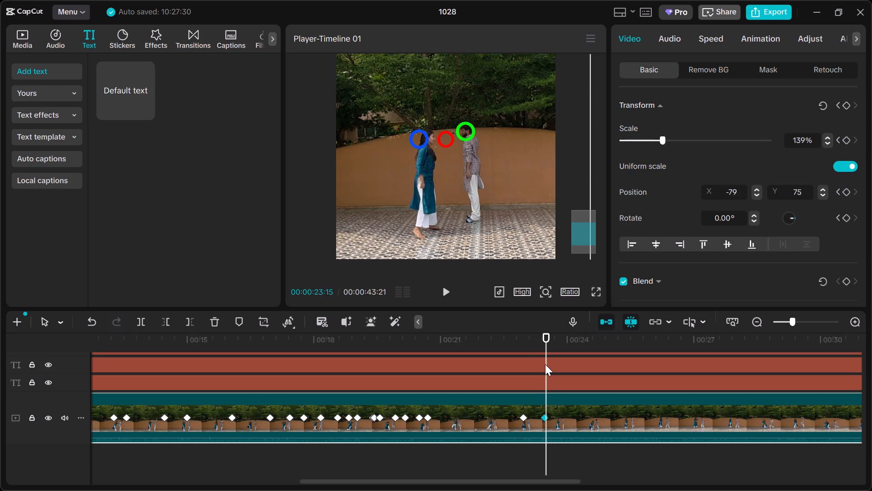
{"action": "key", "text": "Right"}
{"action": "key", "text": "Right"}
{"action": "key", "text": "Right"}
{"action": "key", "text": "Right"}
{"action": "key", "text": "Right"}
{"action": "key", "text": "Right"}
{"action": "key", "text": "Right"}
{"action": "key", "text": "Right"}
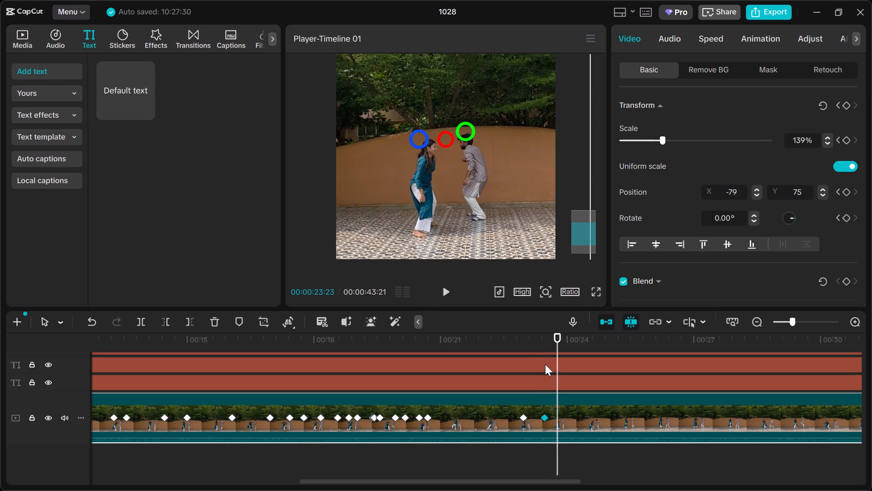
{"action": "key", "text": "Right"}
{"action": "key", "text": "Right"}
{"action": "key", "text": "Right"}
{"action": "key", "text": "Right"}
{"action": "key", "text": "Right"}
{"action": "key", "text": "Right"}
{"action": "key", "text": "Right"}
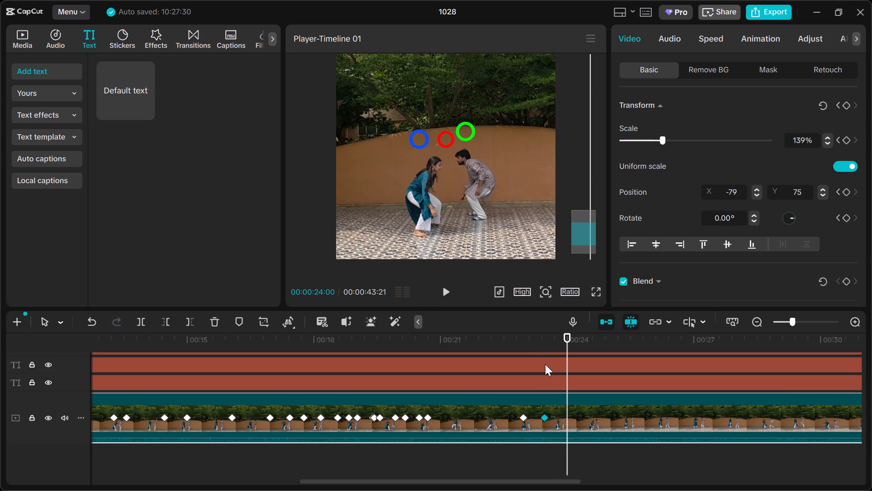
{"action": "key", "text": "Right"}
{"action": "key", "text": "Left"}
{"action": "left_click_drag", "start_coordinate": [505, 204], "coordinate": [505, 204]}
{"action": "left_click_drag", "start_coordinate": [505, 204], "coordinate": [503, 192]}
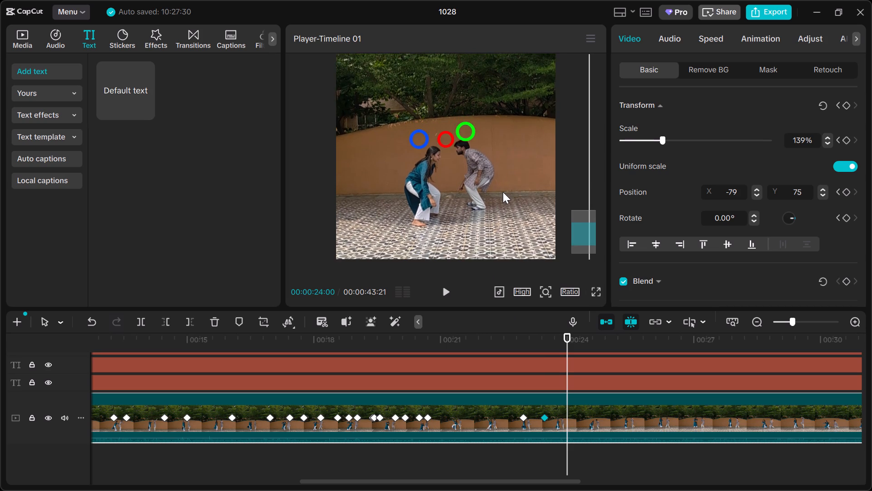
{"action": "left_click_drag", "start_coordinate": [503, 192], "coordinate": [504, 180]}
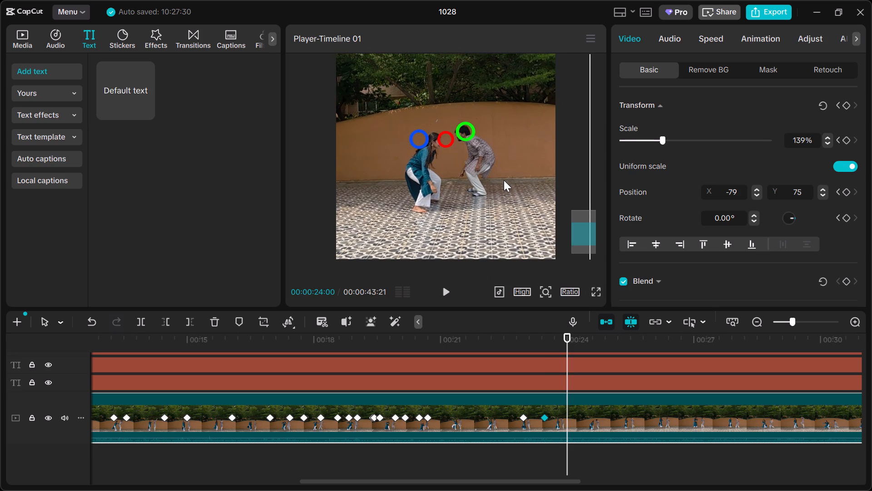
{"action": "left_click_drag", "start_coordinate": [504, 180], "coordinate": [507, 176]}
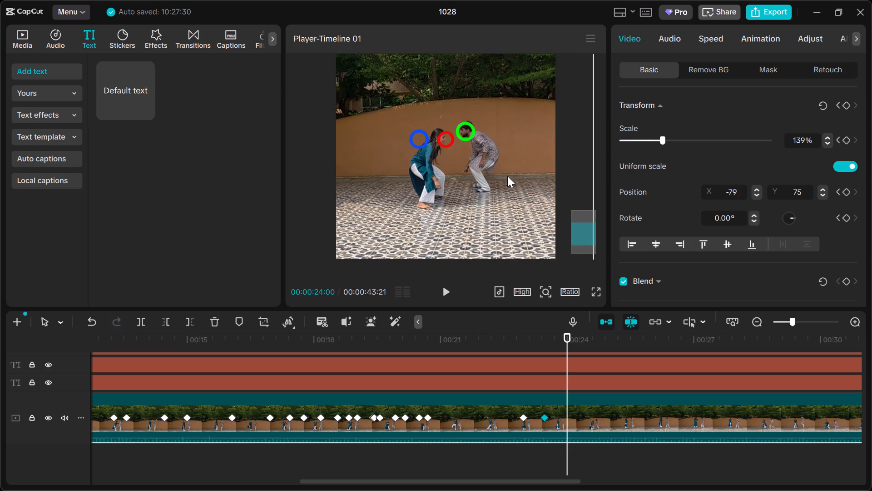
{"action": "left_click_drag", "start_coordinate": [507, 176], "coordinate": [507, 178]}
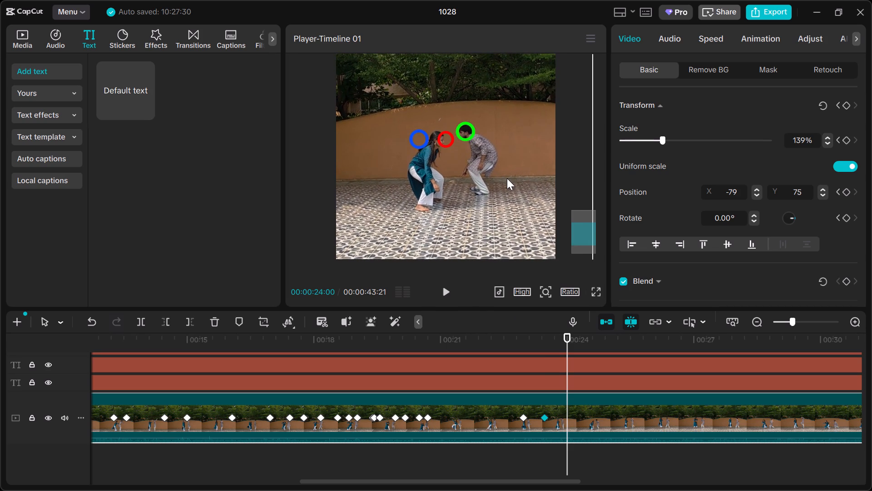
Go frame by frame between the 00:00:22:29 and 00:00:24:00 keyframes to check the dancers' heads against the coloured circles.
{"action": "scroll", "coordinate": [507, 178], "scroll_direction": "up", "scroll_amount": 4, "text": "ctrl"}
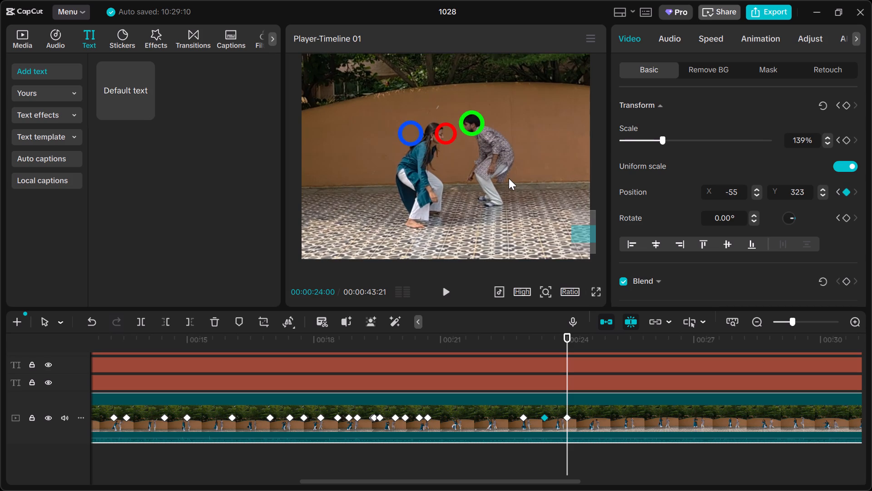
{"action": "left_click_drag", "start_coordinate": [495, 169], "coordinate": [504, 169]}
{"action": "left_click_drag", "start_coordinate": [504, 169], "coordinate": [505, 169]}
{"action": "scroll", "coordinate": [505, 169], "scroll_direction": "down", "scroll_amount": 3, "text": "ctrl"}
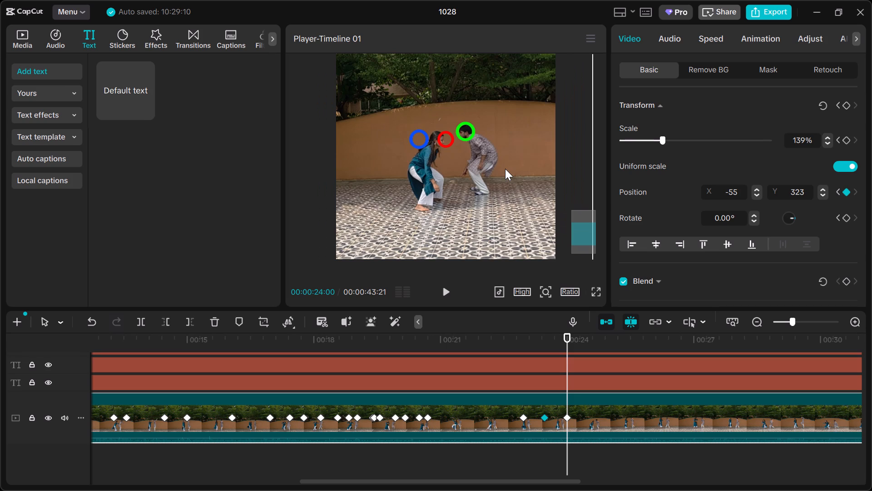
{"action": "key", "text": "Left"}
{"action": "key", "text": "Left"}
{"action": "key", "text": "Left"}
{"action": "key", "text": "Left"}
{"action": "key", "text": "Left"}
{"action": "key", "text": "Left"}
{"action": "key", "text": "Left"}
{"action": "key", "text": "Left"}
{"action": "key", "text": "Left"}
{"action": "key", "text": "Left"}
{"action": "key", "text": "Left"}
{"action": "key", "text": "Left"}
{"action": "key", "text": "Left"}
{"action": "key", "text": "Left"}
{"action": "key", "text": "Left"}
{"action": "key", "text": "Left"}
{"action": "key", "text": "Left"}
{"action": "key", "text": "Left"}
{"action": "key", "text": "Left"}
{"action": "key", "text": "Left"}
{"action": "key", "text": "Left"}
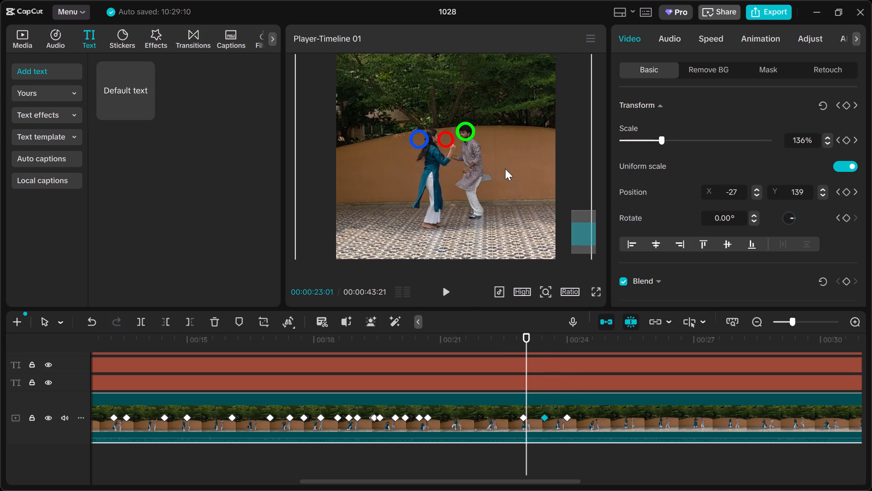
{"action": "key", "text": "Left"}
{"action": "key", "text": "Left"}
{"action": "key", "text": "Right"}
{"action": "key", "text": "Right"}
{"action": "key", "text": "Right"}
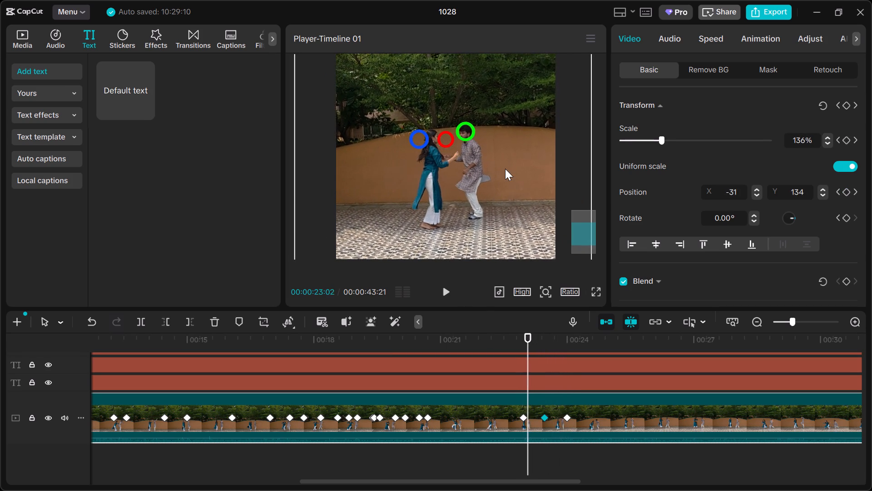
{"action": "key", "text": "Right"}
{"action": "key", "text": "Right"}
{"action": "key", "text": "Right"}
{"action": "key", "text": "Right"}
{"action": "key", "text": "Right"}
{"action": "key", "text": "Right"}
{"action": "key", "text": "Right"}
{"action": "key", "text": "Right"}
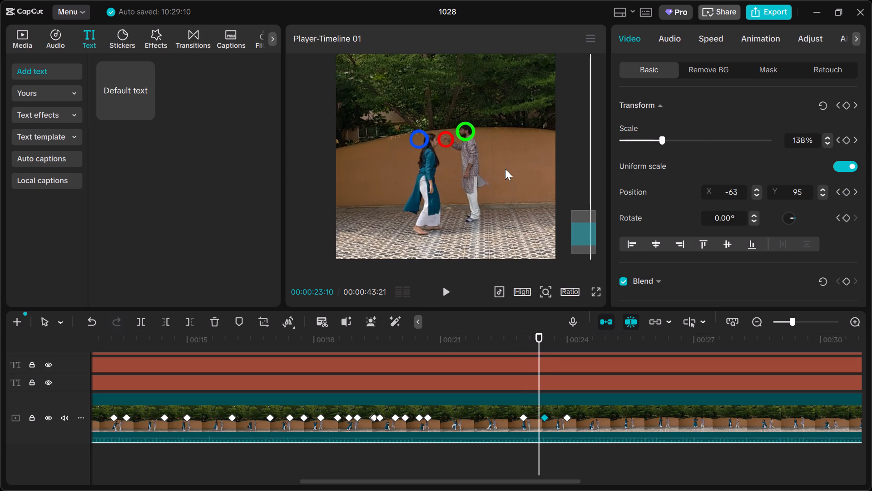
{"action": "key", "text": "Right"}
{"action": "key", "text": "Right"}
{"action": "key", "text": "Right"}
{"action": "key", "text": "Right"}
{"action": "key", "text": "Right"}
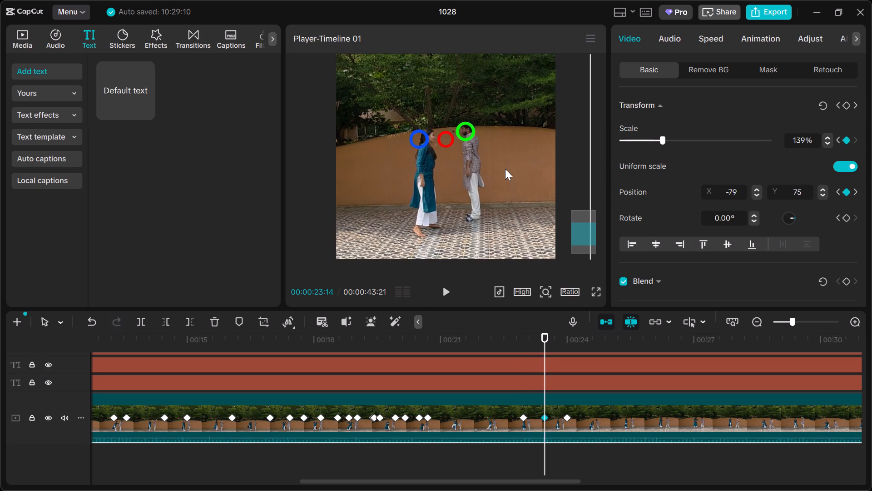
{"action": "key", "text": "Right"}
{"action": "key", "text": "Right"}
{"action": "key", "text": "Right"}
{"action": "key", "text": "Right"}
{"action": "key", "text": "Right"}
{"action": "key", "text": "Right"}
{"action": "key", "text": "Right"}
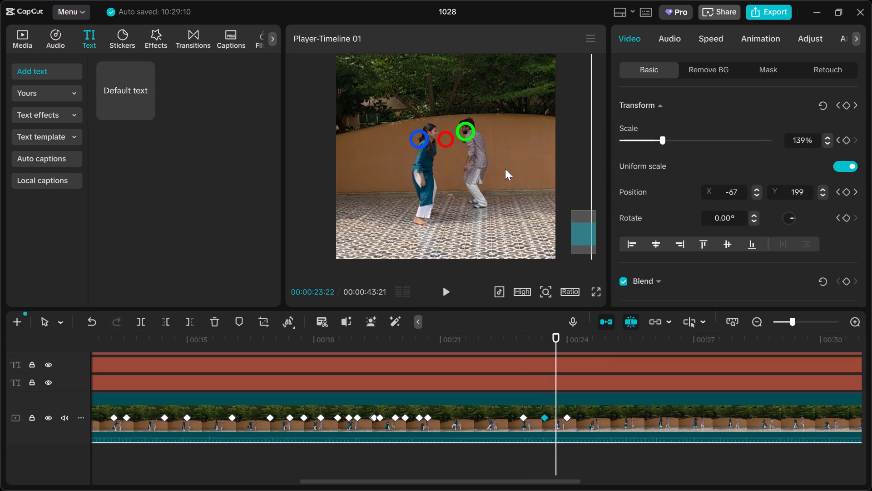
{"action": "key", "text": "Right"}
{"action": "key", "text": "Right"}
{"action": "key", "text": "Right"}
{"action": "key", "text": "Right"}
{"action": "key", "text": "Right"}
{"action": "key", "text": "Right"}
{"action": "key", "text": "Right"}
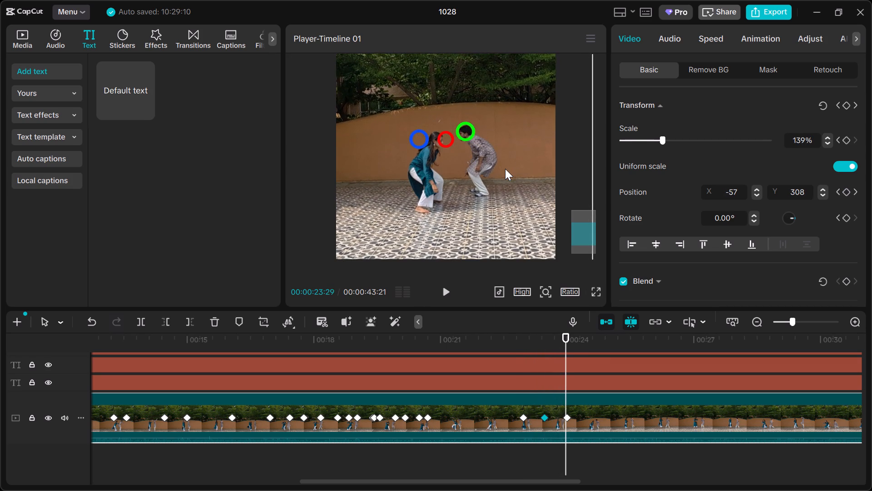
At 00:00:24:15, reposition the clip to about X -109, Y 62 so the rising dancers' heads meet the blue and green circles.
{"action": "key", "text": "Right"}
{"action": "key", "text": "Right"}
{"action": "key", "text": "Right"}
{"action": "key", "text": "Right"}
{"action": "key", "text": "Right"}
{"action": "key", "text": "Right"}
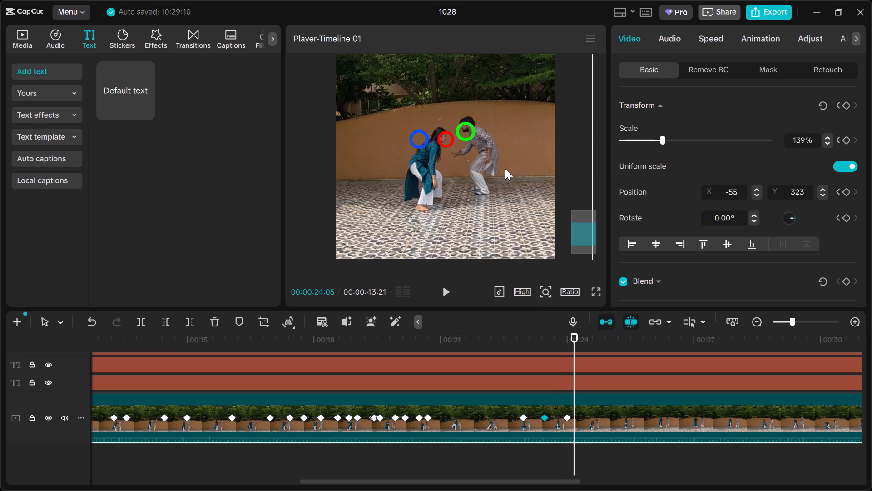
{"action": "key", "text": "Right"}
{"action": "key", "text": "Right"}
{"action": "key", "text": "Right"}
{"action": "key", "text": "Right"}
{"action": "key", "text": "Right"}
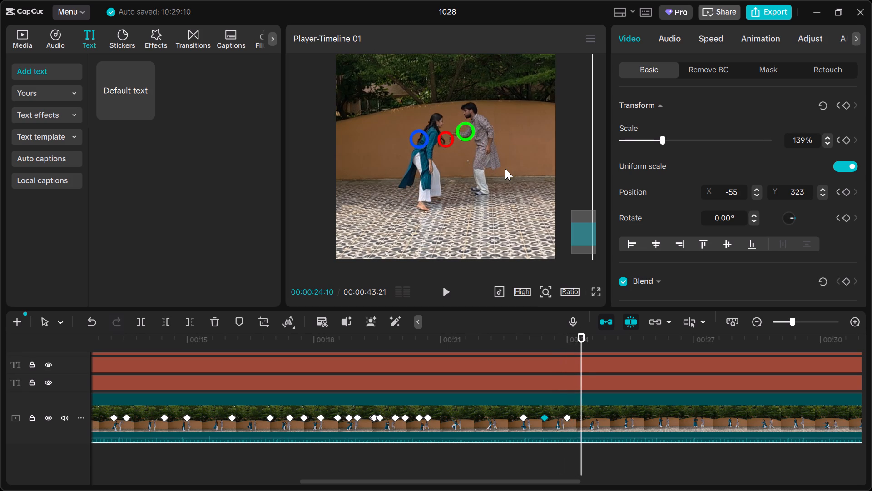
{"action": "key", "text": "Right"}
{"action": "key", "text": "Right"}
{"action": "key", "text": "Right"}
{"action": "key", "text": "Right"}
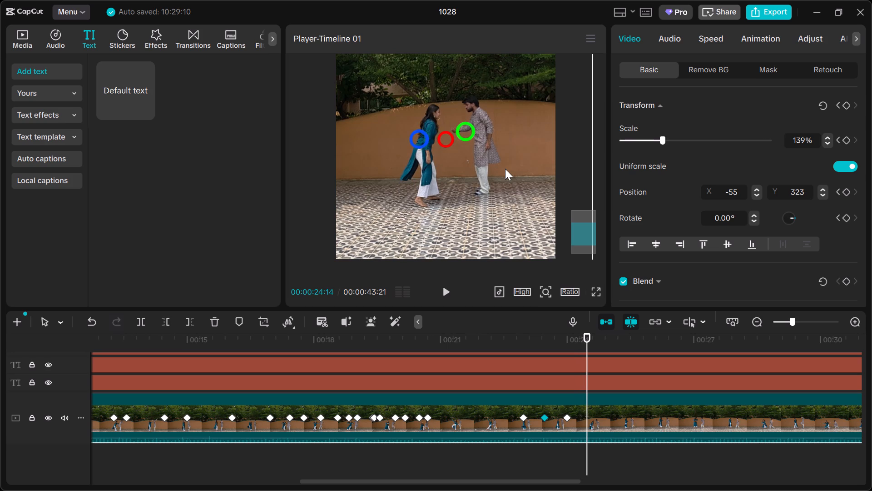
{"action": "key", "text": "Right"}
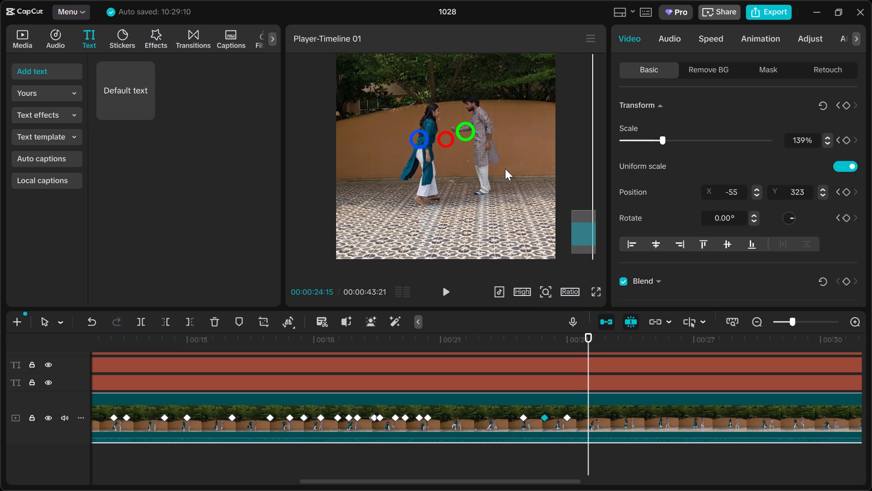
{"action": "left_click_drag", "start_coordinate": [505, 169], "coordinate": [498, 185]}
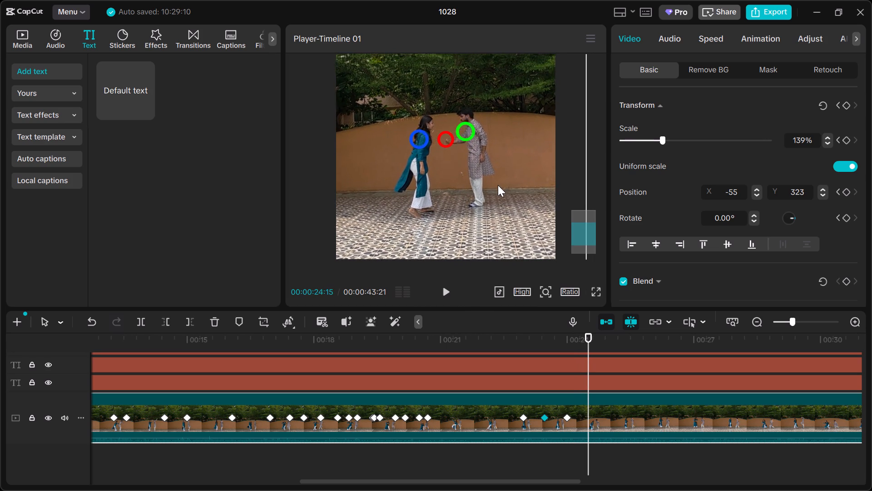
{"action": "left_click_drag", "start_coordinate": [498, 185], "coordinate": [498, 195]}
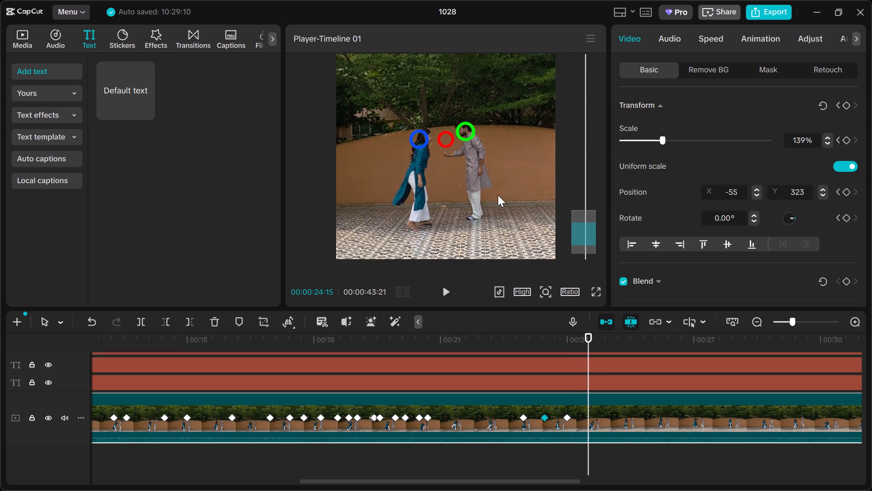
{"action": "left_click_drag", "start_coordinate": [498, 195], "coordinate": [499, 194]}
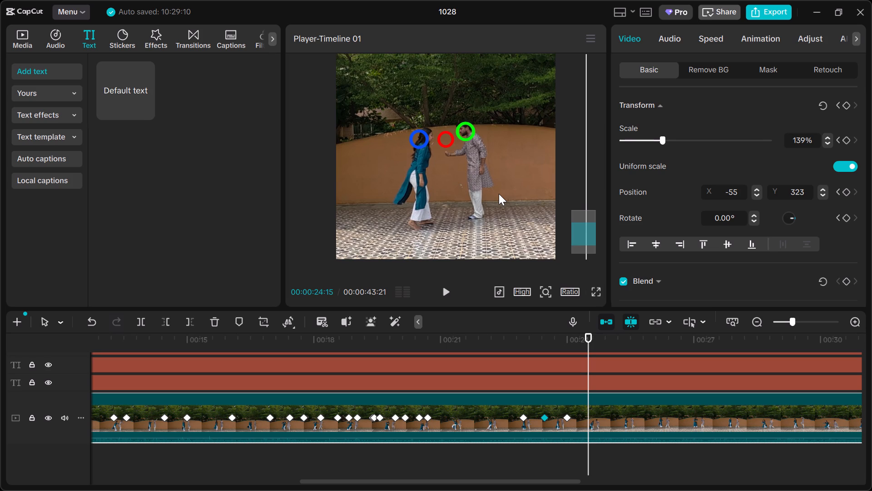
{"action": "left_click", "coordinate": [499, 194]}
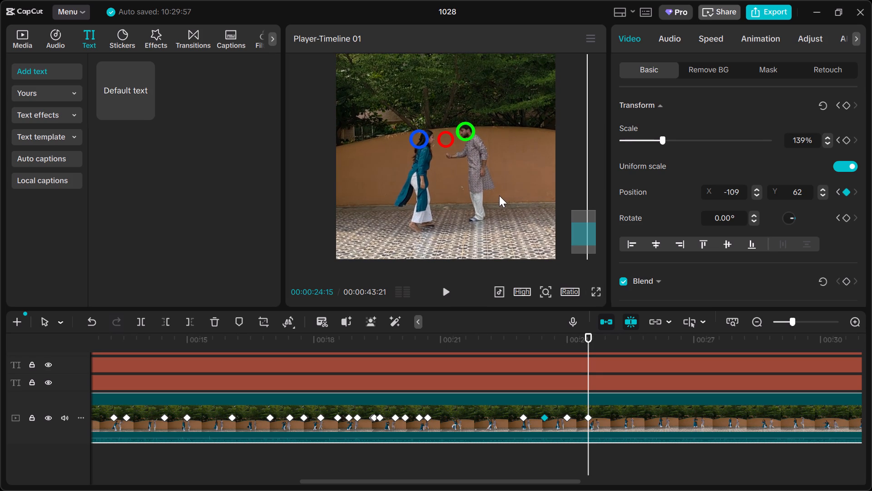
At 00:00:24:20, set the clip's position to about X -119, Y 48 and its scale to 132%.
{"action": "key", "text": "Right"}
{"action": "key", "text": "Right"}
{"action": "key", "text": "Right"}
{"action": "key", "text": "Right"}
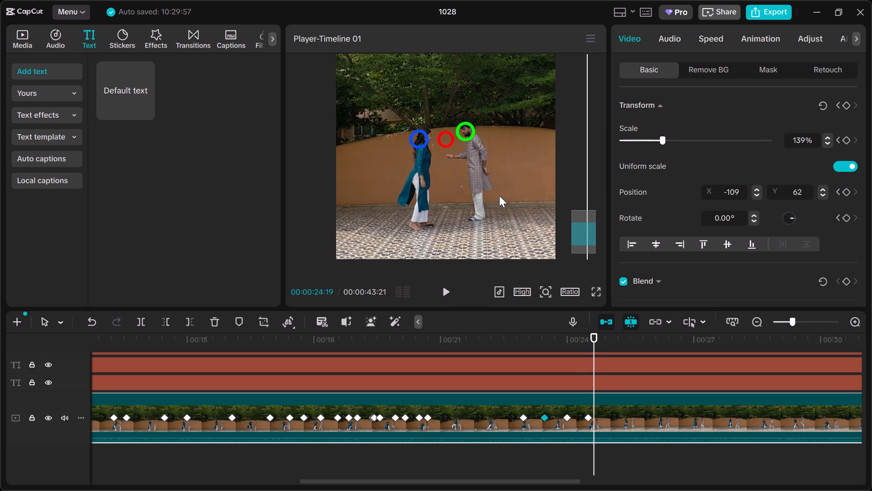
{"action": "key", "text": "Right"}
{"action": "left_click", "coordinate": [499, 195]}
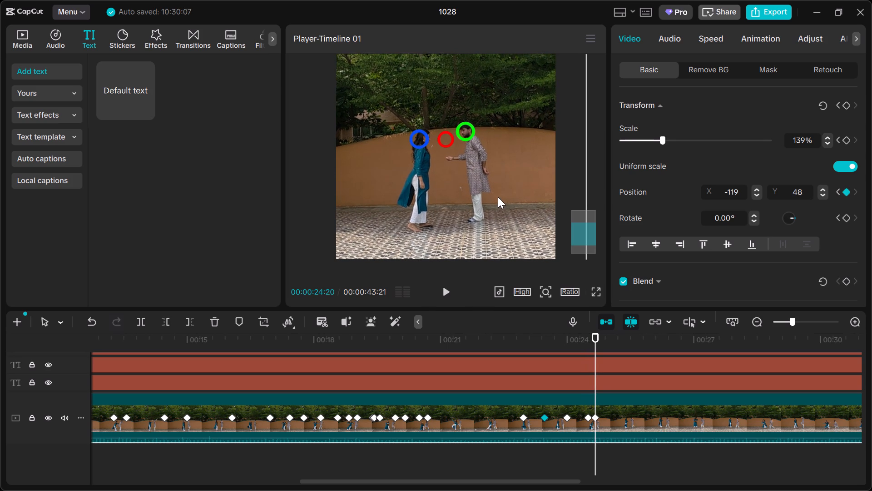
{"action": "scroll", "coordinate": [498, 197], "scroll_direction": "down", "scroll_amount": 4, "text": "ctrl"}
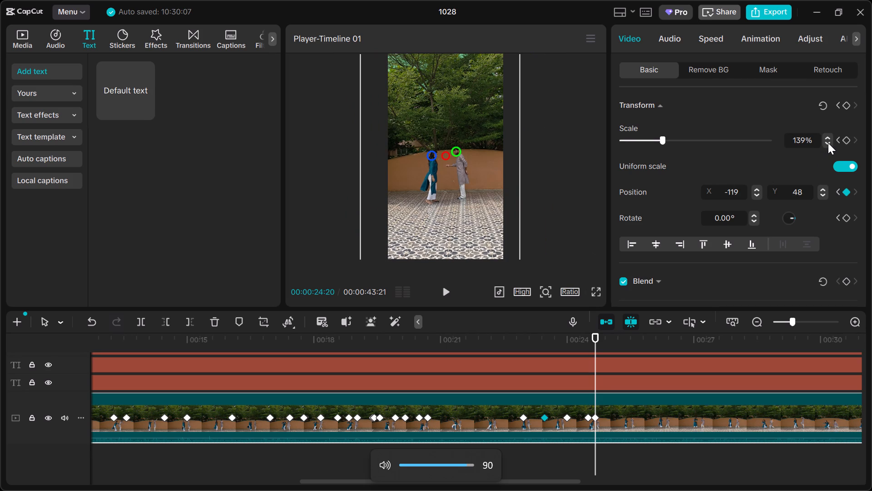
{"action": "triple_click", "coordinate": [828, 143]}
{"action": "triple_click", "coordinate": [828, 143]}
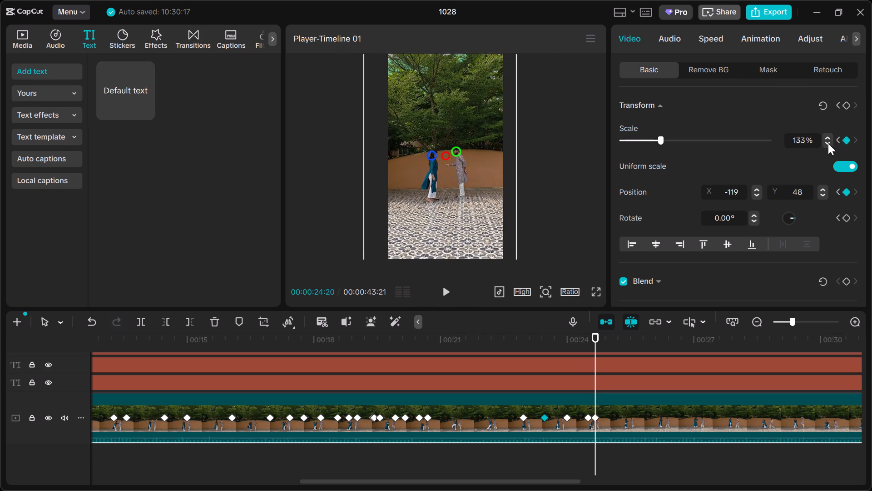
{"action": "left_click", "coordinate": [828, 143]}
At 00:00:25:06, reposition the clip to about X -146, Y 62 to align the dancers' heads with the blue and green circles.
{"action": "key", "text": "Right"}
{"action": "key", "text": "Right"}
{"action": "key", "text": "Right"}
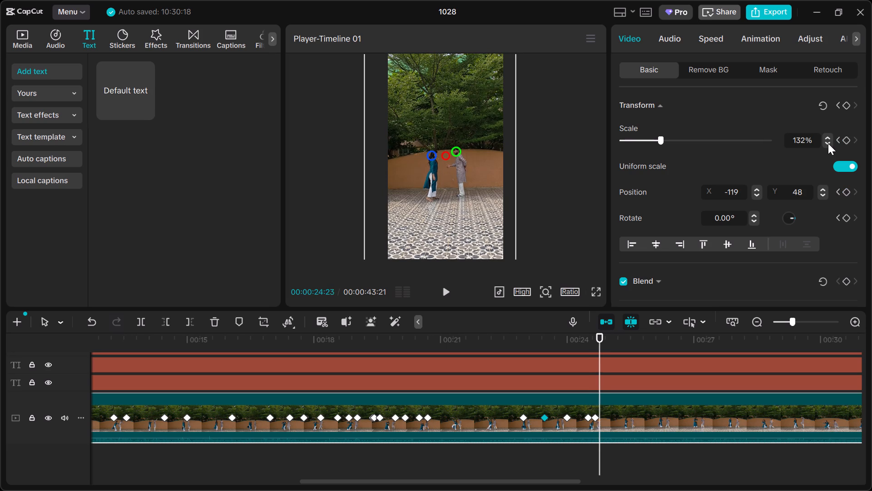
{"action": "key", "text": "Right"}
{"action": "key", "text": "Right"}
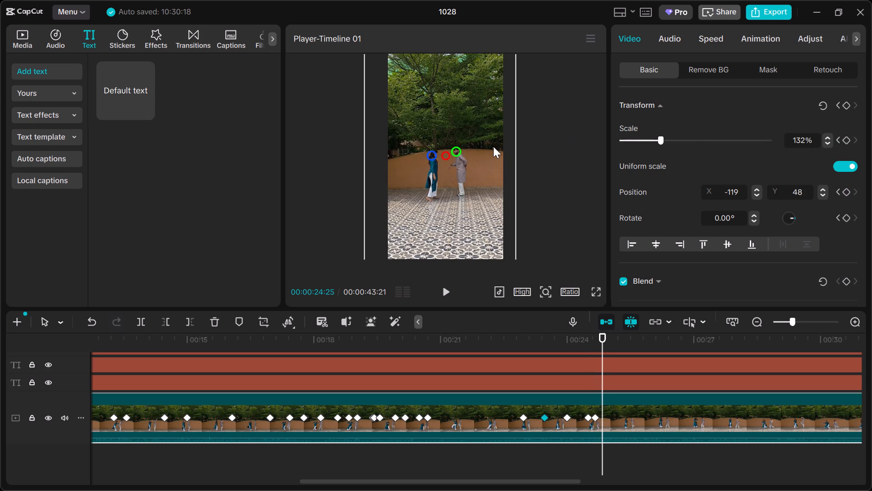
{"action": "scroll", "coordinate": [493, 146], "scroll_direction": "up", "scroll_amount": 2, "text": "ctrl"}
{"action": "key", "text": "Right"}
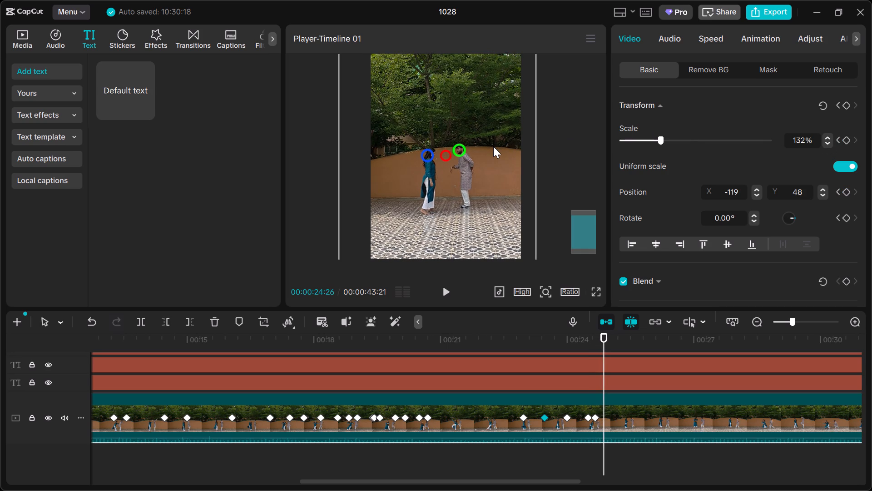
{"action": "key", "text": "Right"}
{"action": "key", "text": "Right"}
{"action": "key", "text": "Right"}
{"action": "key", "text": "Right"}
{"action": "key", "text": "Right"}
{"action": "key", "text": "Right"}
{"action": "key", "text": "Right"}
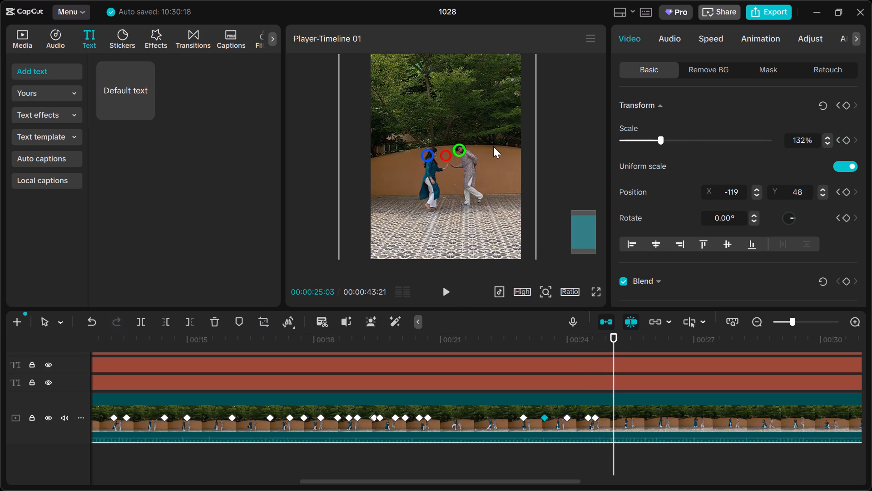
{"action": "key", "text": "Right"}
{"action": "key", "text": "Right"}
{"action": "key", "text": "Right"}
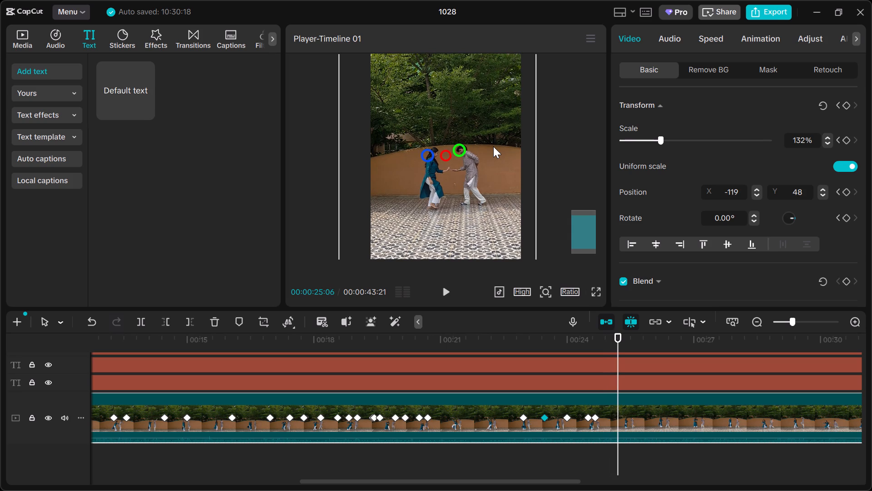
{"action": "left_click", "coordinate": [493, 146]}
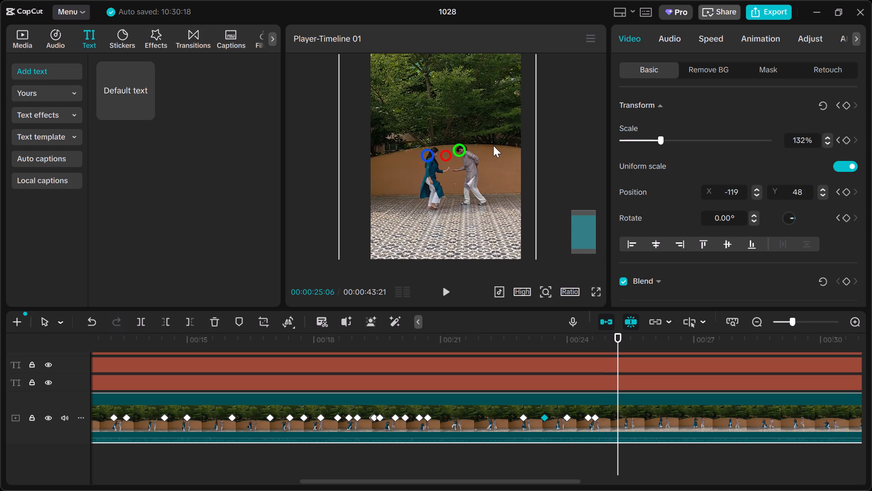
{"action": "scroll", "coordinate": [493, 145], "scroll_direction": "up", "scroll_amount": 4, "text": "ctrl"}
{"action": "left_click", "coordinate": [493, 145]}
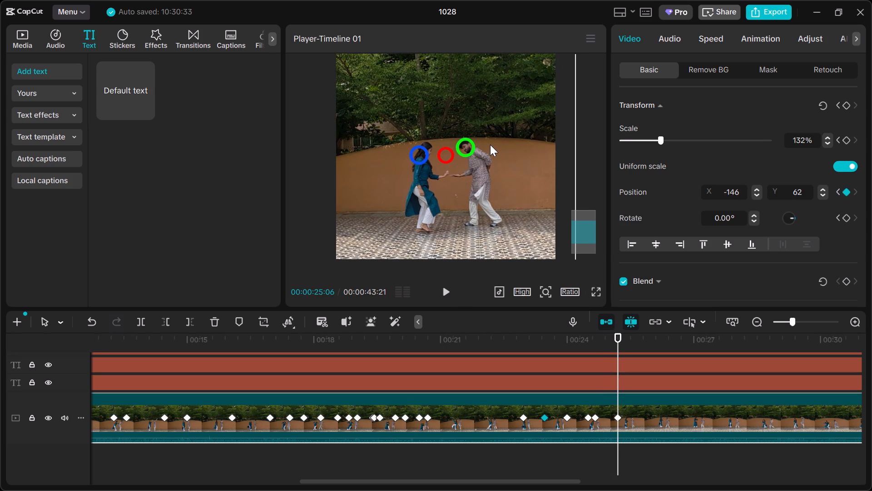
At 00:00:25:13, reposition the clip to about X -186, Y 89 so the man's head sits in the green circle.
{"action": "key", "text": "Right"}
{"action": "key", "text": "Right"}
{"action": "key", "text": "Right"}
{"action": "key", "text": "Right"}
{"action": "key", "text": "Right"}
{"action": "key", "text": "Right"}
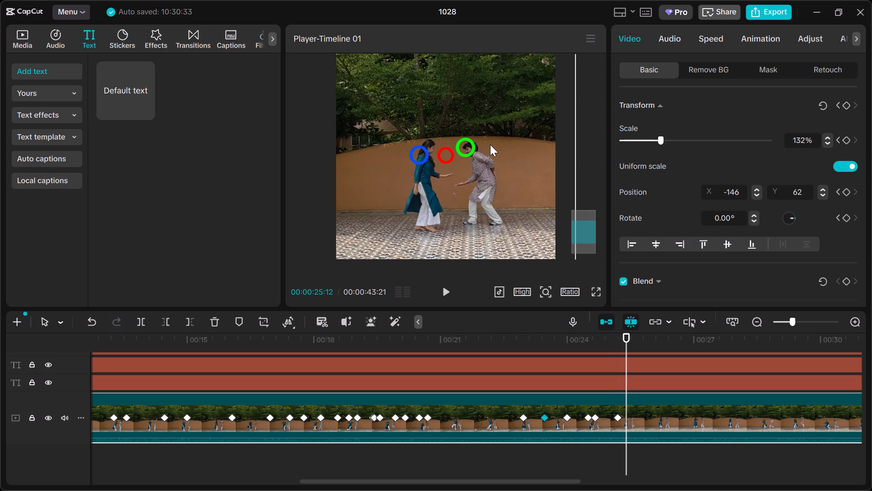
{"action": "key", "text": "Right"}
{"action": "left_click_drag", "start_coordinate": [490, 145], "coordinate": [489, 144]}
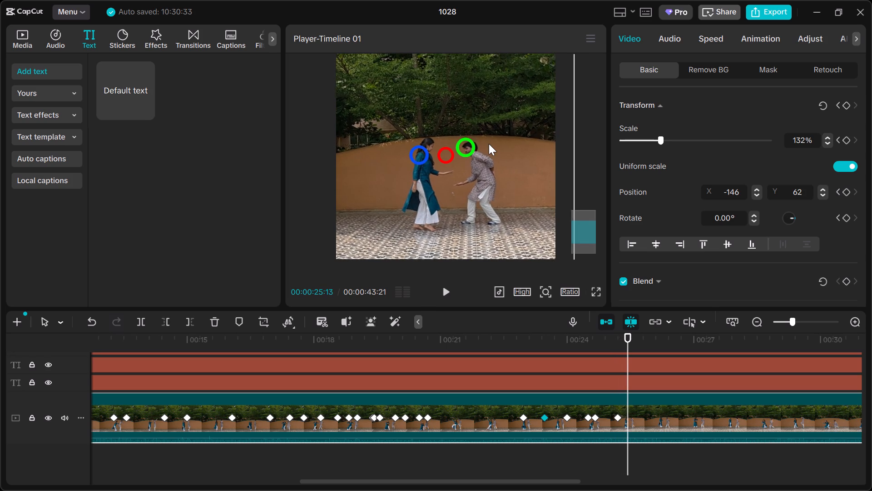
{"action": "left_click_drag", "start_coordinate": [489, 144], "coordinate": [486, 142]}
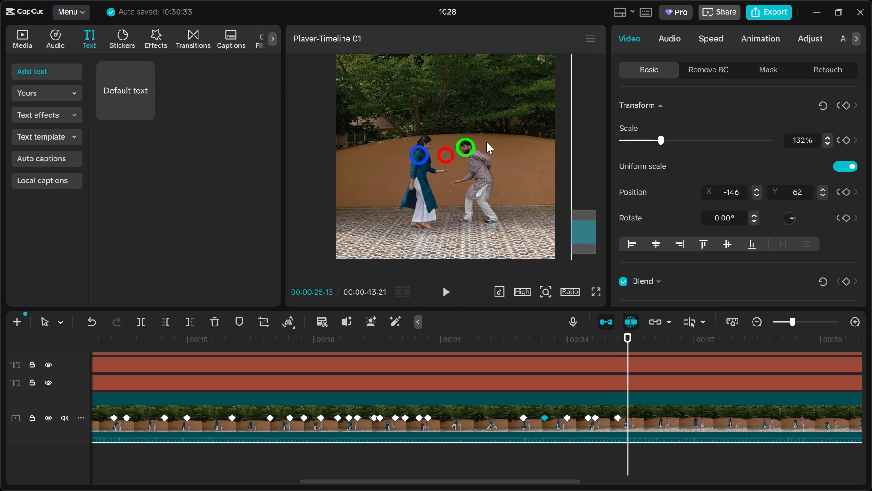
{"action": "left_click_drag", "start_coordinate": [486, 142], "coordinate": [486, 142]}
At 00:00:25:26, reposition the clip to about X -294, Y 0 so the heads meet the blue and green circles.
{"action": "key", "text": "Right"}
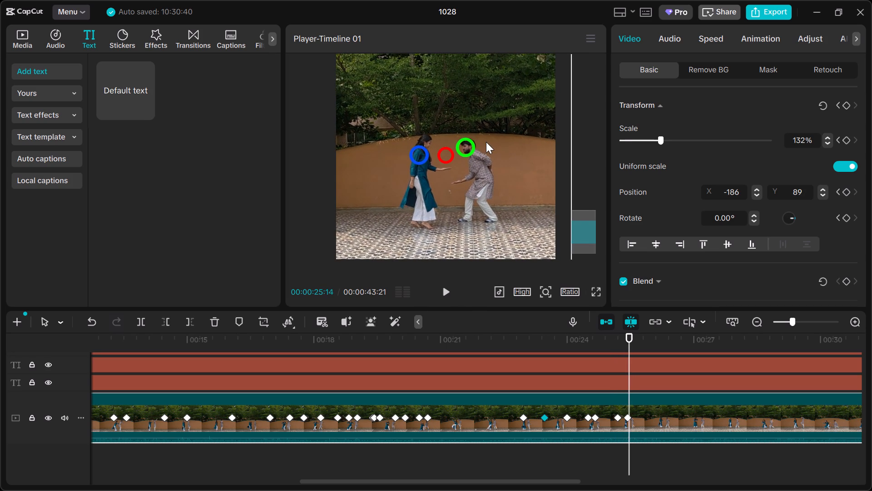
{"action": "key", "text": "Right"}
{"action": "key", "text": "Right"}
{"action": "key", "text": "Right"}
{"action": "key", "text": "Right"}
{"action": "key", "text": "Right"}
{"action": "key", "text": "Right"}
{"action": "key", "text": "Right"}
{"action": "key", "text": "Right"}
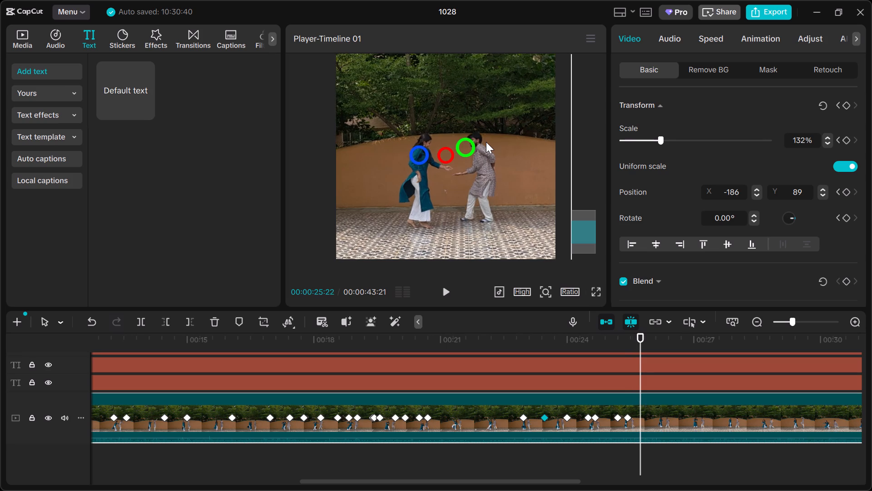
{"action": "key", "text": "Right"}
{"action": "key", "text": "Right"}
{"action": "key", "text": "Right"}
{"action": "key", "text": "Right"}
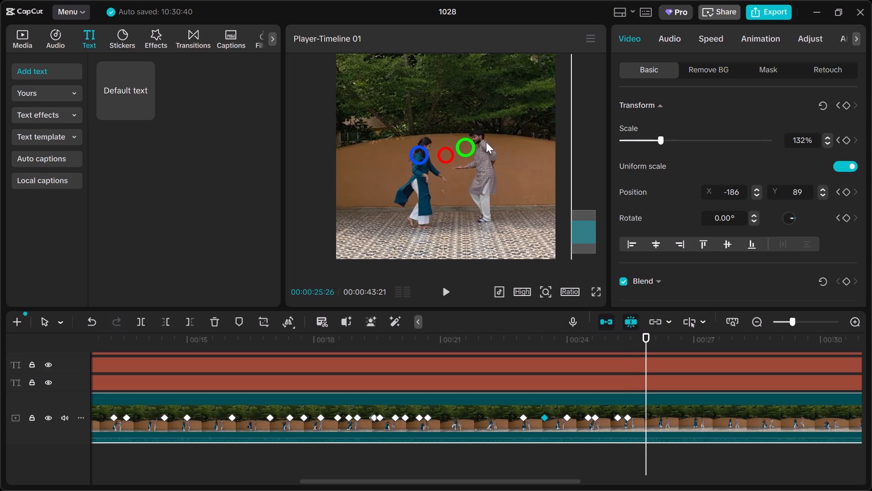
{"action": "left_click_drag", "start_coordinate": [486, 142], "coordinate": [478, 150]}
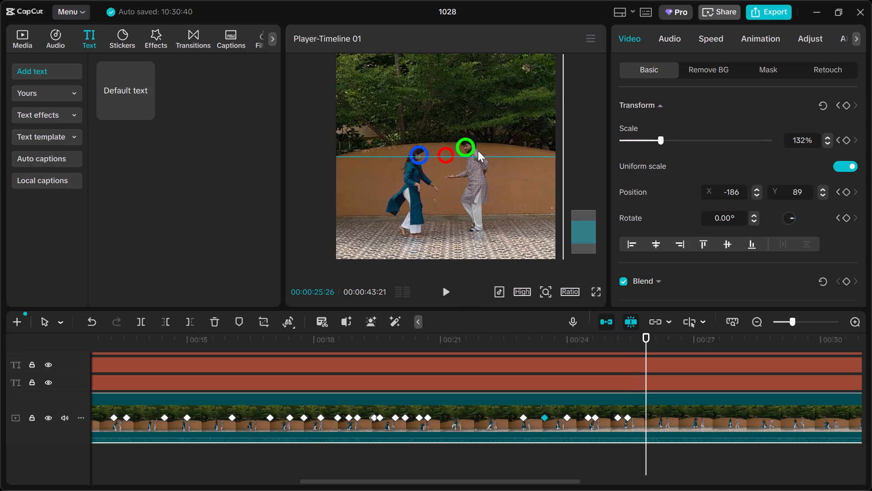
{"action": "left_click_drag", "start_coordinate": [478, 150], "coordinate": [475, 150]}
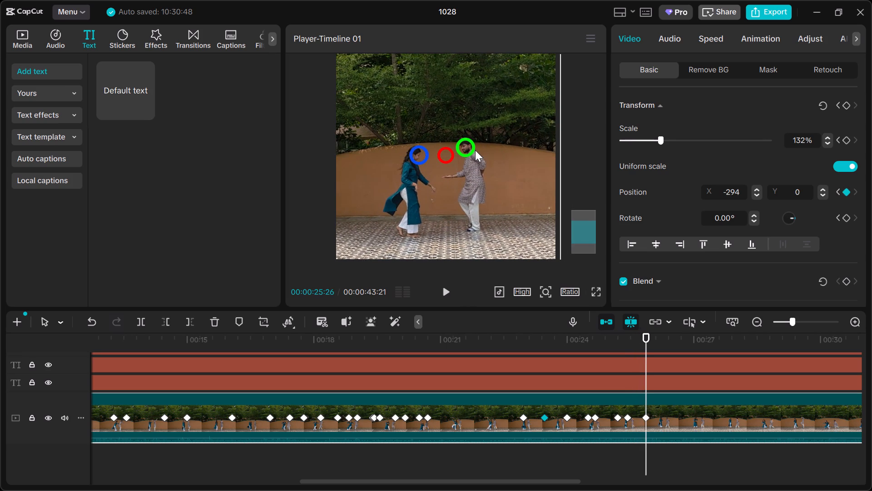
At 00:00:26:11, reposition the clip to about X -346, Y 54 so the man's head sits in the green circle.
{"action": "key", "text": "Right"}
{"action": "key", "text": "Right"}
{"action": "key", "text": "Right"}
{"action": "key", "text": "Right"}
{"action": "key", "text": "Right"}
{"action": "key", "text": "Right"}
{"action": "key", "text": "Right"}
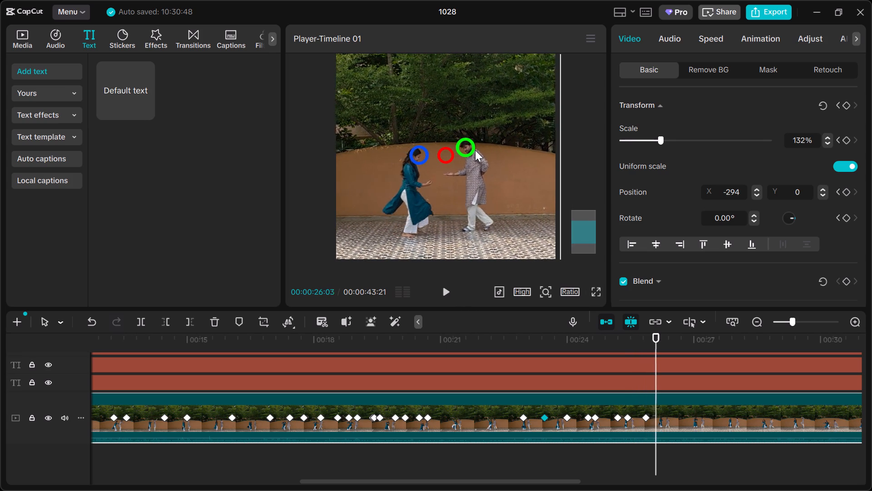
{"action": "key", "text": "Right"}
{"action": "key", "text": "Right"}
{"action": "key", "text": "Right"}
{"action": "key", "text": "Right"}
{"action": "key", "text": "Right"}
{"action": "key", "text": "Right"}
{"action": "key", "text": "Right"}
{"action": "key", "text": "Right"}
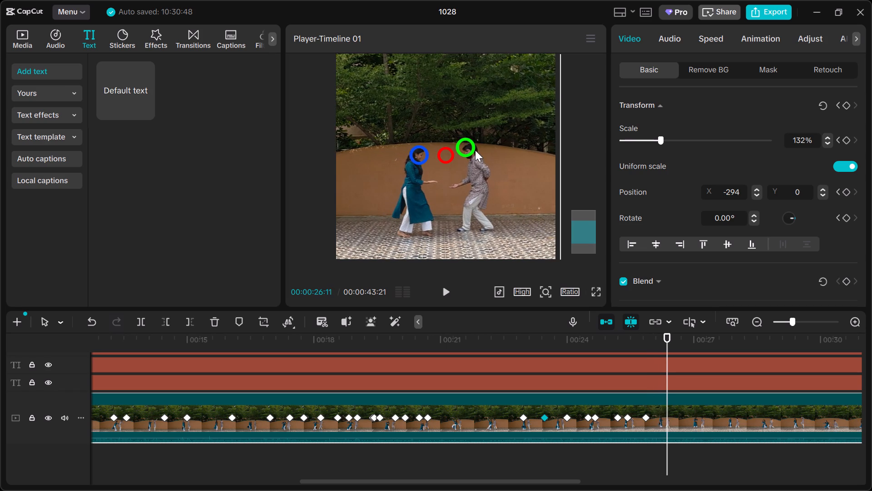
{"action": "left_click_drag", "start_coordinate": [489, 164], "coordinate": [487, 162]}
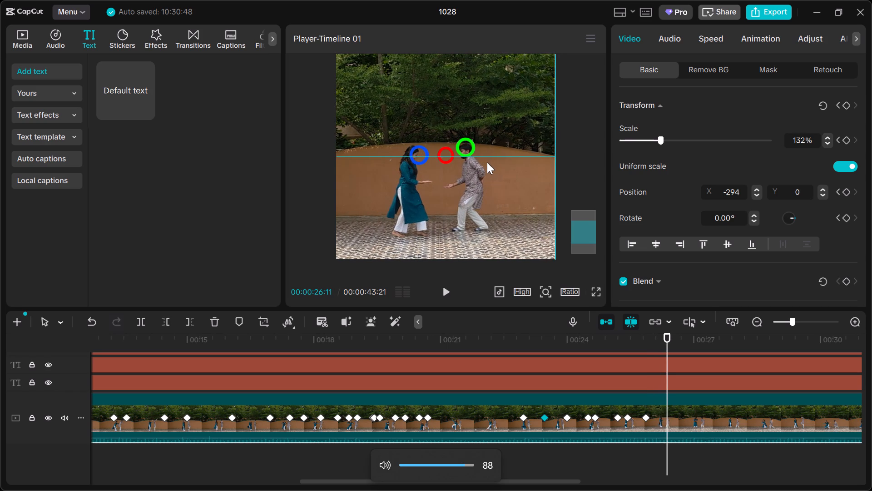
{"action": "left_click_drag", "start_coordinate": [487, 162], "coordinate": [486, 159]}
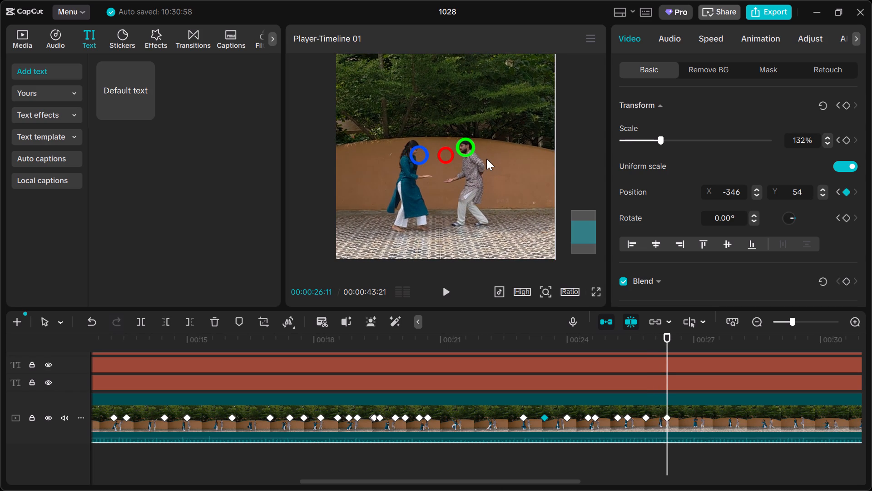
At 00:00:27:07, increase the clip's scale to 139%.
{"action": "key", "text": "Right"}
{"action": "key", "text": "Right"}
{"action": "key", "text": "Right"}
{"action": "key", "text": "Right"}
{"action": "key", "text": "Right"}
{"action": "key", "text": "Right"}
{"action": "key", "text": "Right"}
{"action": "key", "text": "Right"}
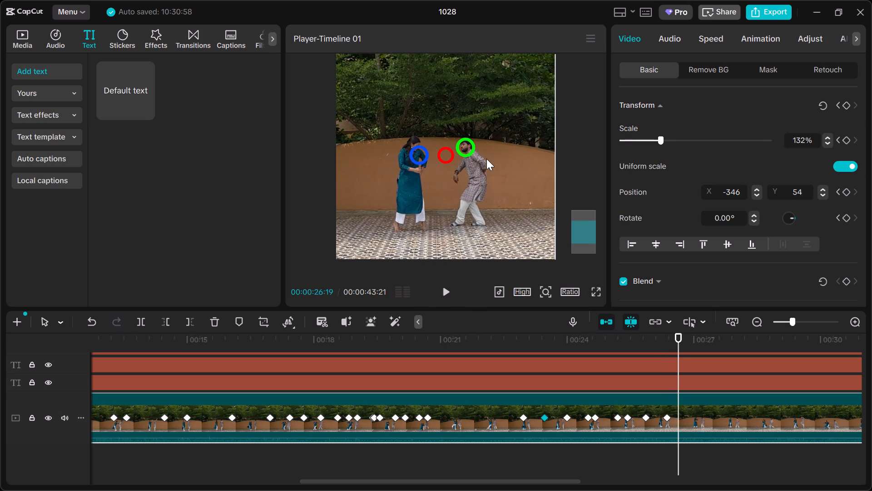
{"action": "key", "text": "Right"}
{"action": "key", "text": "Right"}
{"action": "key", "text": "Right"}
{"action": "key", "text": "Right"}
{"action": "key", "text": "Right"}
{"action": "key", "text": "Right"}
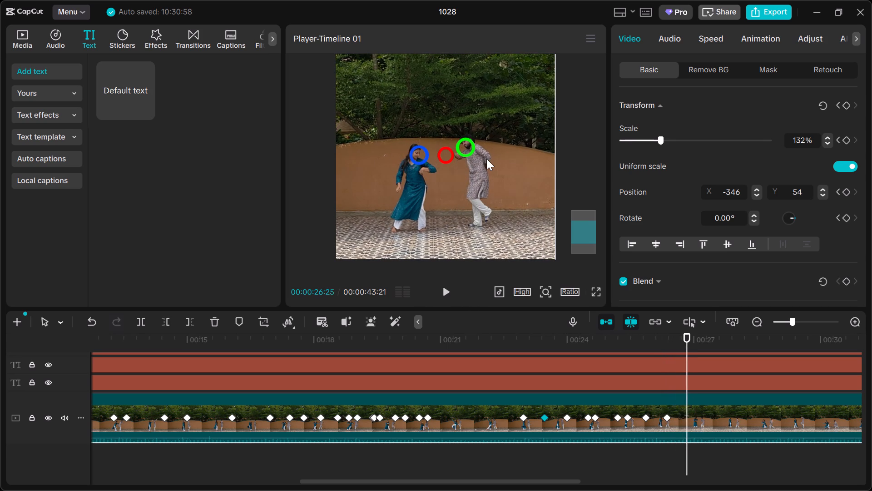
{"action": "key", "text": "Right"}
{"action": "key", "text": "Right"}
{"action": "key", "text": "Right"}
{"action": "key", "text": "Right"}
{"action": "key", "text": "Right"}
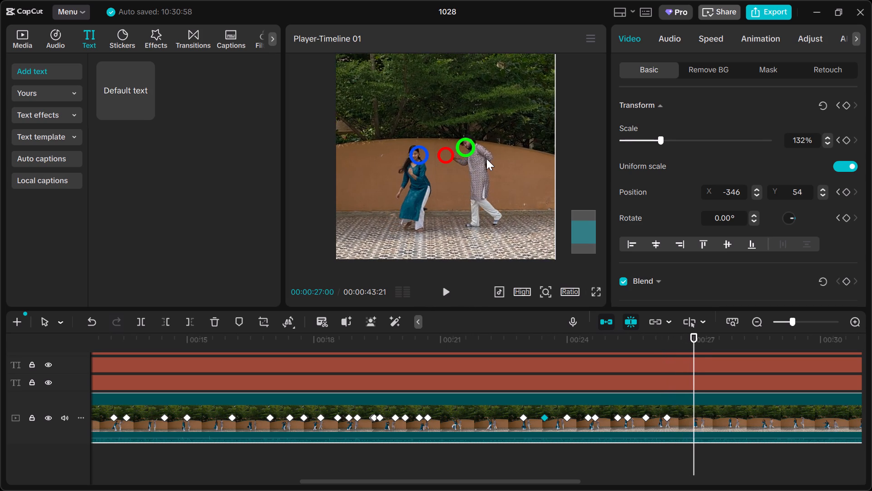
{"action": "key", "text": "Right"}
{"action": "key", "text": "Right"}
{"action": "key", "text": "Right"}
{"action": "key", "text": "Right"}
{"action": "key", "text": "Right"}
{"action": "key", "text": "Right"}
{"action": "key", "text": "Right"}
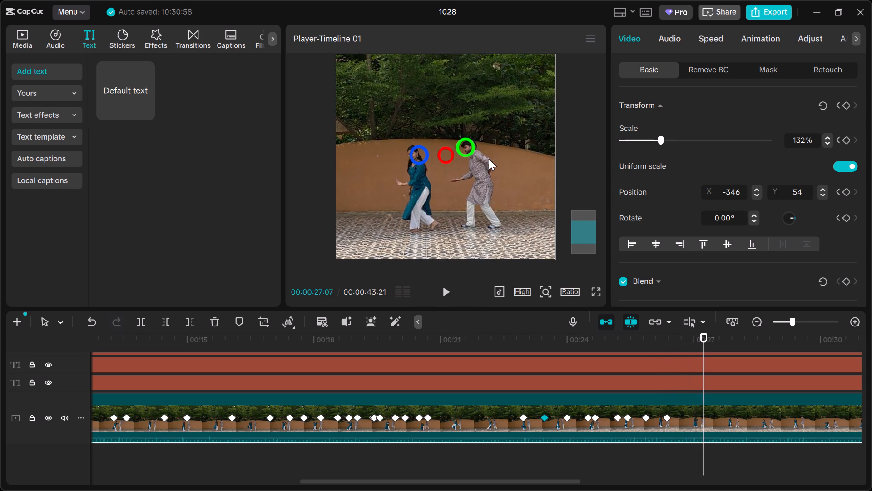
{"action": "triple_click", "coordinate": [827, 136]}
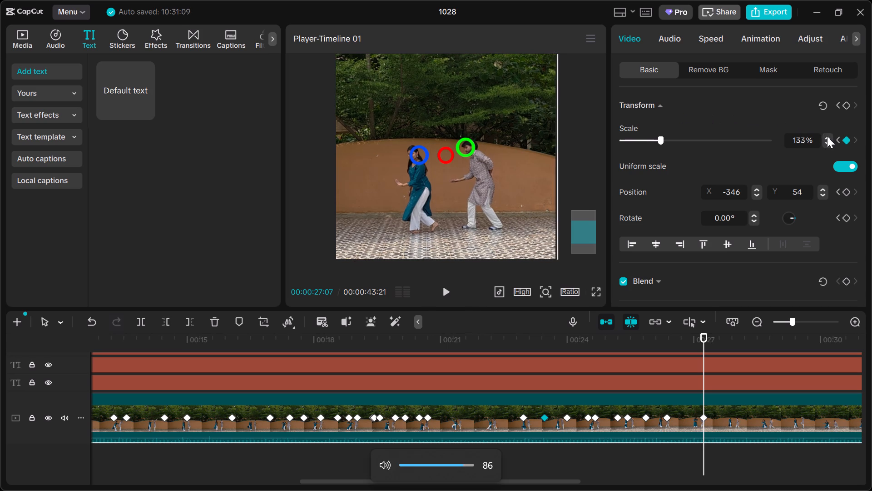
{"action": "triple_click", "coordinate": [827, 136]}
{"action": "left_click", "coordinate": [827, 136]}
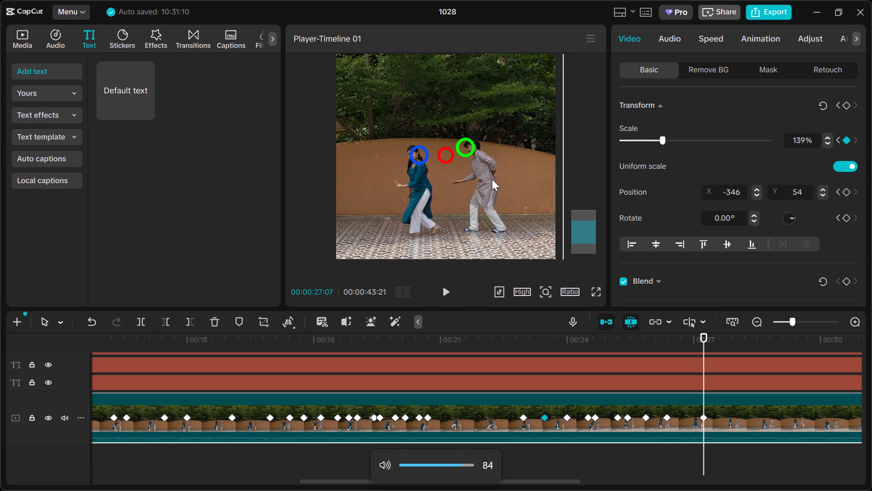
At 00:00:27:07, reposition the clip to about X -421, Y 40 so the man's head sits in the green circle.
{"action": "left_click_drag", "start_coordinate": [492, 179], "coordinate": [487, 177]}
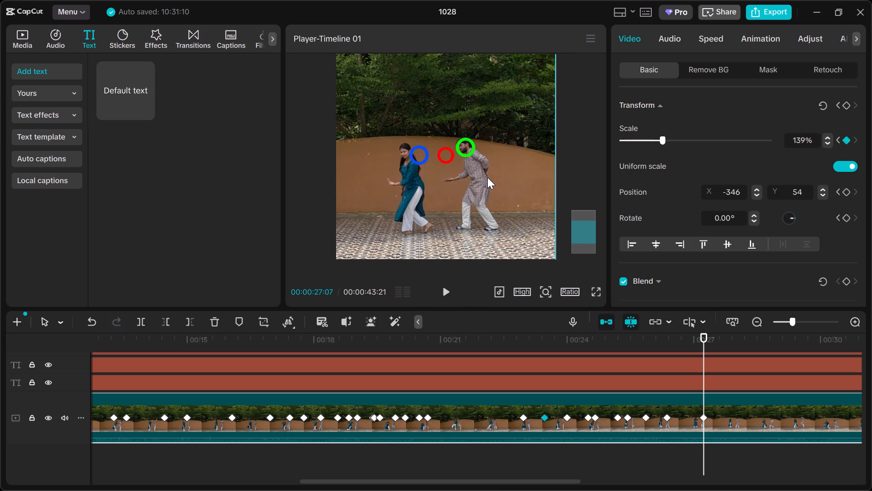
{"action": "left_click_drag", "start_coordinate": [487, 177], "coordinate": [486, 179]}
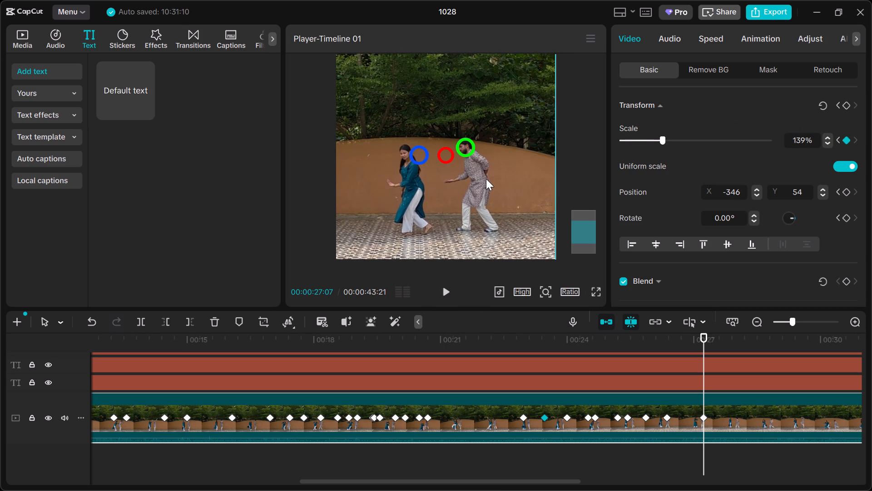
{"action": "left_click_drag", "start_coordinate": [486, 179], "coordinate": [487, 180]}
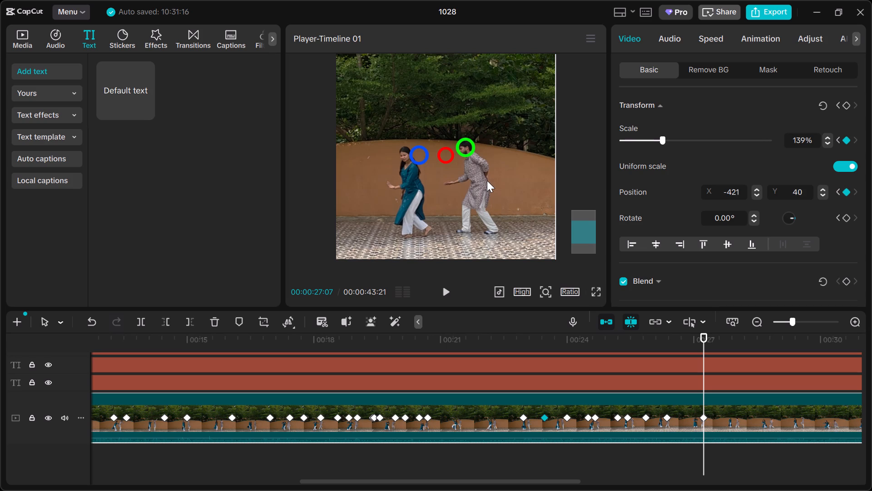
Step through the frames up to 00:00:28:11 to check how the dancers' heads line up with the circle guides.
{"action": "key", "text": "Right"}
{"action": "key", "text": "Right"}
{"action": "key", "text": "Right"}
{"action": "key", "text": "Right"}
{"action": "key", "text": "Right"}
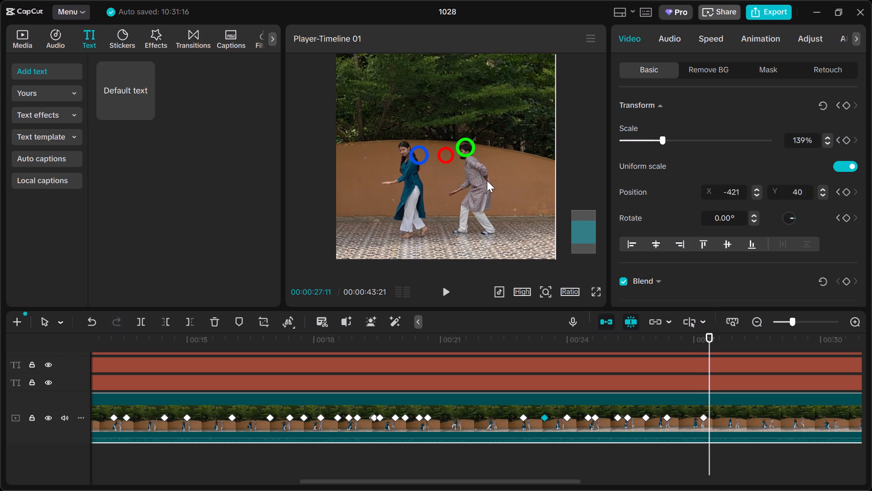
{"action": "key", "text": "Right"}
{"action": "key", "text": "Right"}
{"action": "key", "text": "Right"}
{"action": "key", "text": "Right"}
{"action": "key", "text": "Right"}
{"action": "key", "text": "Right"}
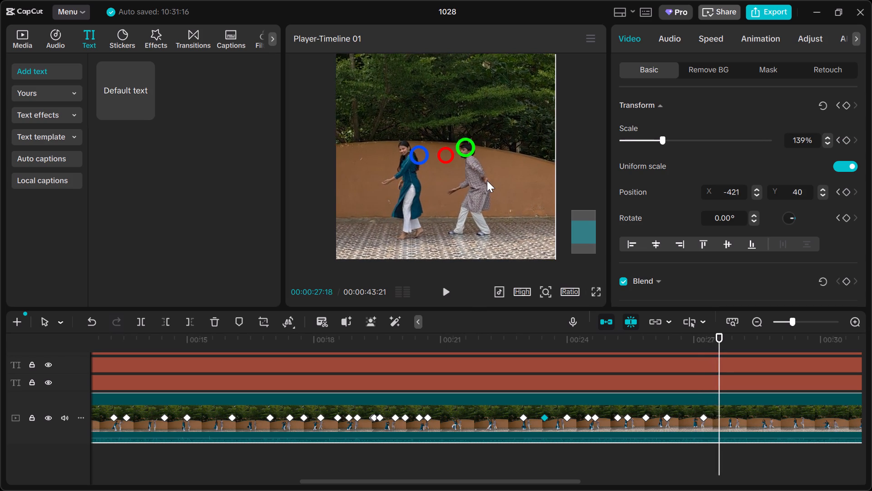
{"action": "key", "text": "Right"}
{"action": "key", "text": "Right"}
{"action": "key", "text": "Right"}
{"action": "key", "text": "Right"}
{"action": "key", "text": "Right"}
{"action": "key", "text": "Right"}
{"action": "key", "text": "Right"}
{"action": "key", "text": "Right"}
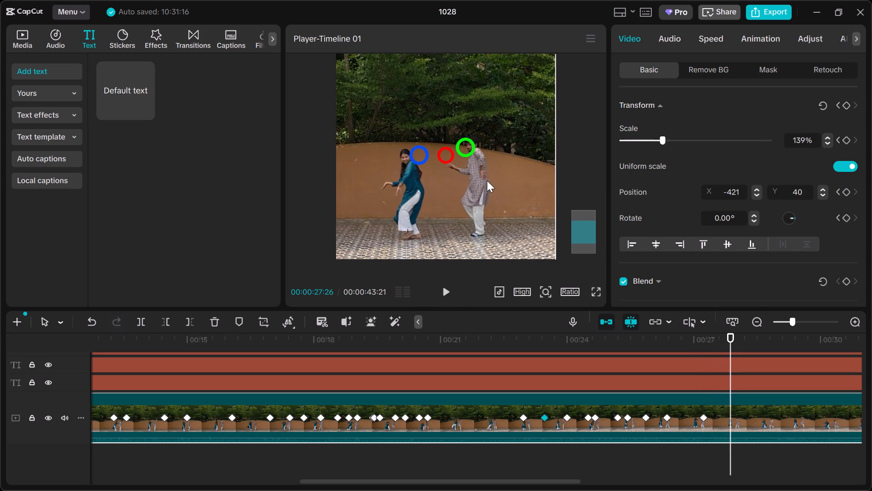
{"action": "key", "text": "Right"}
{"action": "key", "text": "Right"}
{"action": "key", "text": "Right"}
{"action": "key", "text": "Right"}
{"action": "key", "text": "Right"}
{"action": "key", "text": "Right"}
{"action": "key", "text": "Right"}
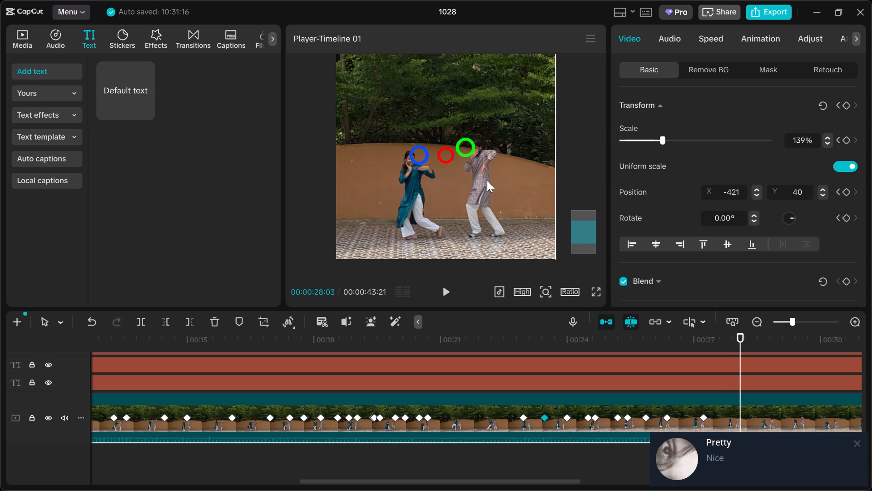
{"action": "key", "text": "Right"}
{"action": "key", "text": "Right"}
{"action": "key", "text": "Right"}
{"action": "key", "text": "Right"}
{"action": "key", "text": "Right"}
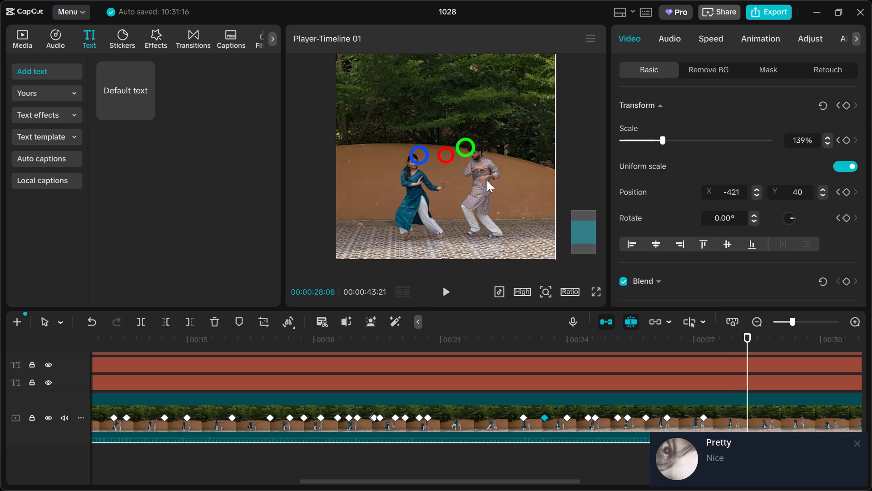
{"action": "key", "text": "Right"}
{"action": "key", "text": "Right"}
{"action": "key", "text": "Right"}
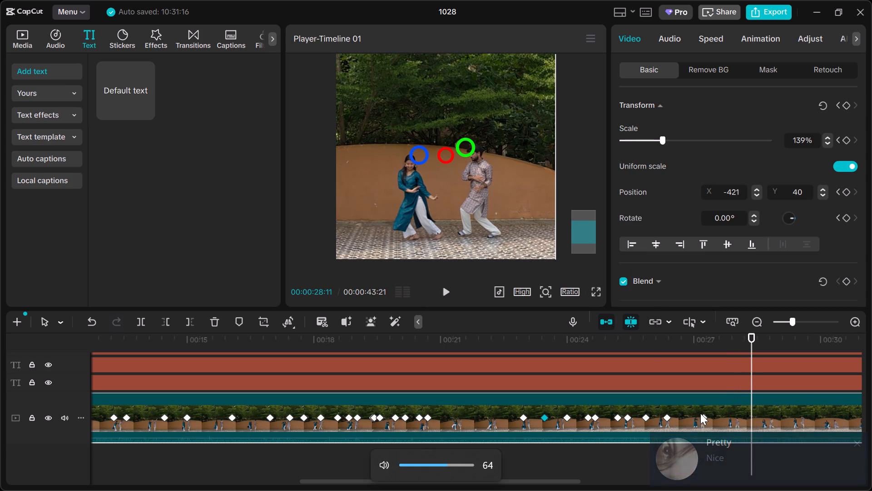
Return to the keyframe at 00:00:27:07 and move the blue circle guide onto the woman's head.
{"action": "left_click", "coordinate": [704, 416]}
{"action": "key", "text": "Right"}
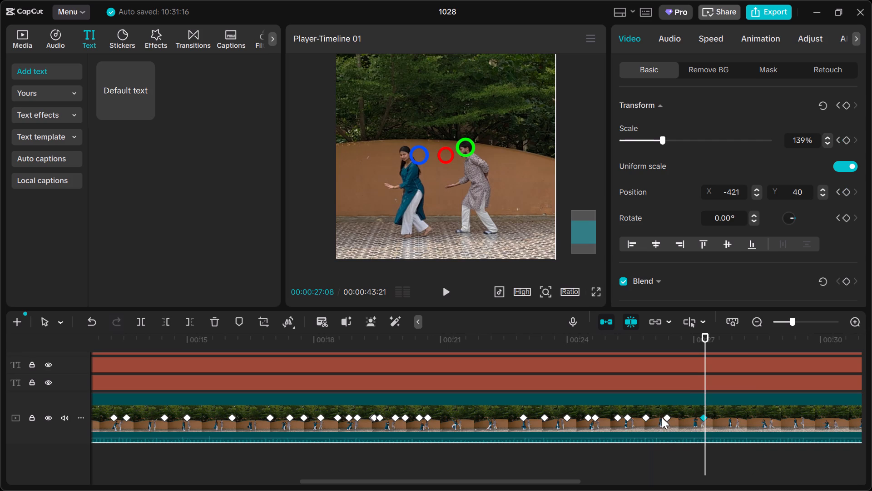
{"action": "left_click", "coordinate": [668, 418]}
{"action": "left_click", "coordinate": [704, 417]}
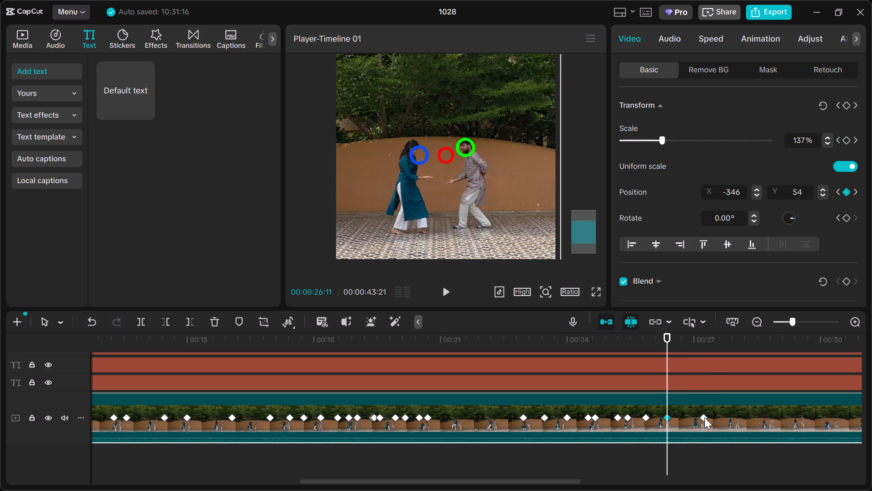
{"action": "left_click", "coordinate": [420, 152]}
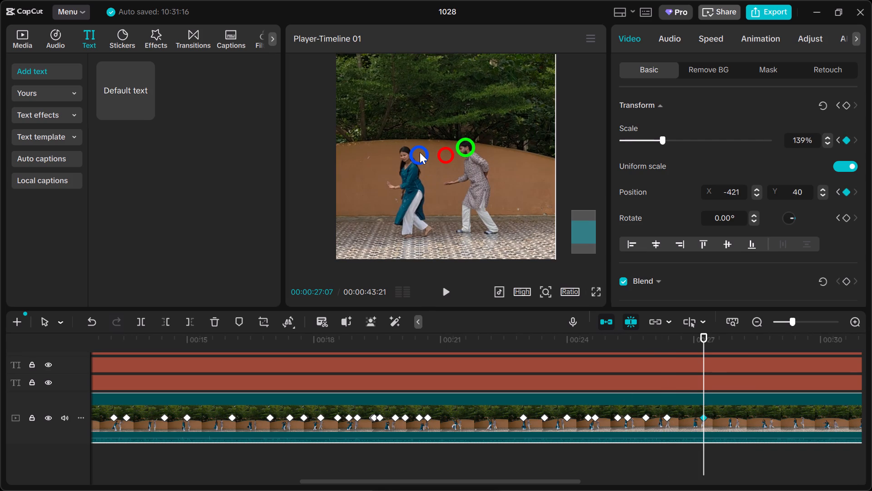
{"action": "left_click_drag", "start_coordinate": [420, 152], "coordinate": [406, 152]}
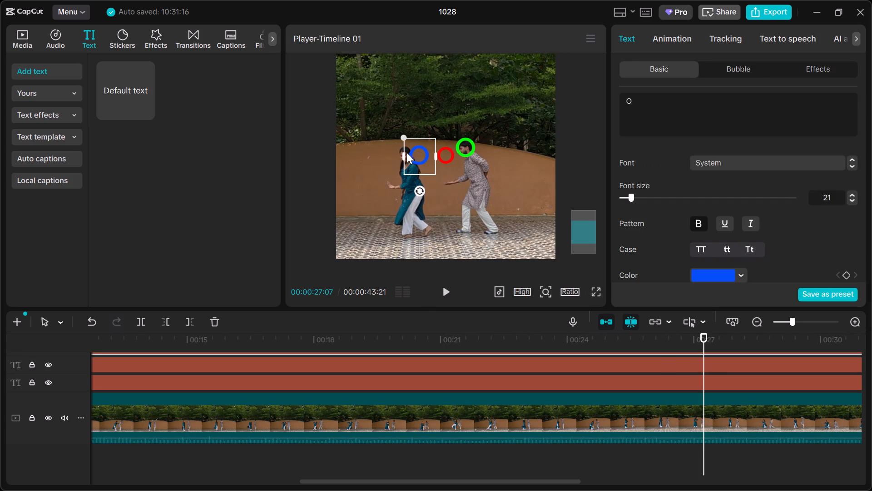
{"action": "left_click_drag", "start_coordinate": [406, 152], "coordinate": [404, 152]}
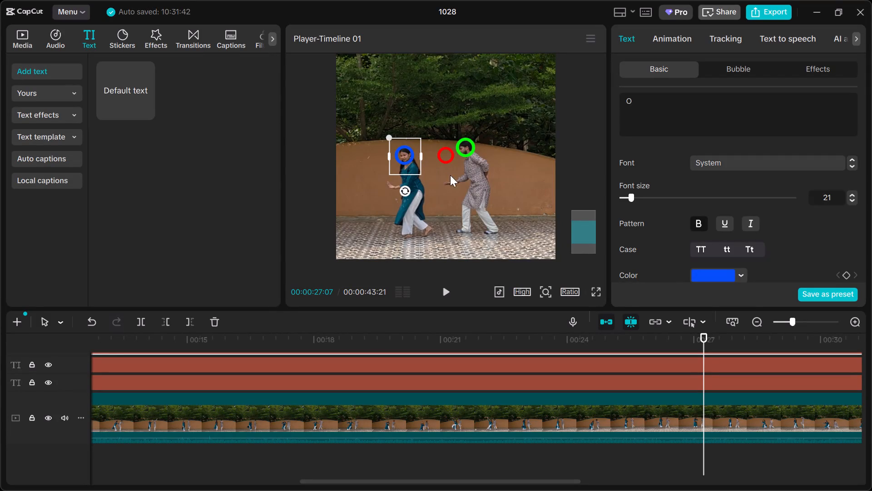
Select the dance clip and, at 00:00:28:01, increase its scale to 147%.
{"action": "left_click", "coordinate": [689, 418]}
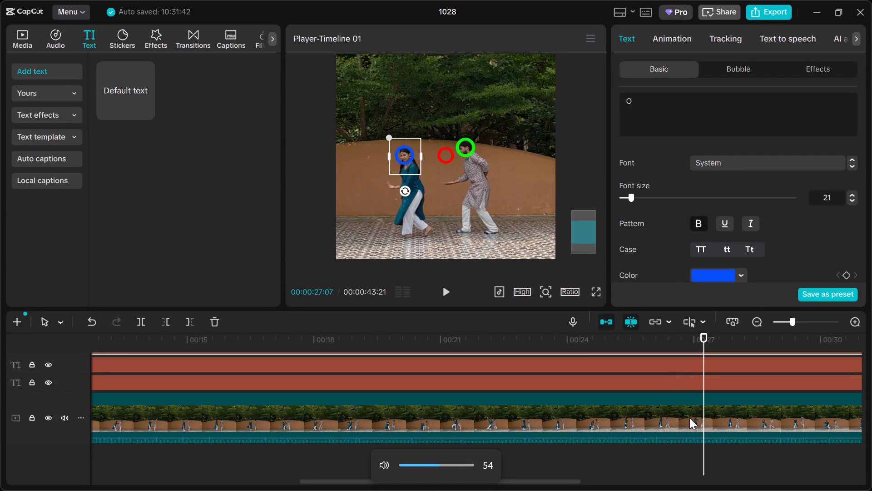
{"action": "key", "text": "Right"}
{"action": "key", "text": "Right"}
{"action": "key", "text": "Right"}
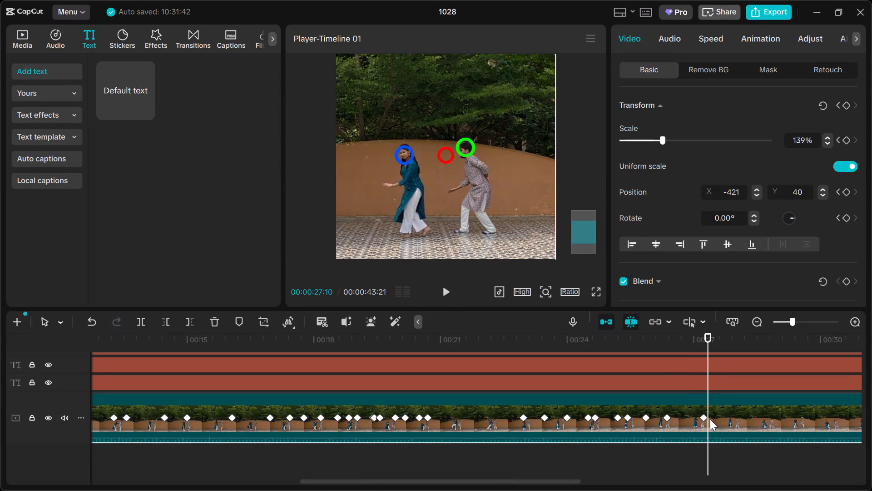
{"action": "key", "text": "Right"}
{"action": "key", "text": "Right"}
{"action": "key", "text": "Right"}
{"action": "key", "text": "Right"}
{"action": "key", "text": "Right"}
{"action": "key", "text": "Right"}
{"action": "key", "text": "Right"}
{"action": "key", "text": "Right"}
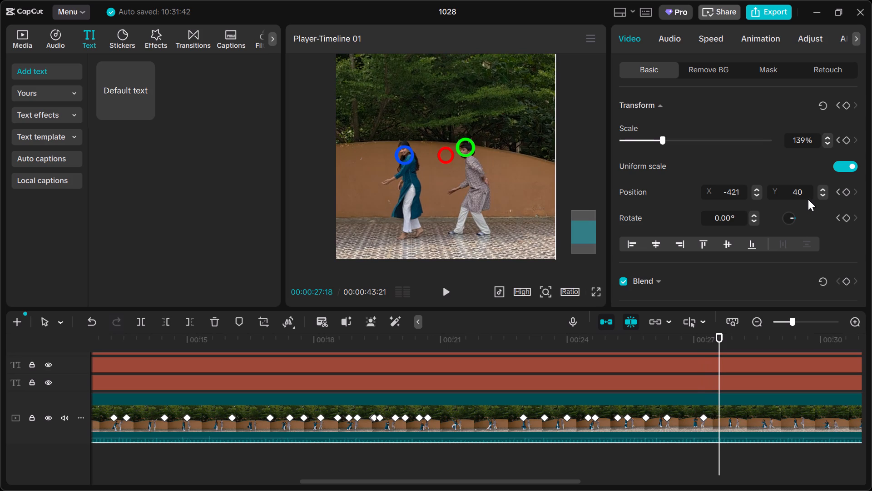
{"action": "key", "text": "Right"}
{"action": "key", "text": "Right"}
{"action": "key", "text": "Right"}
{"action": "key", "text": "Right"}
{"action": "key", "text": "Right"}
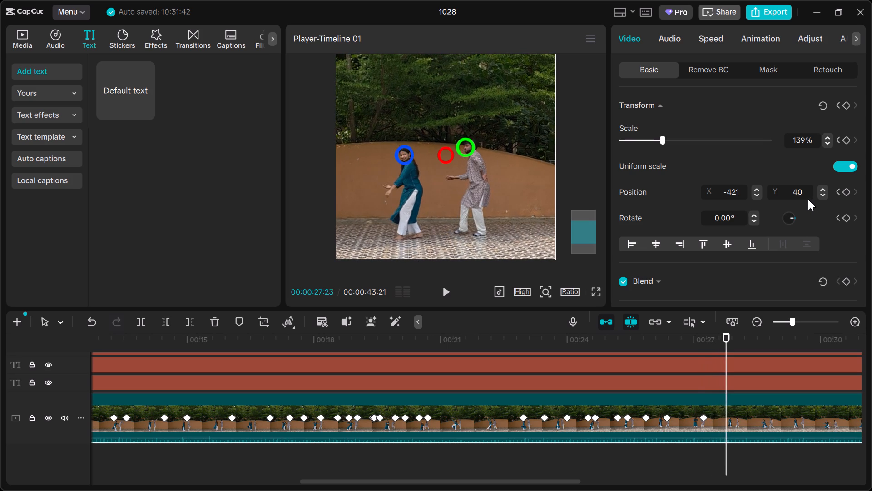
{"action": "key", "text": "Right"}
{"action": "key", "text": "Right"}
{"action": "key", "text": "Right"}
{"action": "key", "text": "Right"}
{"action": "key", "text": "Right"}
{"action": "key", "text": "Right"}
{"action": "key", "text": "Right"}
{"action": "key", "text": "Right"}
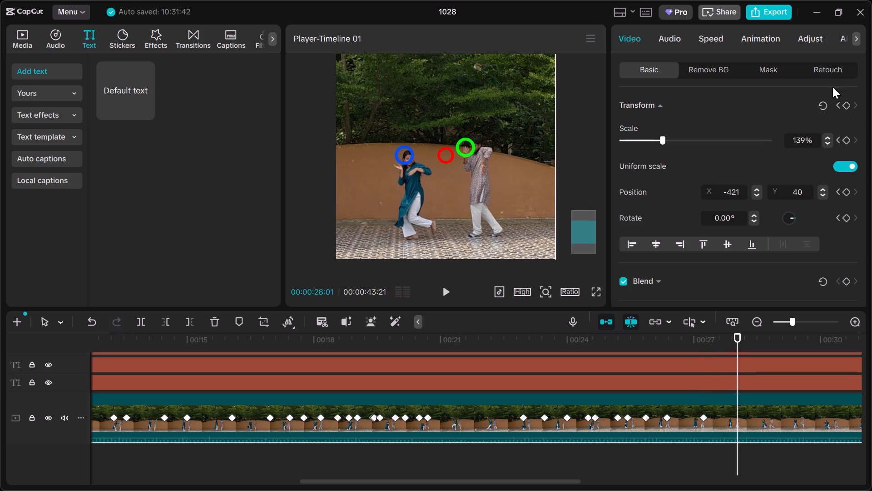
{"action": "triple_click", "coordinate": [828, 135]}
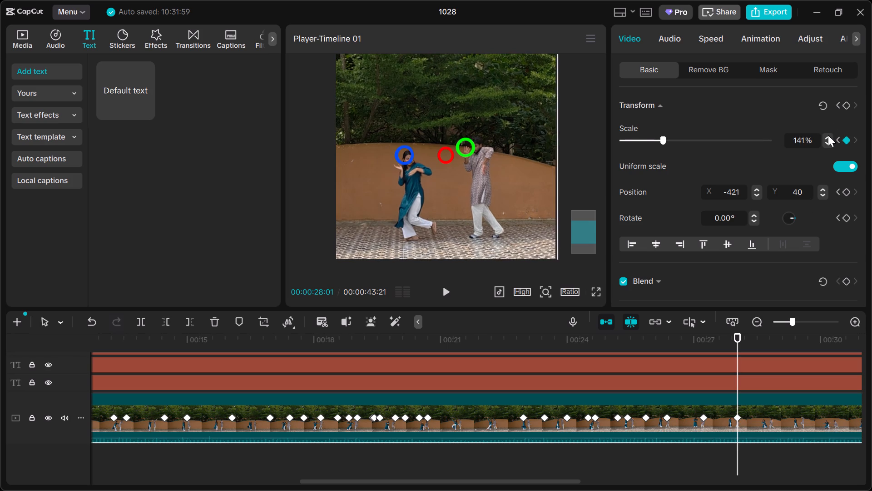
{"action": "triple_click", "coordinate": [828, 135]}
{"action": "double_click", "coordinate": [828, 135]}
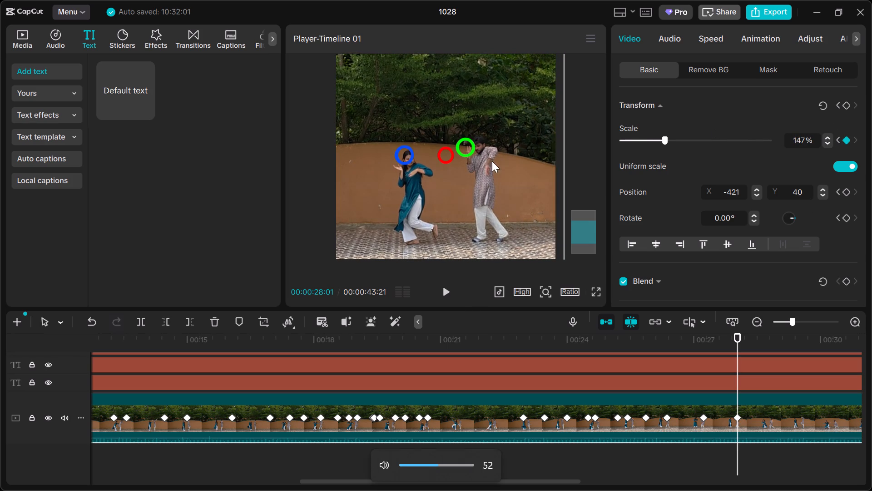
At 00:00:28:01, reposition the clip to about X -461, Y 70 so the woman's head sits in the blue circle.
{"action": "left_click_drag", "start_coordinate": [492, 179], "coordinate": [489, 177]}
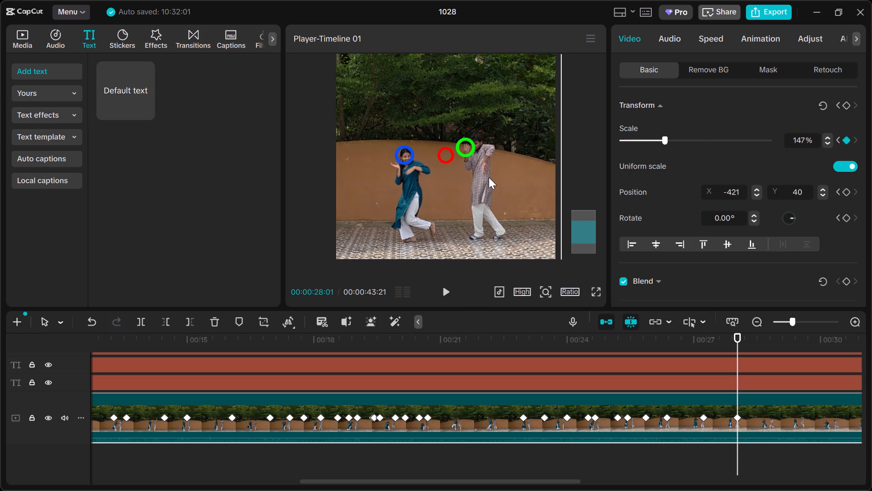
{"action": "left_click_drag", "start_coordinate": [489, 177], "coordinate": [488, 176]}
At 00:00:28:10, reposition the clip to about X -508, Y 114 so both dancers' heads sit in the blue and green circles.
{"action": "key", "text": "Right"}
{"action": "key", "text": "Right"}
{"action": "key", "text": "Right"}
{"action": "key", "text": "Right"}
{"action": "key", "text": "Right"}
{"action": "key", "text": "Right"}
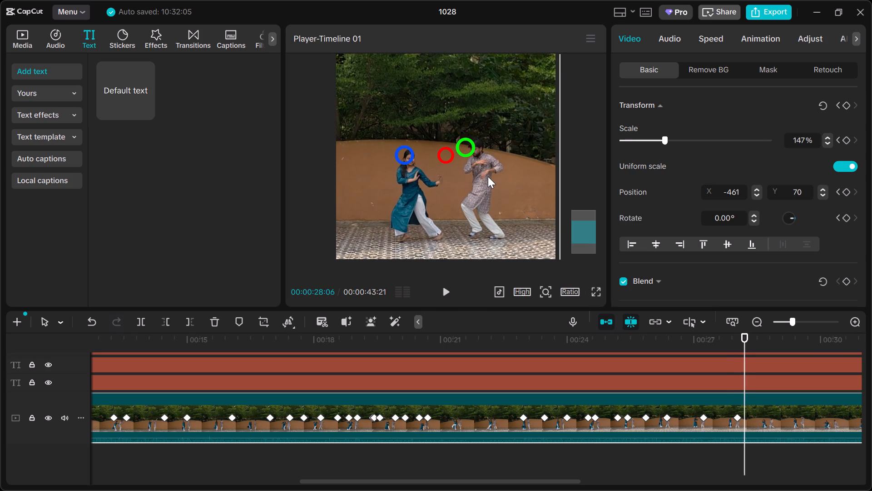
{"action": "key", "text": "Right"}
{"action": "left_click", "coordinate": [488, 176]}
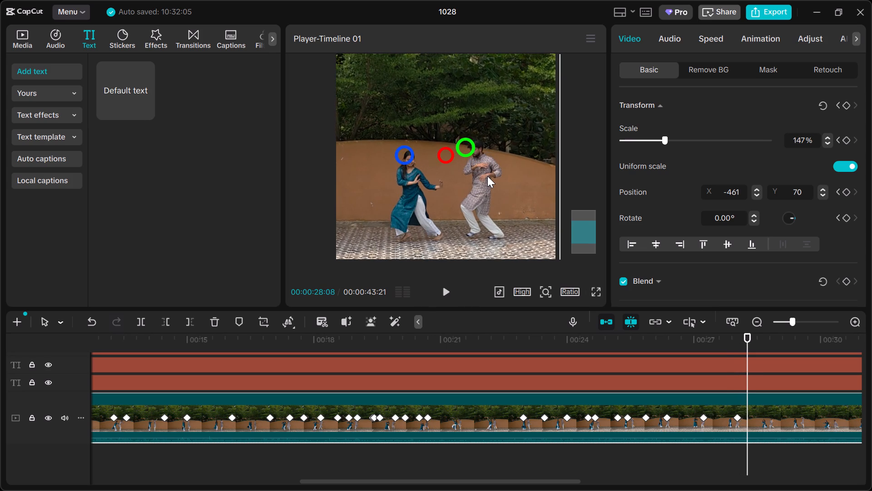
{"action": "key", "text": "Right"}
{"action": "key", "text": "Right"}
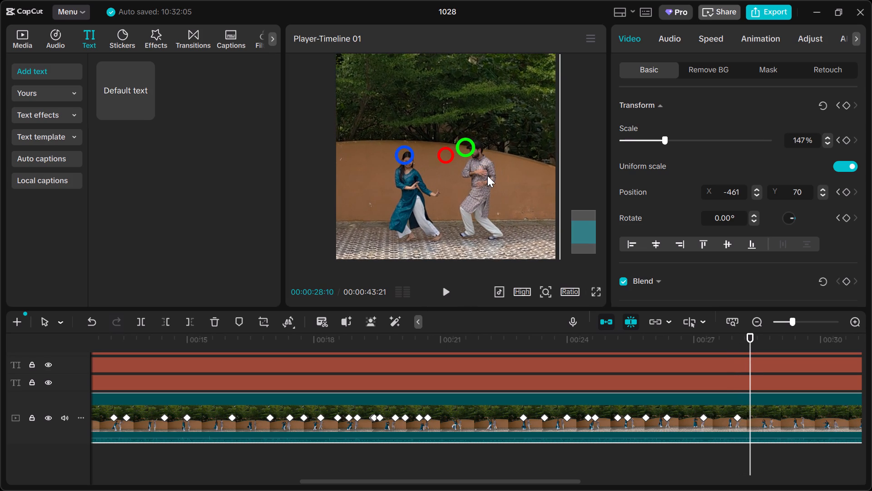
{"action": "left_click_drag", "start_coordinate": [487, 175], "coordinate": [485, 171]}
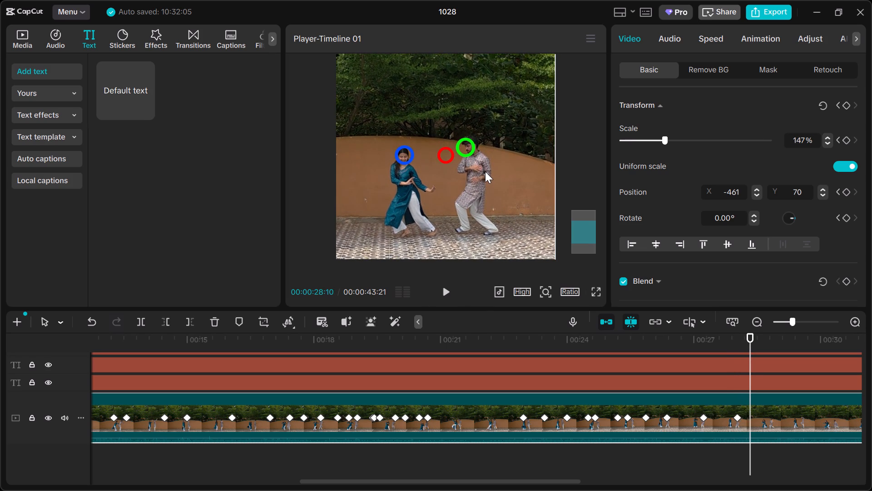
At 00:00:28:22, reposition the clip to about X -273, Y 198 to bring the woman's head onto the blue circle.
{"action": "key", "text": "Right"}
{"action": "key", "text": "Right"}
{"action": "key", "text": "Right"}
{"action": "key", "text": "Right"}
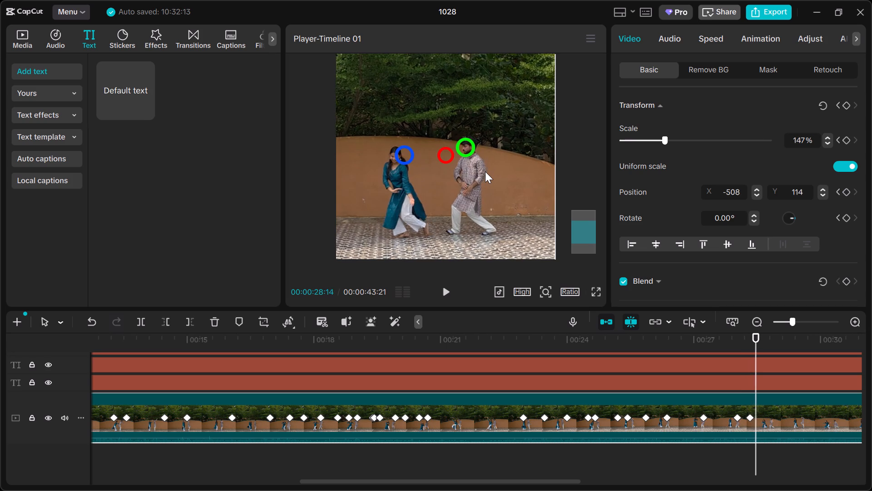
{"action": "key", "text": "Right"}
{"action": "key", "text": "Right"}
{"action": "key", "text": "Right"}
{"action": "key", "text": "Right"}
{"action": "key", "text": "Right"}
{"action": "key", "text": "Right"}
{"action": "key", "text": "Right"}
{"action": "key", "text": "Right"}
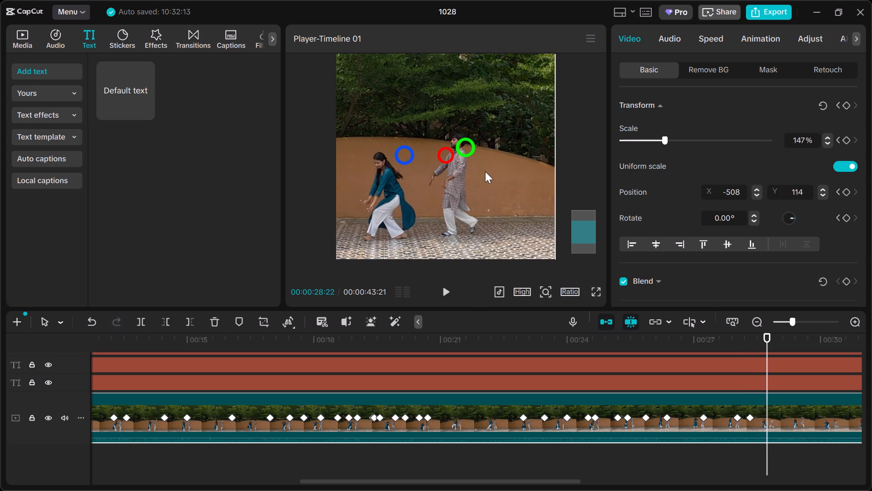
{"action": "left_click", "coordinate": [485, 171]}
{"action": "left_click_drag", "start_coordinate": [485, 171], "coordinate": [497, 166]}
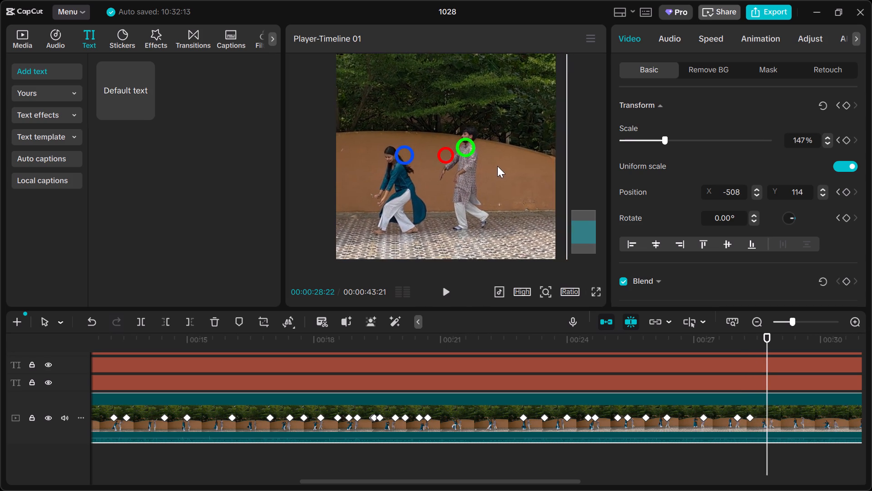
{"action": "left_click_drag", "start_coordinate": [497, 166], "coordinate": [509, 164]}
At 00:00:29:05, reposition the clip to about X -103, Y 0 so the woman's head sits in the blue circle.
{"action": "key", "text": "Right"}
{"action": "key", "text": "Right"}
{"action": "key", "text": "Right"}
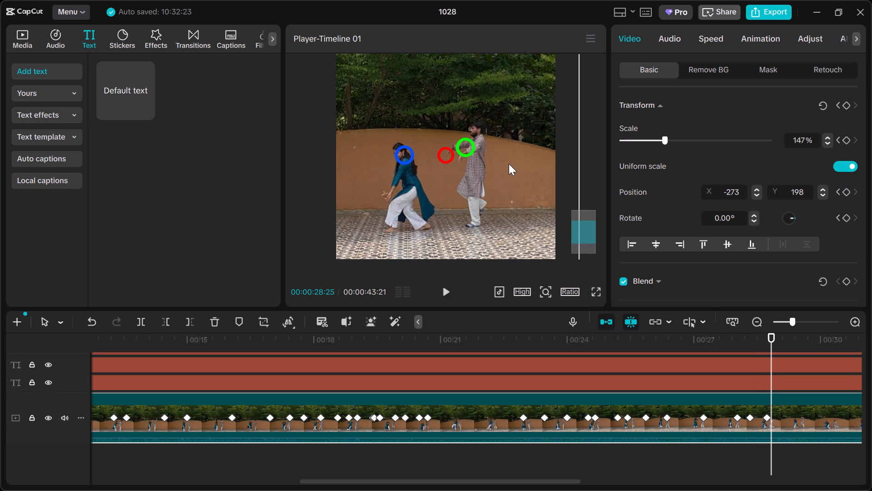
{"action": "key", "text": "Right"}
{"action": "key", "text": "Right"}
{"action": "key", "text": "Right"}
{"action": "key", "text": "Right"}
{"action": "key", "text": "Right"}
{"action": "key", "text": "Right"}
{"action": "key", "text": "Right"}
{"action": "key", "text": "Right"}
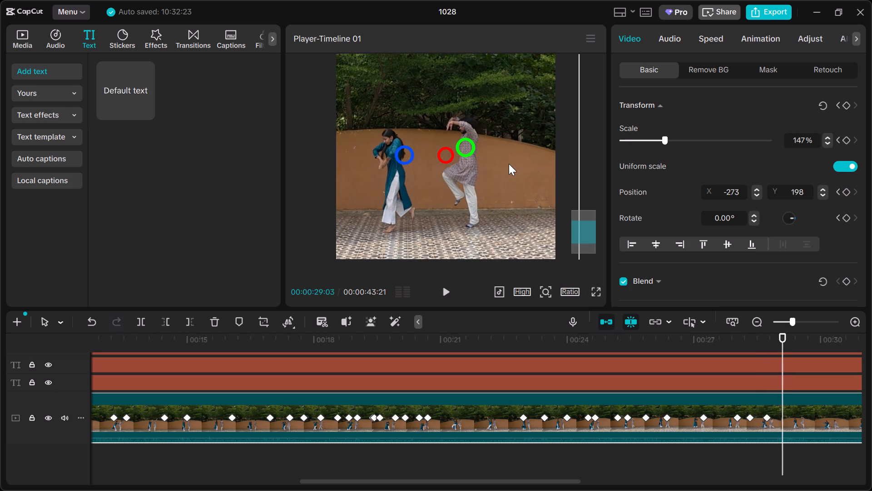
{"action": "key", "text": "Right"}
{"action": "key", "text": "Right"}
{"action": "left_click_drag", "start_coordinate": [509, 164], "coordinate": [520, 177]}
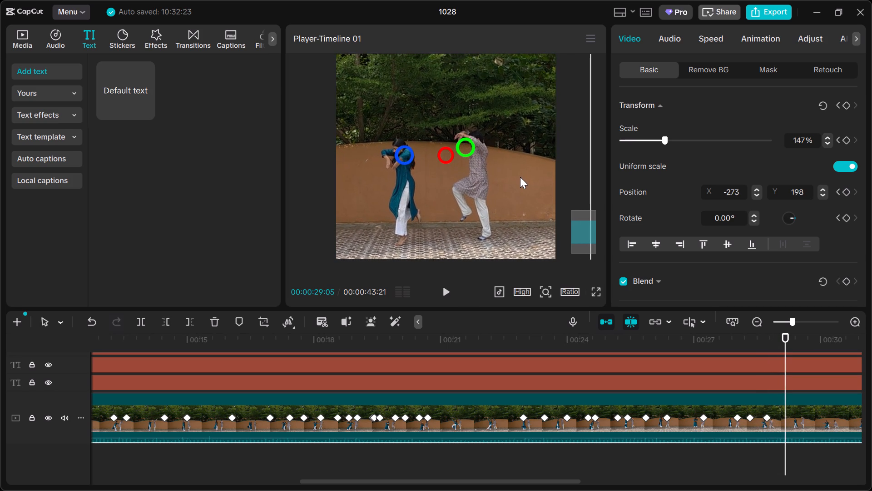
{"action": "left_click_drag", "start_coordinate": [520, 177], "coordinate": [524, 180]}
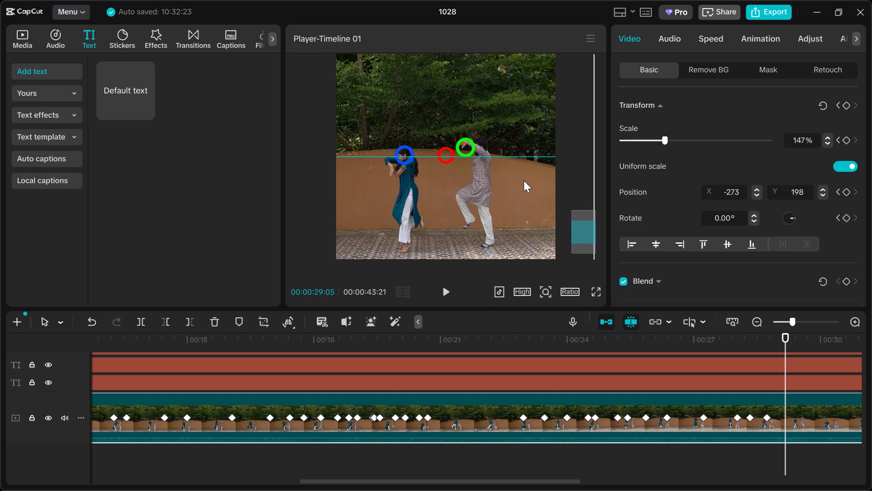
{"action": "left_click_drag", "start_coordinate": [524, 180], "coordinate": [525, 179]}
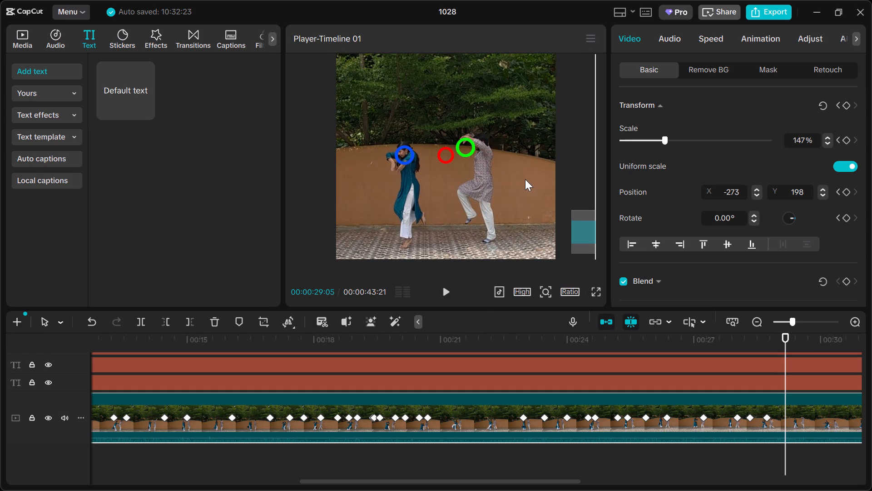
{"action": "left_click_drag", "start_coordinate": [525, 179], "coordinate": [526, 179]}
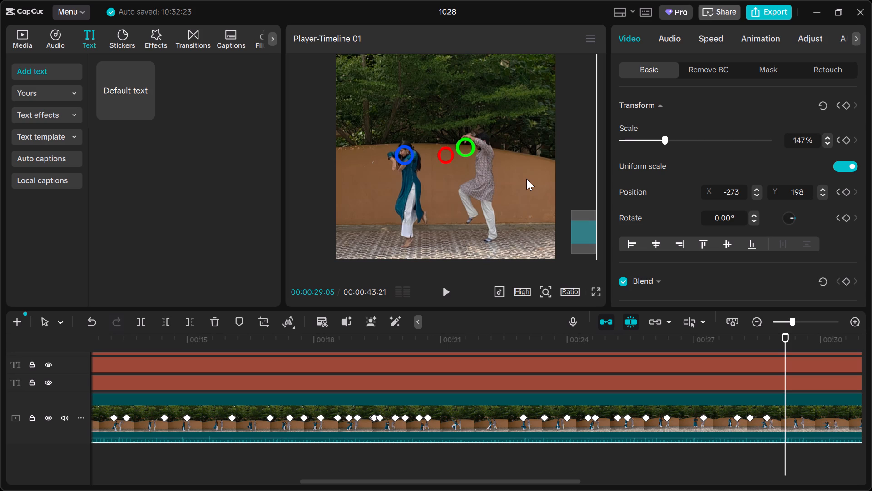
{"action": "left_click_drag", "start_coordinate": [526, 179], "coordinate": [525, 177]}
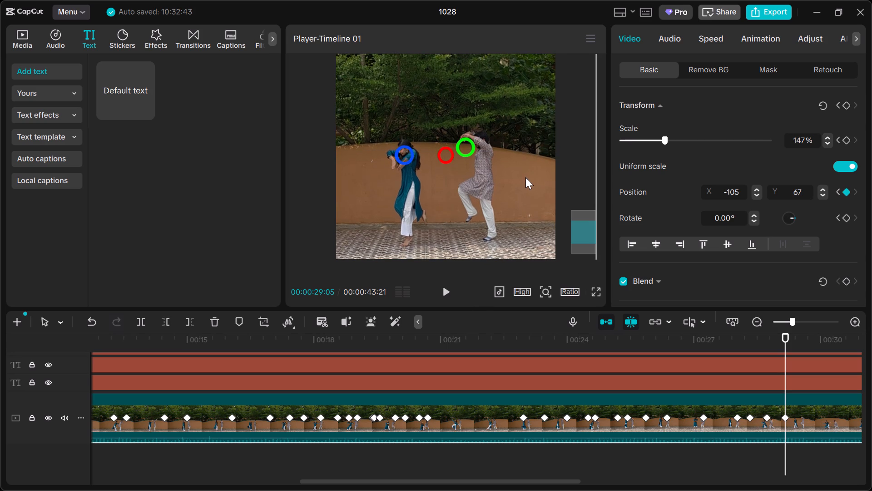
{"action": "left_click_drag", "start_coordinate": [525, 177], "coordinate": [527, 181]}
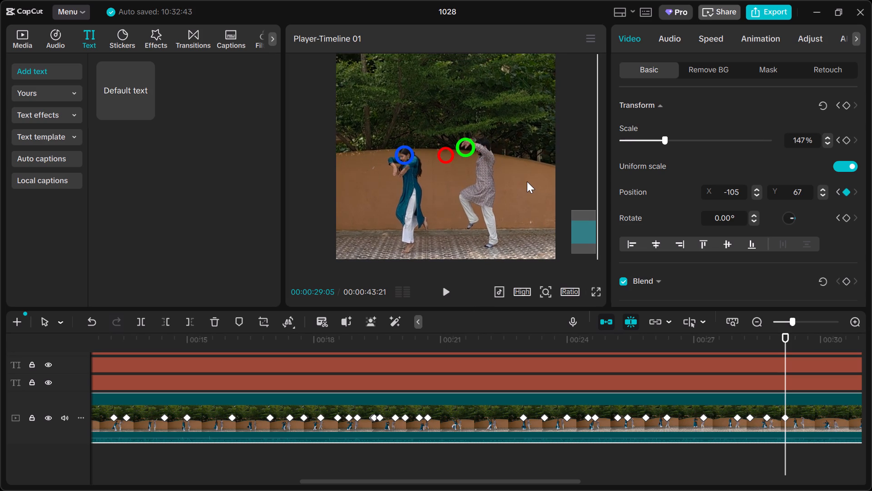
{"action": "scroll", "coordinate": [527, 181], "scroll_direction": "up", "scroll_amount": 2, "text": "ctrl"}
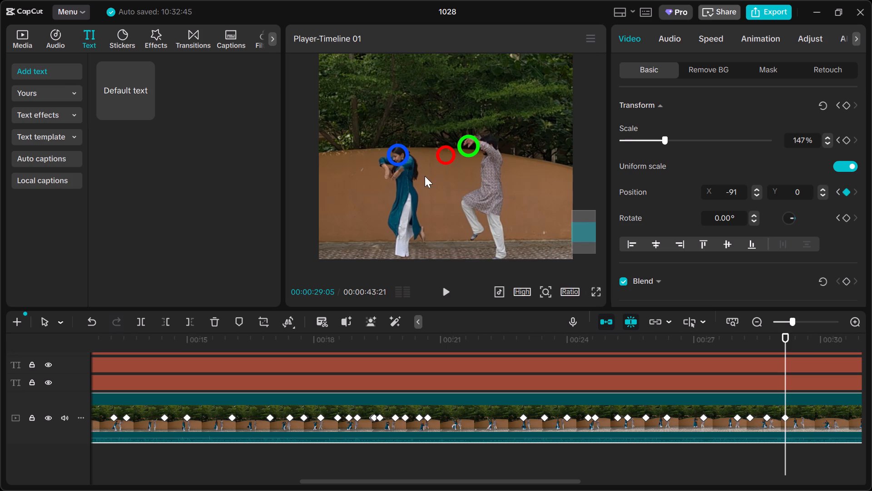
{"action": "left_click", "coordinate": [445, 195]}
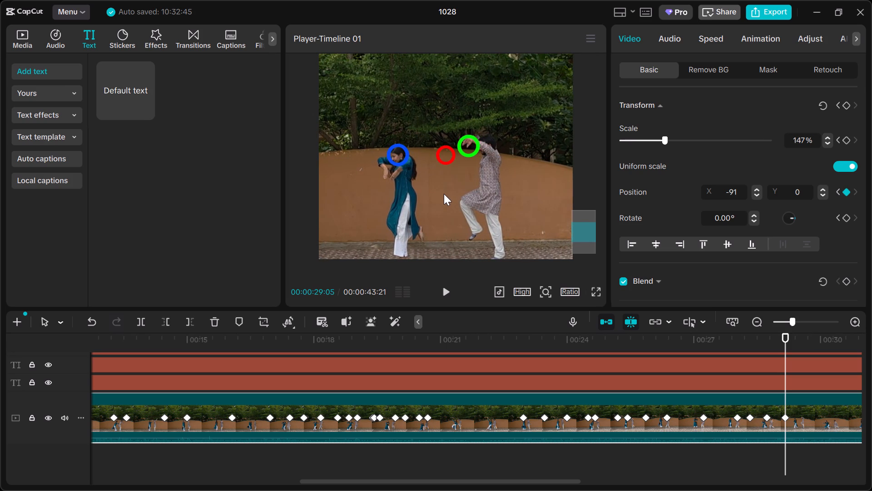
{"action": "scroll", "coordinate": [444, 194], "scroll_direction": "down", "scroll_amount": 7, "text": "ctrl"}
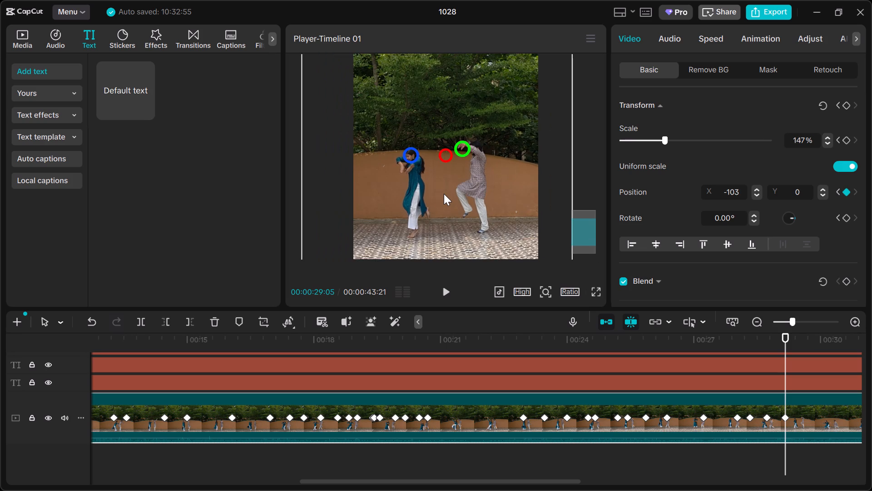
Step back and forth through the frames between 00:00:29:05 and 00:00:29:23 to check how the dancers' heads line up with the circle guides.
{"action": "key", "text": "Right"}
{"action": "key", "text": "Right"}
{"action": "key", "text": "Right"}
{"action": "key", "text": "Right"}
{"action": "key", "text": "Right"}
{"action": "key", "text": "Right"}
{"action": "key", "text": "Right"}
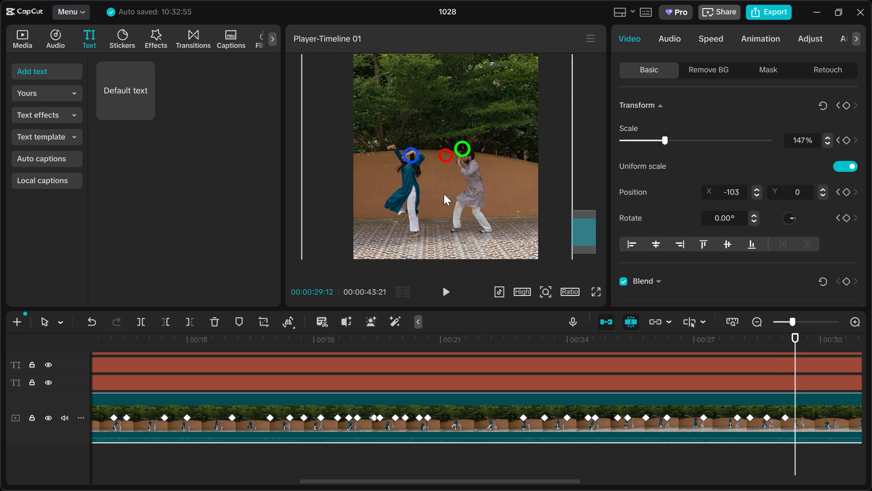
{"action": "key", "text": "Right"}
{"action": "key", "text": "Right"}
{"action": "key", "text": "Right"}
{"action": "key", "text": "Right"}
{"action": "key", "text": "Right"}
{"action": "key", "text": "Right"}
{"action": "key", "text": "Right"}
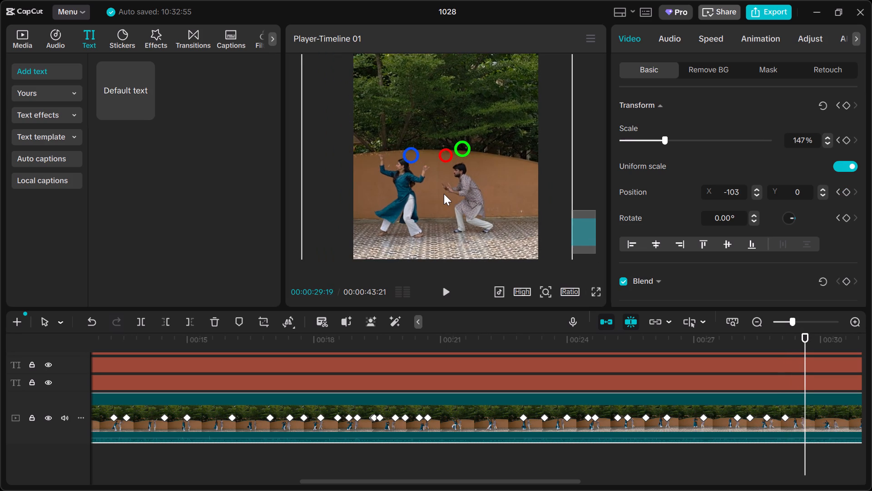
{"action": "key", "text": "Right"}
{"action": "key", "text": "Right"}
{"action": "key", "text": "Right"}
{"action": "key", "text": "Right"}
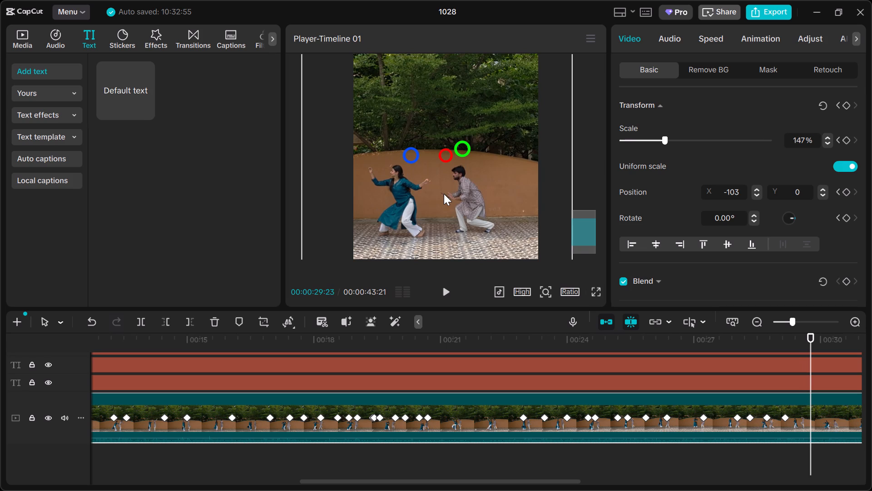
{"action": "key", "text": "Left"}
{"action": "key", "text": "Left"}
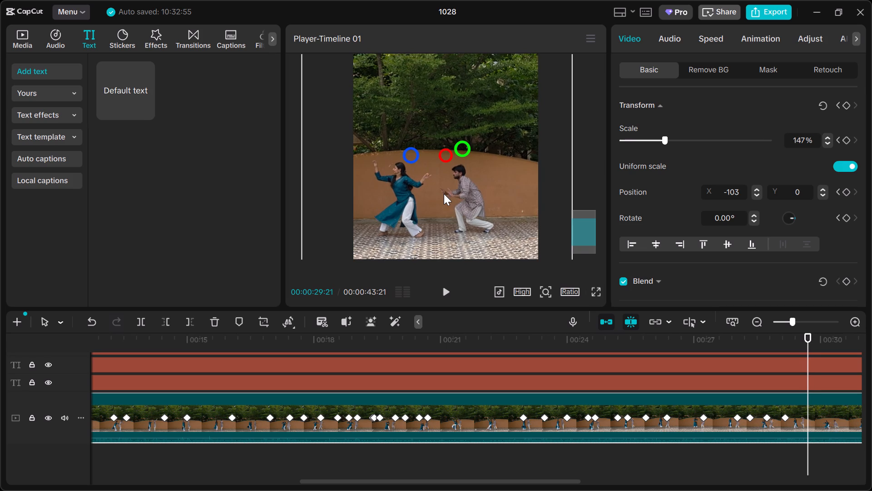
{"action": "key", "text": "Left"}
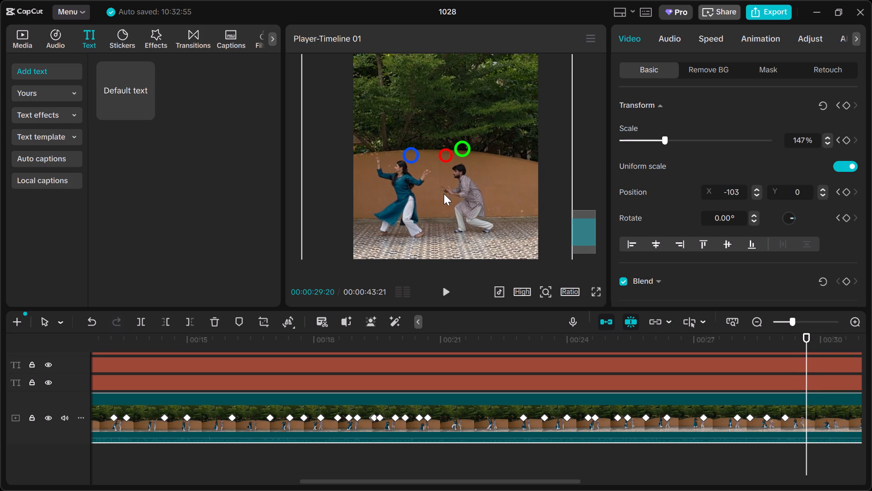
{"action": "key", "text": "Left"}
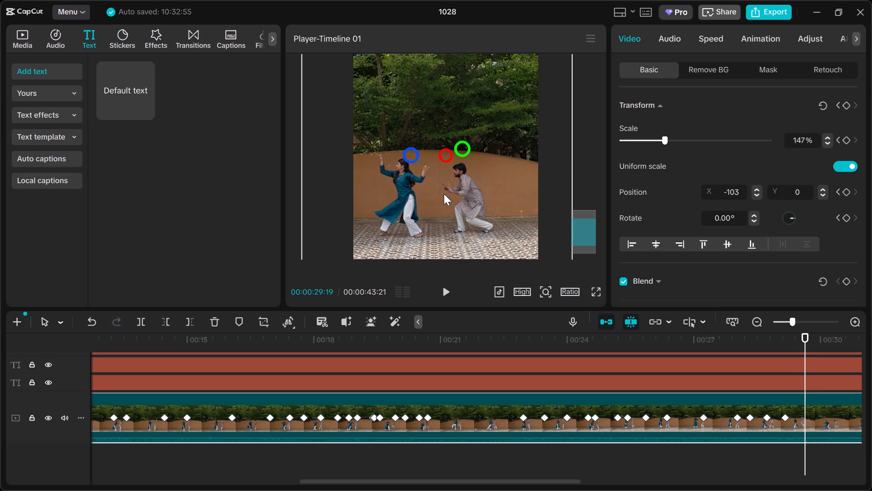
{"action": "key", "text": "Left"}
{"action": "key", "text": "Left"}
{"action": "key", "text": "Left"}
{"action": "key", "text": "Left"}
{"action": "key", "text": "Left"}
{"action": "key", "text": "Left"}
{"action": "key", "text": "Left"}
{"action": "key", "text": "Left"}
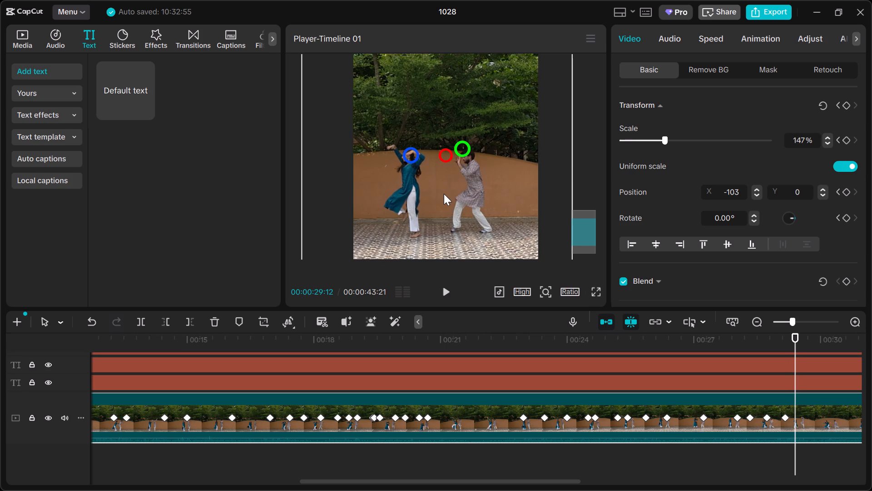
{"action": "key", "text": "Left"}
{"action": "key", "text": "Left"}
{"action": "key", "text": "Left"}
{"action": "key", "text": "Left"}
{"action": "key", "text": "Left"}
{"action": "key", "text": "Left"}
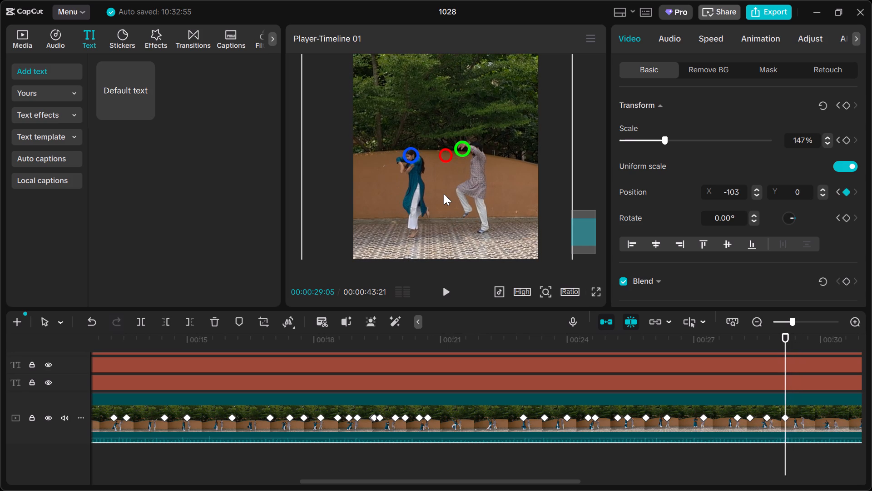
{"action": "key", "text": "Right"}
{"action": "key", "text": "Right"}
{"action": "key", "text": "Right"}
{"action": "key", "text": "Right"}
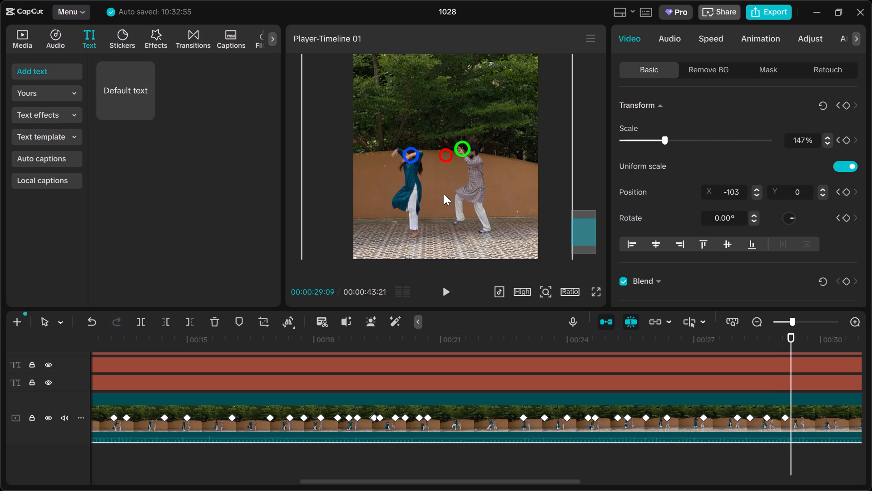
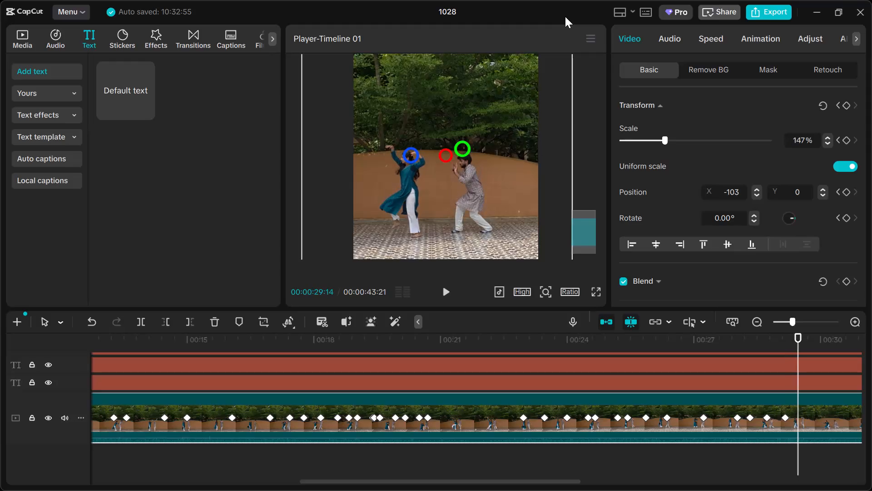
At 00:00:29:16, reposition the clip to about X 0, Y 147 to bring the dancers' heads nearer the blue and green circles.
{"action": "key", "text": "Right"}
{"action": "key", "text": "Right"}
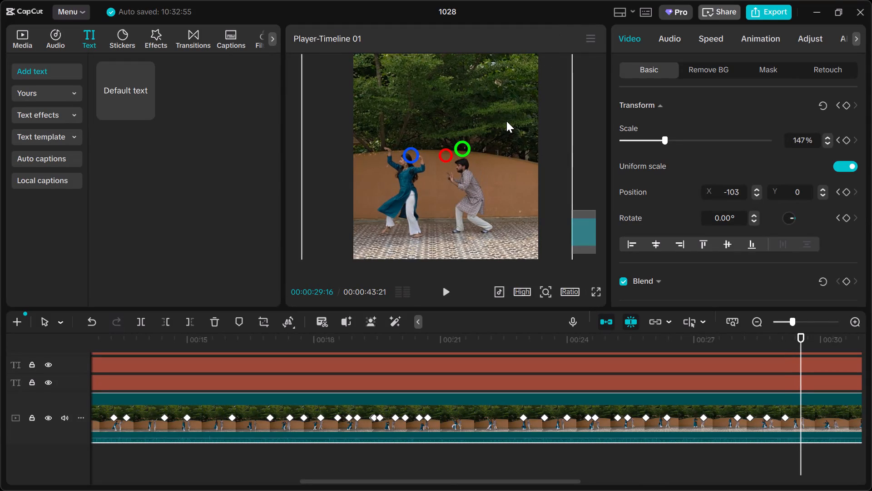
{"action": "left_click_drag", "start_coordinate": [506, 121], "coordinate": [507, 118]}
{"action": "left_click_drag", "start_coordinate": [507, 118], "coordinate": [512, 112]}
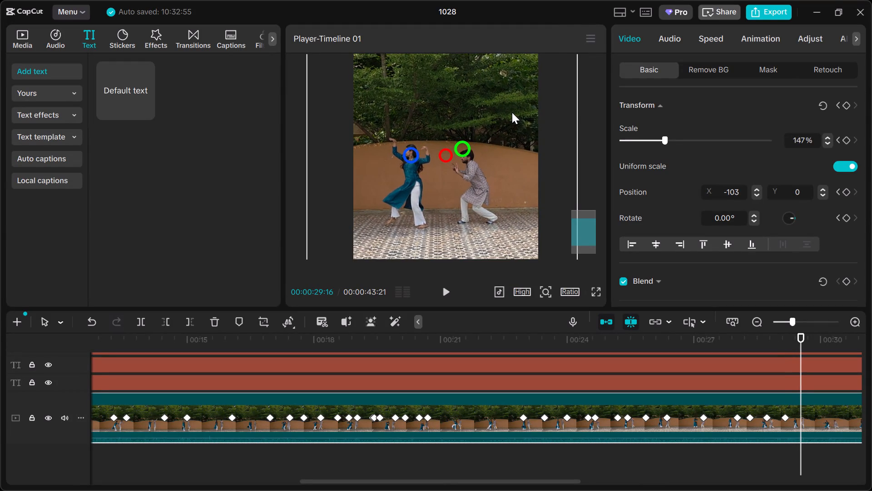
{"action": "left_click_drag", "start_coordinate": [512, 112], "coordinate": [513, 109]}
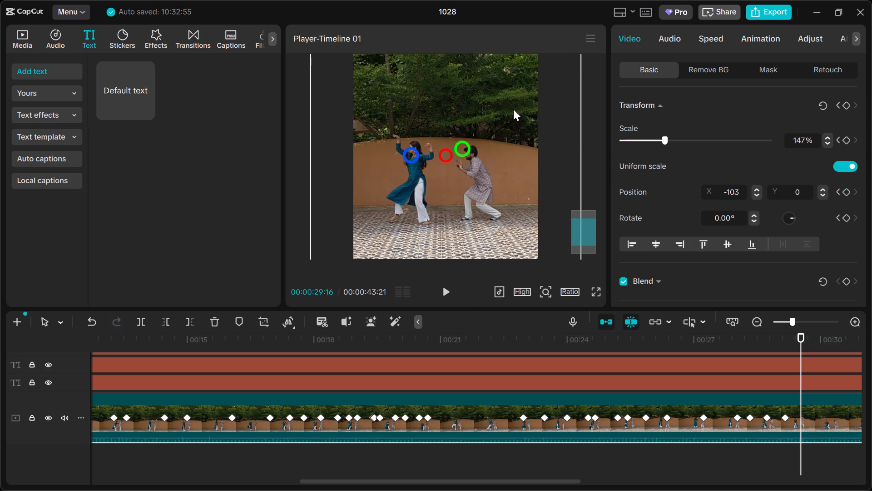
Reduce the clip's scale to 134% at 00:00:29:16.
{"action": "triple_click", "coordinate": [828, 144]}
{"action": "left_click", "coordinate": [828, 144]}
{"action": "left_click", "coordinate": [828, 144]}
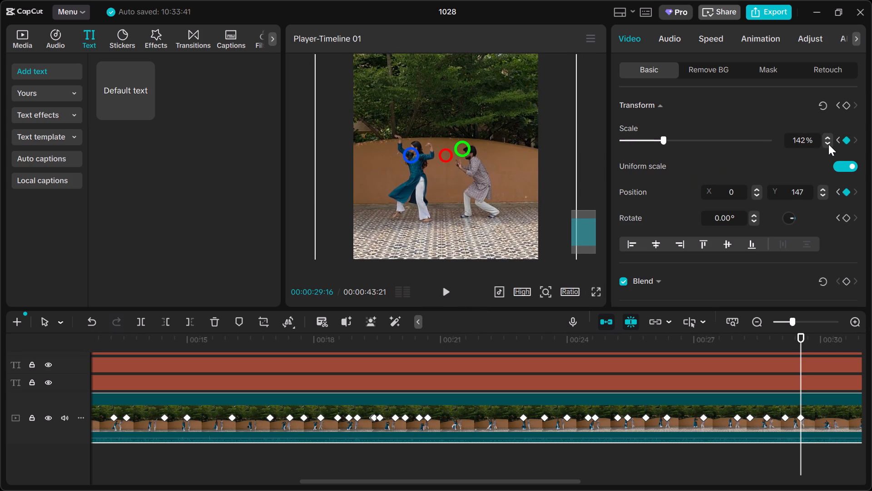
{"action": "triple_click", "coordinate": [828, 144]}
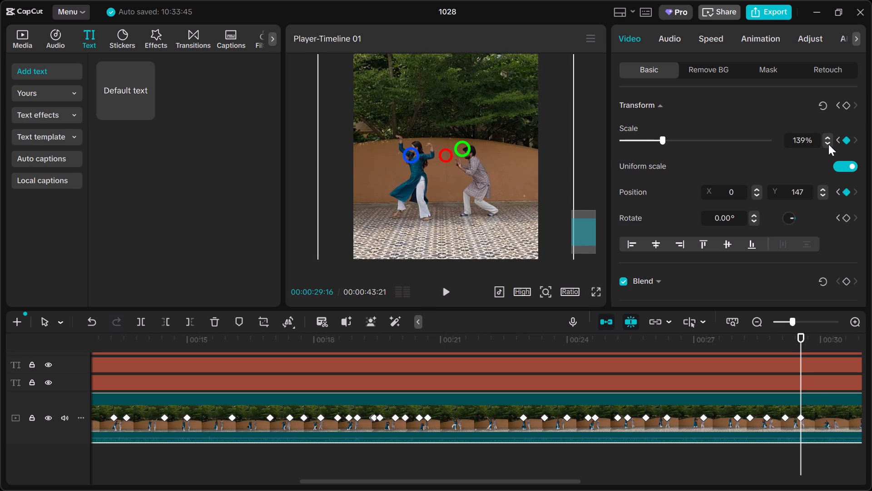
{"action": "triple_click", "coordinate": [828, 144]}
{"action": "left_click", "coordinate": [828, 144]}
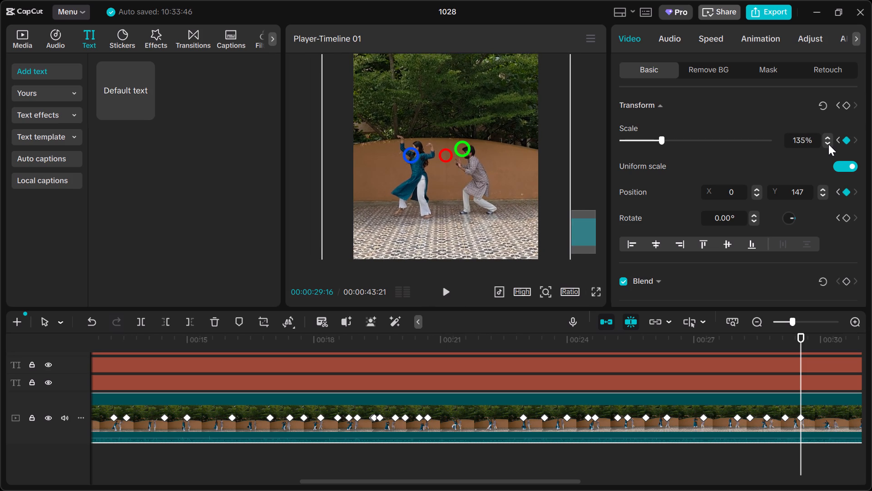
{"action": "left_click", "coordinate": [828, 144]}
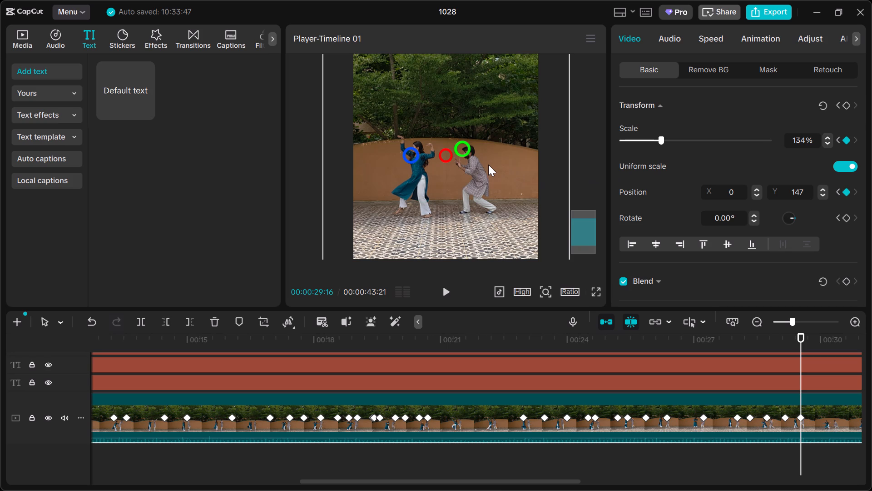
Select the red and green circle guides and move them together so the green circle surrounds the man's head.
{"action": "left_click", "coordinate": [446, 155]}
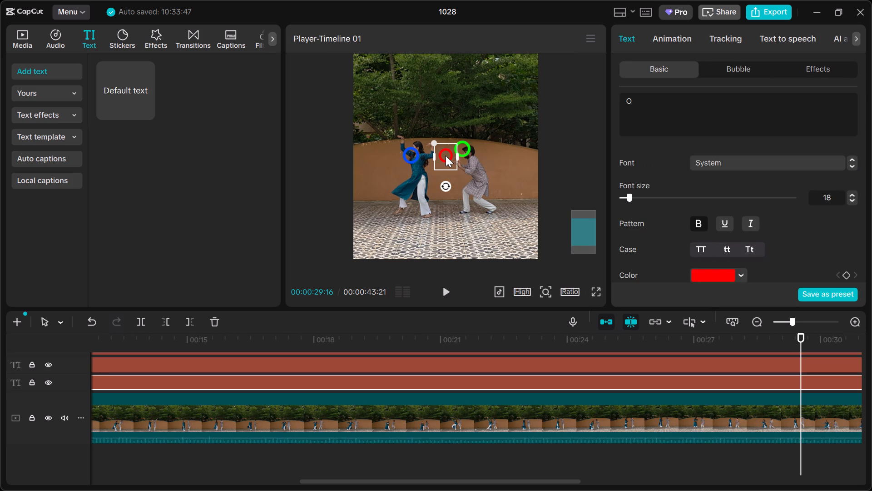
{"action": "left_click", "coordinate": [492, 361], "text": "ctrl"}
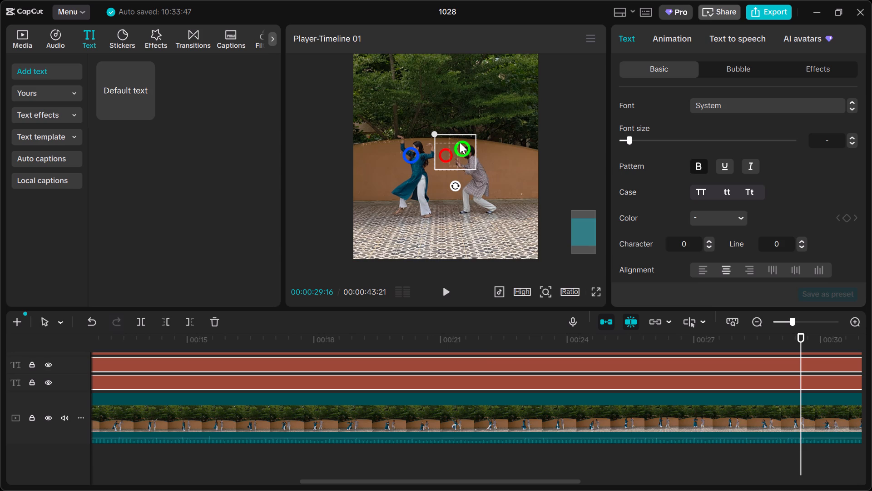
{"action": "left_click_drag", "start_coordinate": [460, 148], "coordinate": [463, 151]}
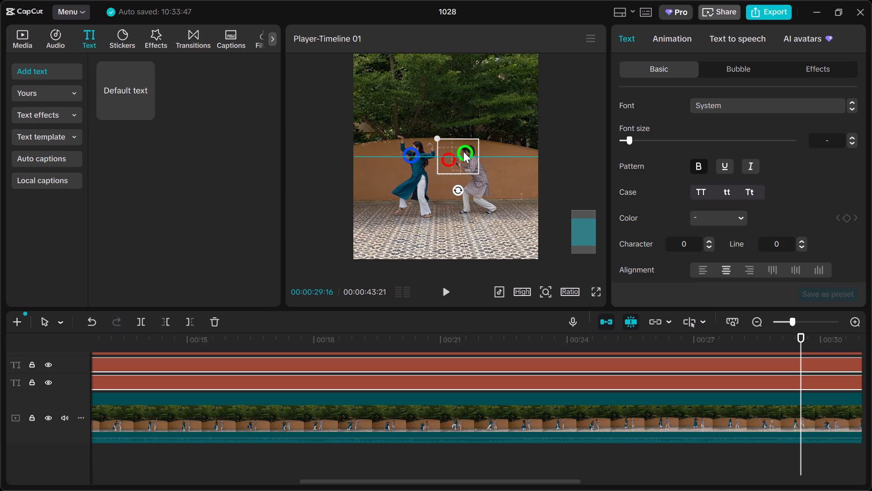
{"action": "left_click_drag", "start_coordinate": [463, 151], "coordinate": [464, 150]}
{"action": "scroll", "coordinate": [464, 150], "scroll_direction": "up", "scroll_amount": 8, "text": "ctrl"}
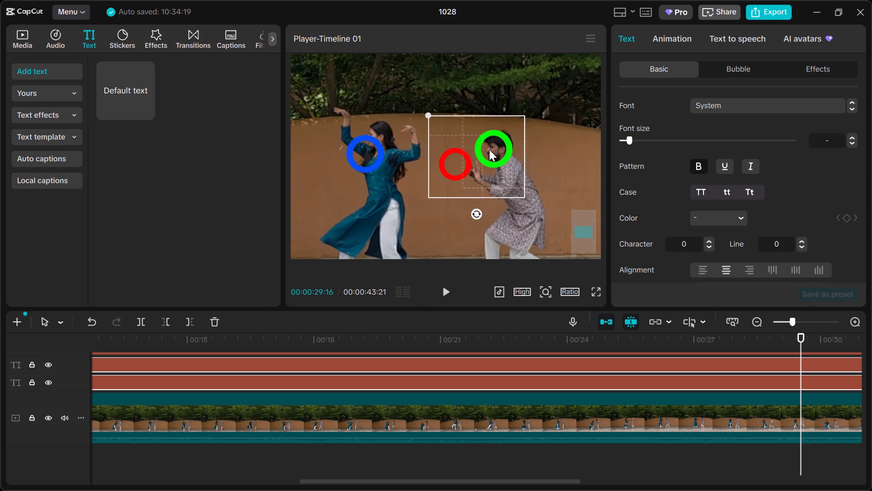
{"action": "left_click_drag", "start_coordinate": [489, 150], "coordinate": [494, 147]}
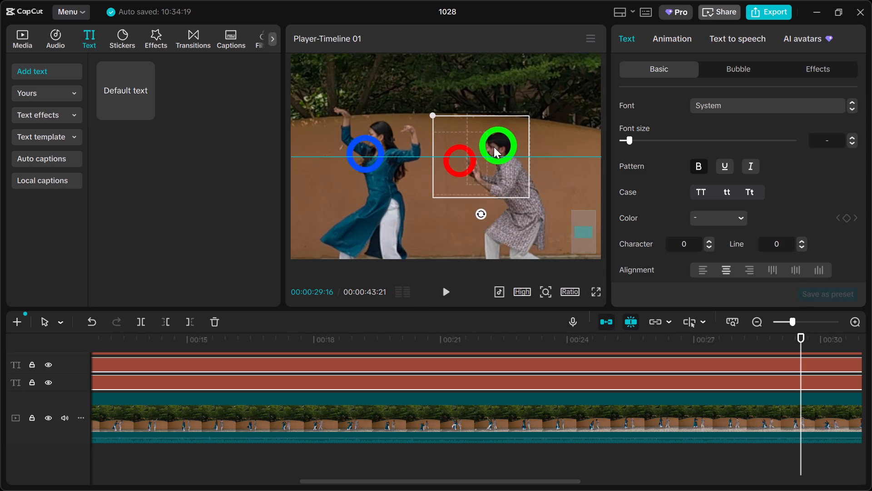
{"action": "left_click_drag", "start_coordinate": [494, 147], "coordinate": [494, 146]}
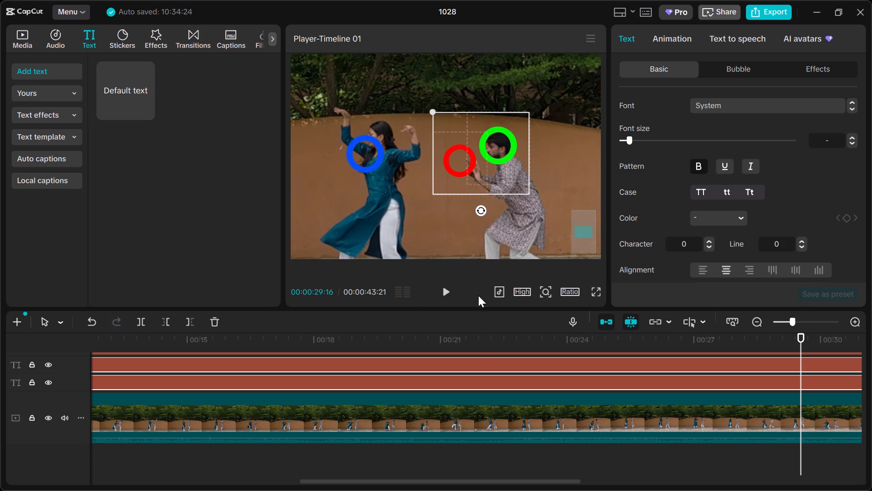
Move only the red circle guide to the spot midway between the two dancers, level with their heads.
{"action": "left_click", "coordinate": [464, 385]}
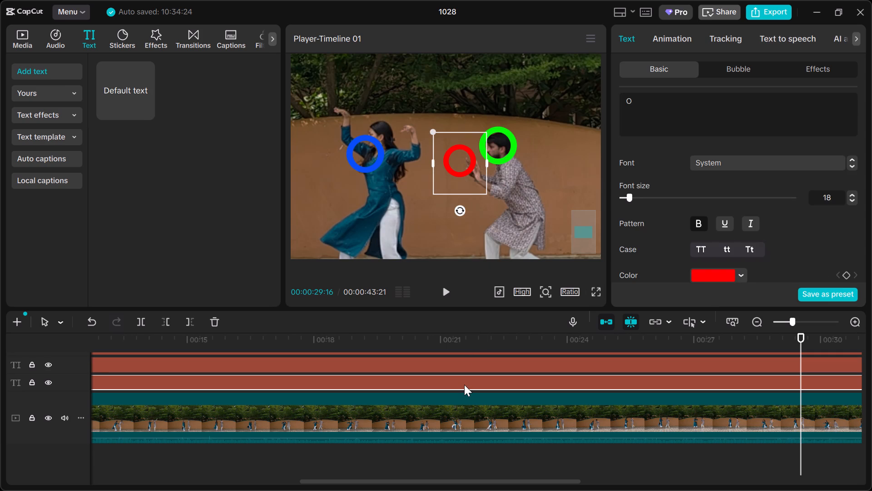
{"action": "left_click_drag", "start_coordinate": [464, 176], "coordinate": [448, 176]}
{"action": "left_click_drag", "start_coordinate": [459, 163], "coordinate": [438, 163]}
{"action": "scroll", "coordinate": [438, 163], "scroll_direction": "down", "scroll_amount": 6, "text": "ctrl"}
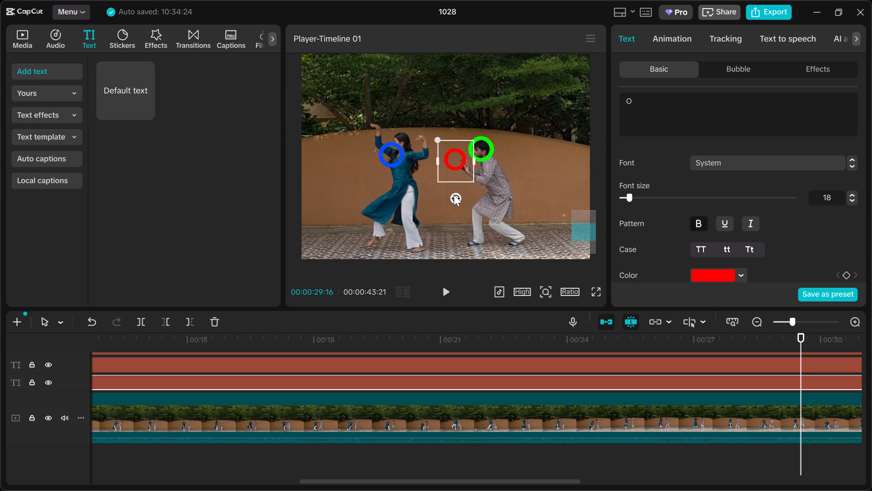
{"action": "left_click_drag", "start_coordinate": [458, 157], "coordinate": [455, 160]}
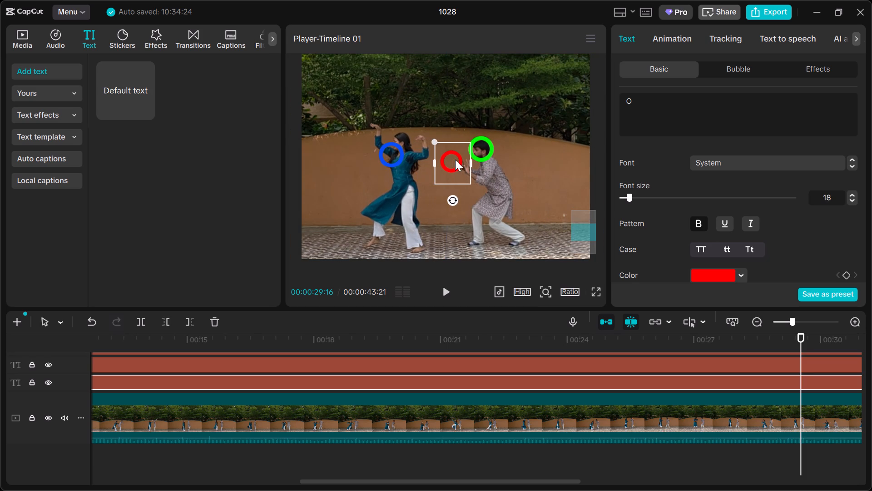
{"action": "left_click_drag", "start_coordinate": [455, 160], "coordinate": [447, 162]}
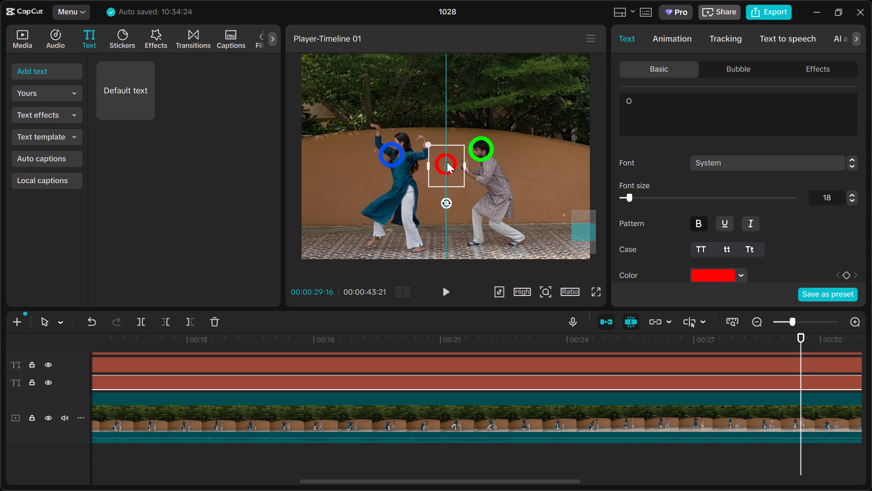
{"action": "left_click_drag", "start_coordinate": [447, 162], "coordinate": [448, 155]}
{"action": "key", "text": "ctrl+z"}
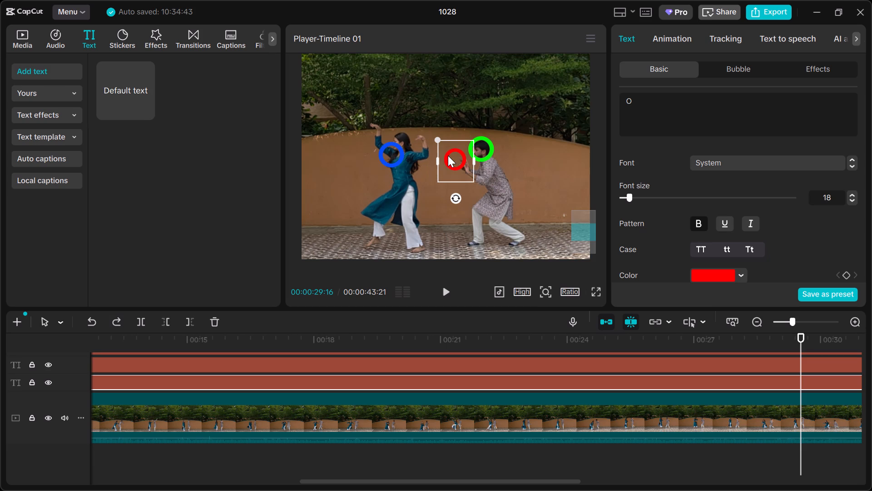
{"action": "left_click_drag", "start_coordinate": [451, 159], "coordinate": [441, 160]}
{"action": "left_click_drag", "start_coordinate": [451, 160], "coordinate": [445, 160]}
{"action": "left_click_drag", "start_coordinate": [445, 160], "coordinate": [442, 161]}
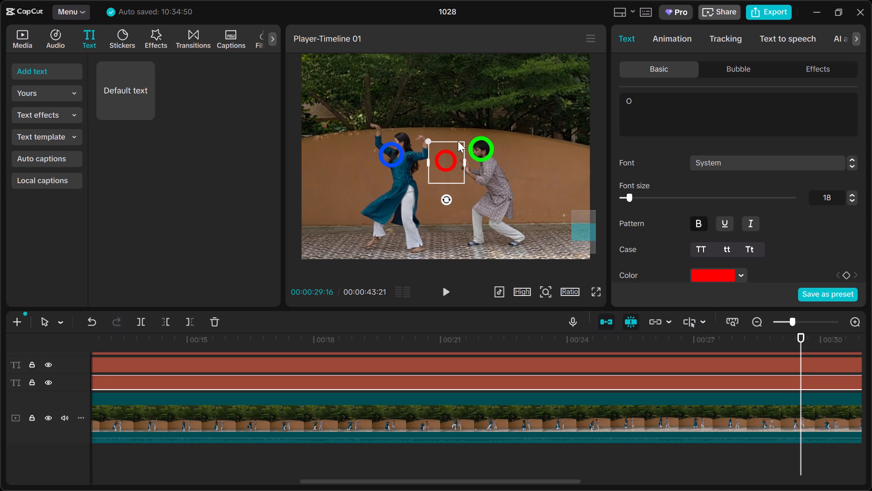
Examine the whole frame at different magnifications to check how the circle guides line up with the dancers' heads.
{"action": "scroll", "coordinate": [458, 141], "scroll_direction": "down", "scroll_amount": 8, "text": "ctrl"}
{"action": "scroll", "coordinate": [458, 141], "scroll_direction": "up", "scroll_amount": 1, "text": "ctrl"}
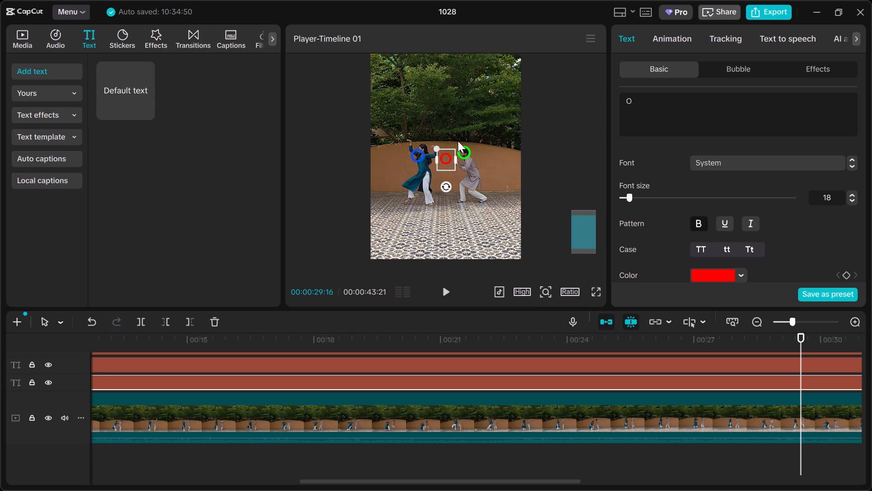
{"action": "scroll", "coordinate": [458, 141], "scroll_direction": "up", "scroll_amount": 1, "text": "ctrl"}
{"action": "scroll", "coordinate": [458, 141], "scroll_direction": "down", "scroll_amount": 4, "text": "ctrl"}
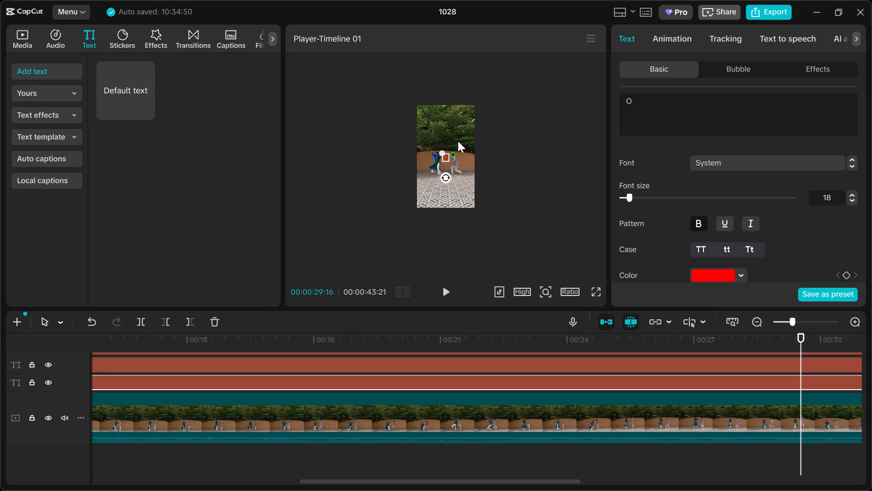
{"action": "scroll", "coordinate": [458, 141], "scroll_direction": "up", "scroll_amount": 6, "text": "ctrl"}
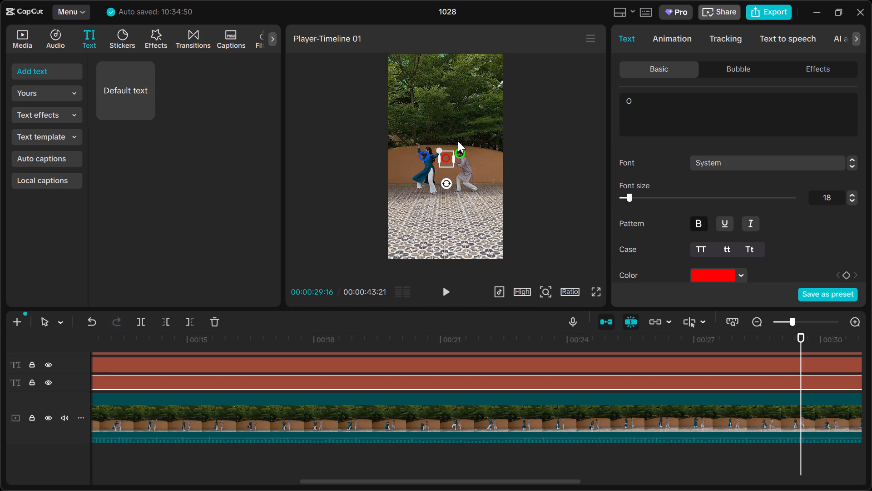
{"action": "scroll", "coordinate": [458, 141], "scroll_direction": "up", "scroll_amount": 3, "text": "ctrl"}
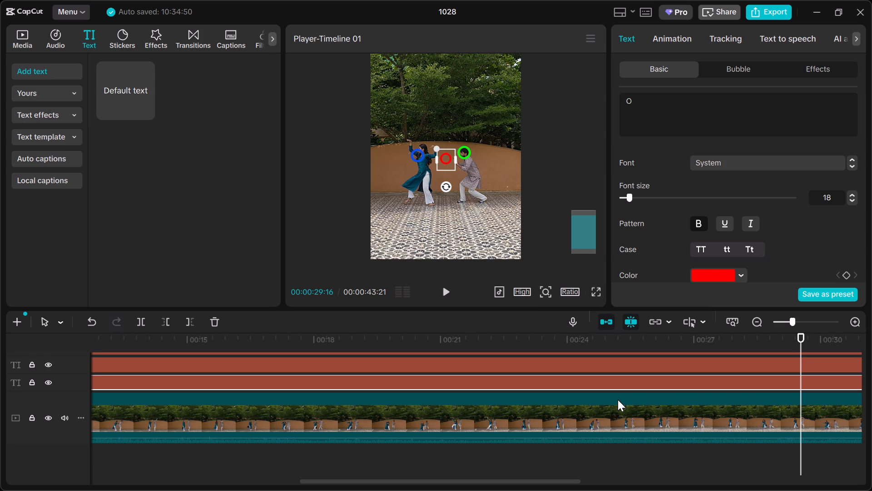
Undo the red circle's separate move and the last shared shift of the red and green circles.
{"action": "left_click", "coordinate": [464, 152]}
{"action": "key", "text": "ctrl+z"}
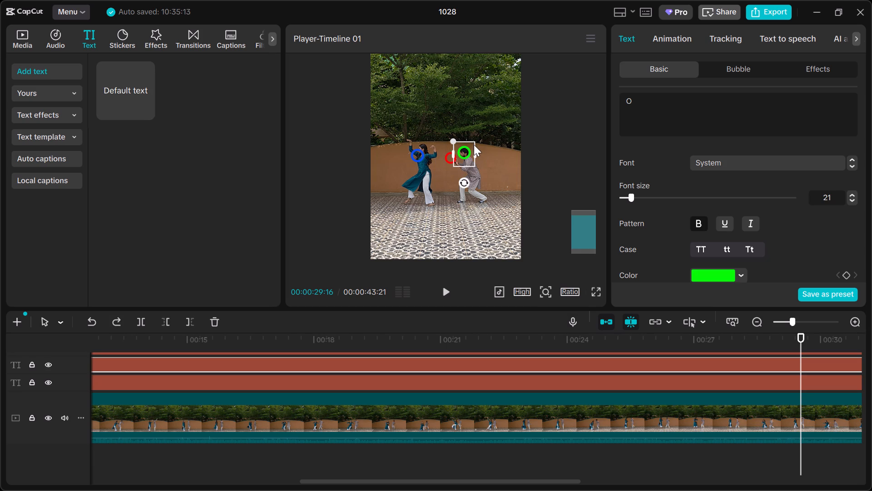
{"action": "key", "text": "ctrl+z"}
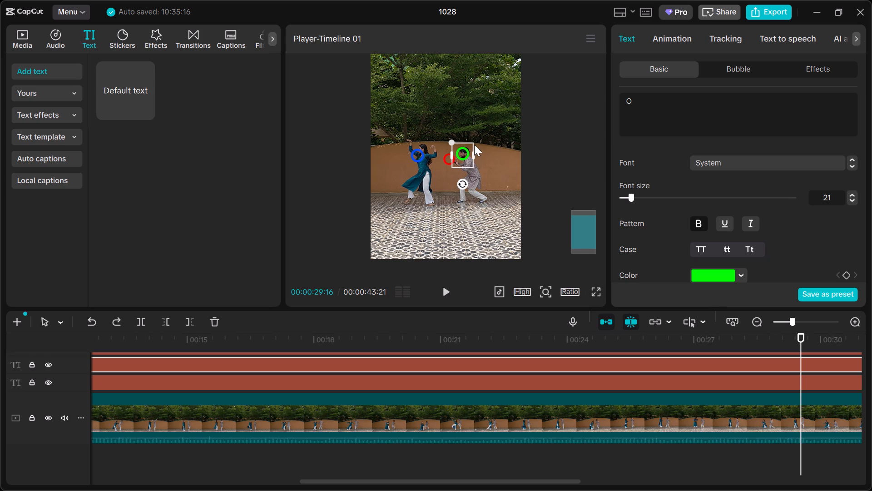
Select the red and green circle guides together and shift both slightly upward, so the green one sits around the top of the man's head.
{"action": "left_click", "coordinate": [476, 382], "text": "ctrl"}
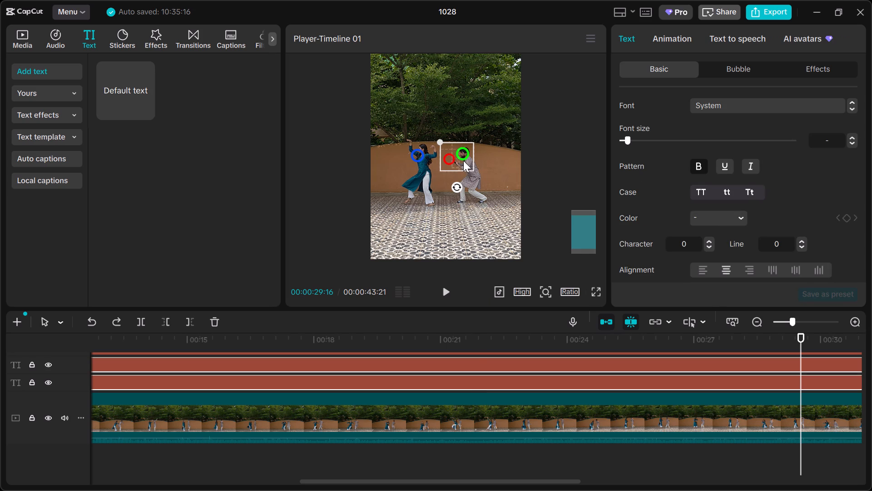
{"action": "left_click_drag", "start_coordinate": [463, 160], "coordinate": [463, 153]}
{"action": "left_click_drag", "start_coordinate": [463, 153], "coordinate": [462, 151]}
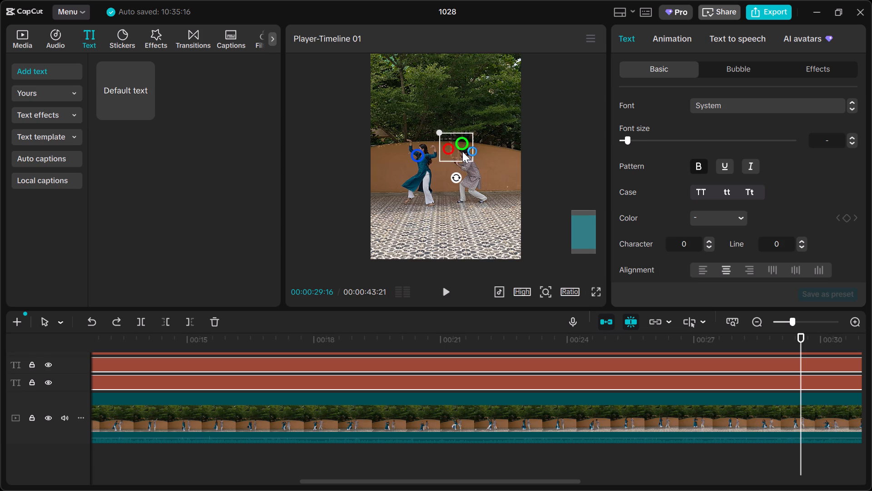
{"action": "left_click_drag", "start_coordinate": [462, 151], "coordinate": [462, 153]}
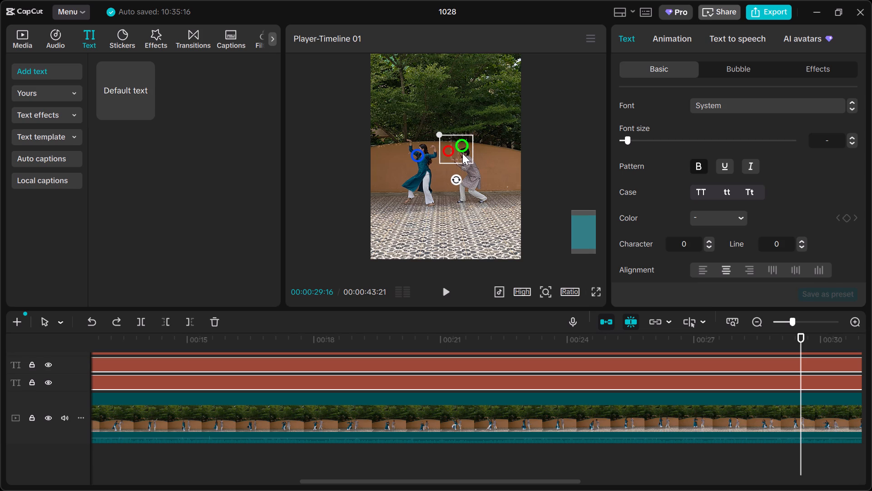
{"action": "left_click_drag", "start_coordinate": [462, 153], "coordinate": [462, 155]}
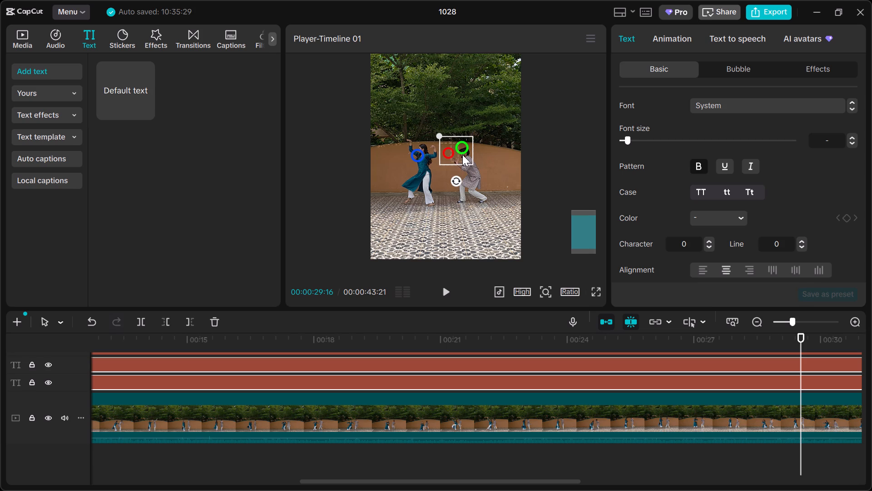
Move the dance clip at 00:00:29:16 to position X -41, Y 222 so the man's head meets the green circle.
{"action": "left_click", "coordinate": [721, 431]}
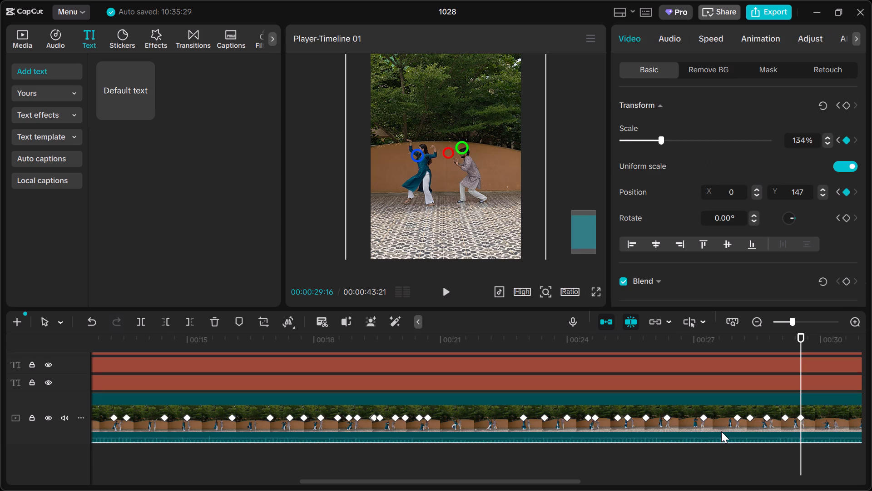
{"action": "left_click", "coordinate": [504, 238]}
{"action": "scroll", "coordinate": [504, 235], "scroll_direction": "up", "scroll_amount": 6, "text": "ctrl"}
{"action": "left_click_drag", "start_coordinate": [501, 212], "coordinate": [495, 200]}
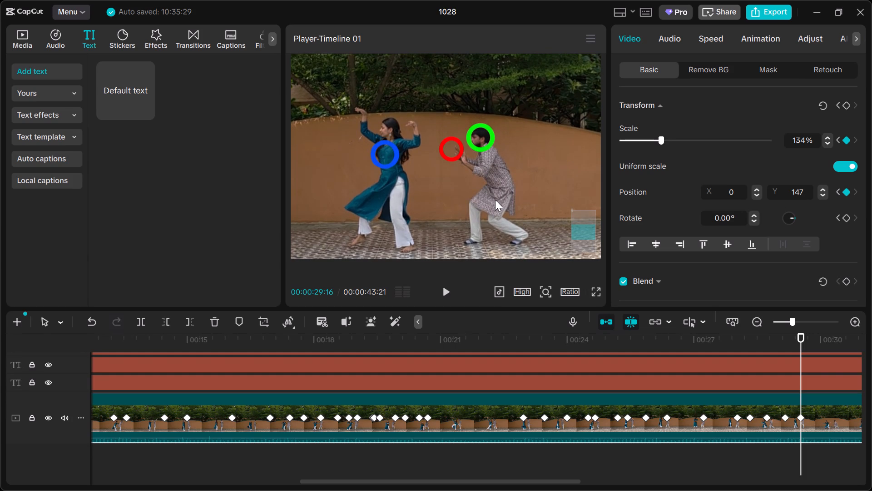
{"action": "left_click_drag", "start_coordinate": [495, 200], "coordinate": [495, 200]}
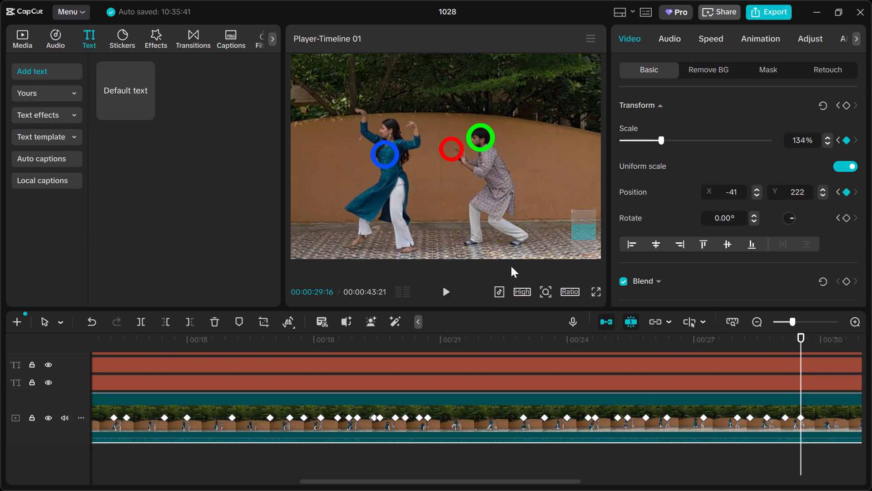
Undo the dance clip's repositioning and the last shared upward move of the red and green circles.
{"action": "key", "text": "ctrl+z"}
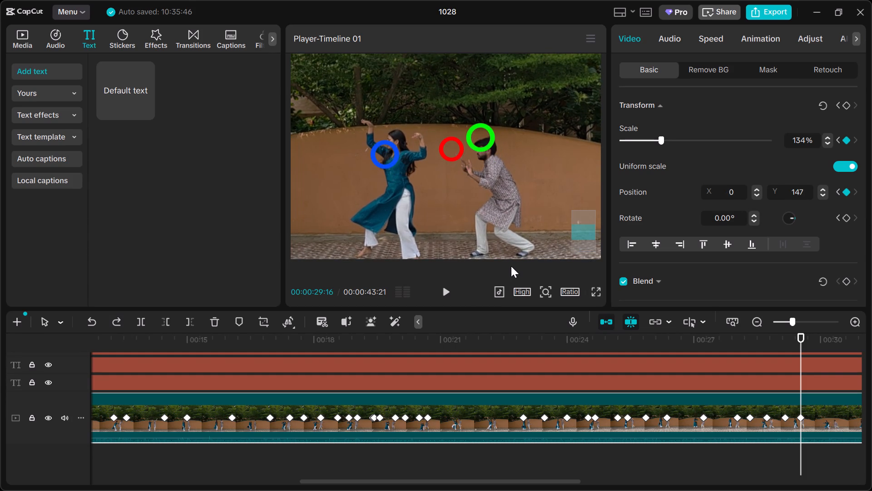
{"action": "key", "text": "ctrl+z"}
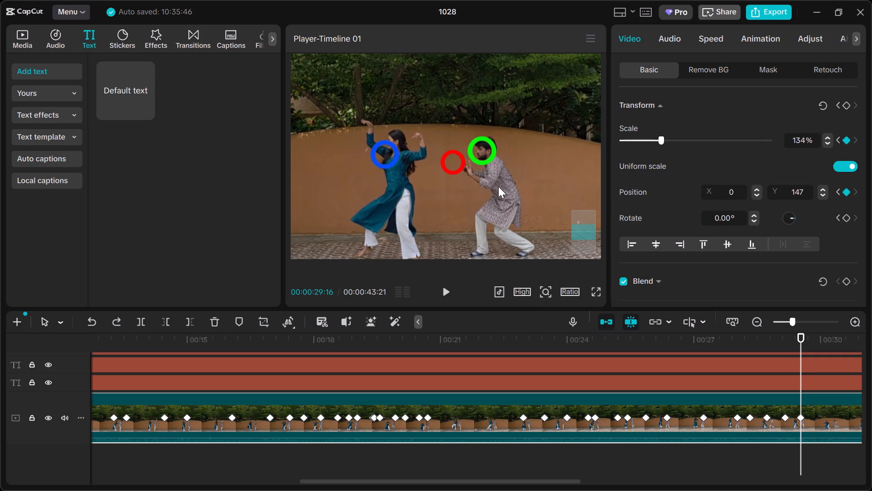
Select the red and green circle guides together and lower both slightly, so the green circle sits over the man's lower face.
{"action": "scroll", "coordinate": [498, 186], "scroll_direction": "down", "scroll_amount": 3, "text": "ctrl"}
{"action": "left_click", "coordinate": [518, 381]}
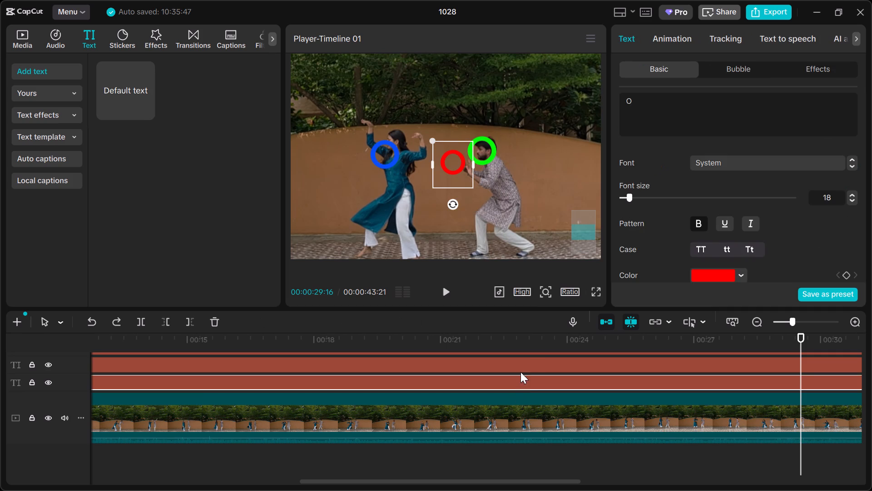
{"action": "left_click", "coordinate": [530, 360], "text": "ctrl"}
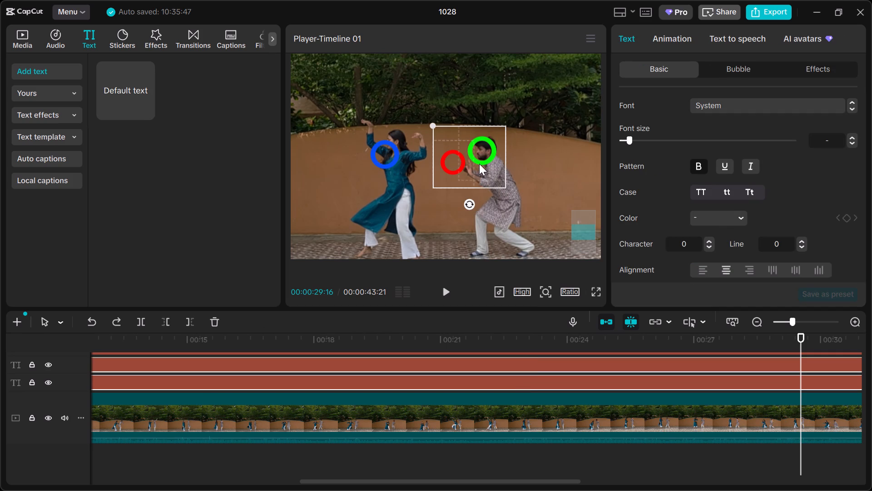
{"action": "left_click_drag", "start_coordinate": [474, 167], "coordinate": [474, 172]}
{"action": "left_click_drag", "start_coordinate": [474, 172], "coordinate": [474, 181]}
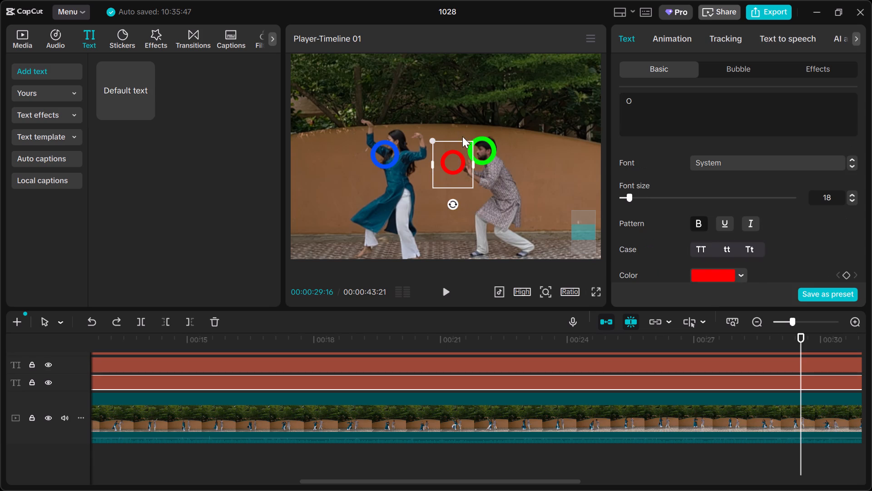
{"action": "left_click", "coordinate": [504, 363], "text": "ctrl"}
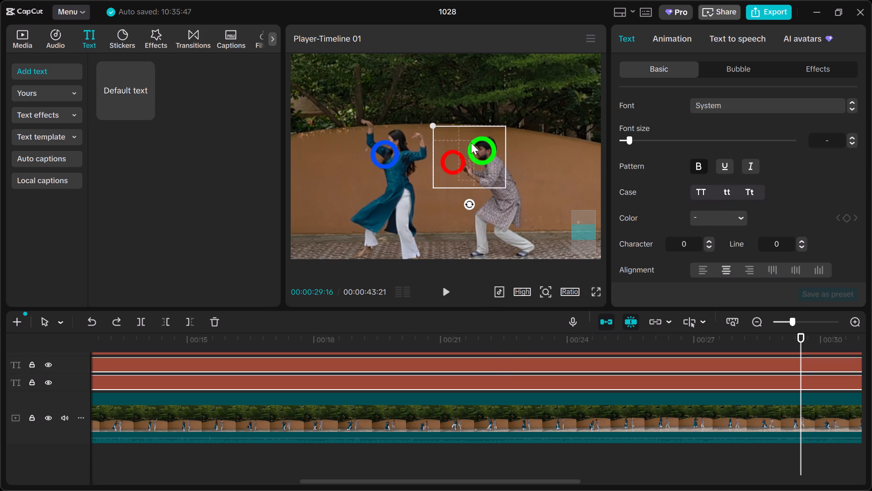
{"action": "left_click_drag", "start_coordinate": [467, 131], "coordinate": [468, 143]}
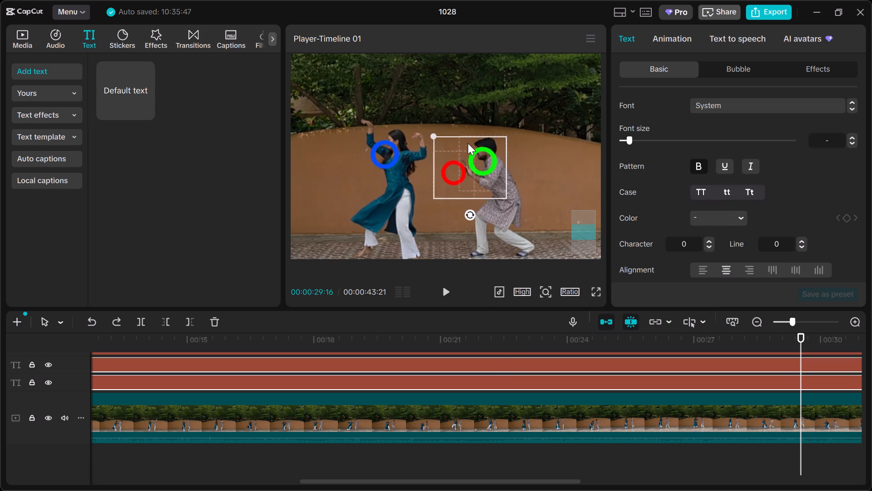
{"action": "left_click_drag", "start_coordinate": [468, 143], "coordinate": [468, 144]}
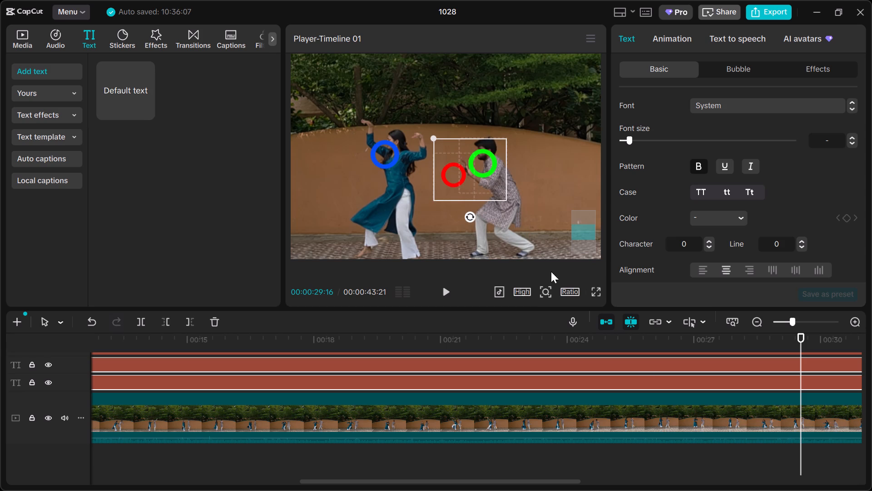
Move the dance clip at 00:00:29:16 to position X -18, Y 63, aligning the dancers' heads with the blue and green circles.
{"action": "left_click", "coordinate": [539, 159]}
{"action": "left_click_drag", "start_coordinate": [539, 159], "coordinate": [539, 173]}
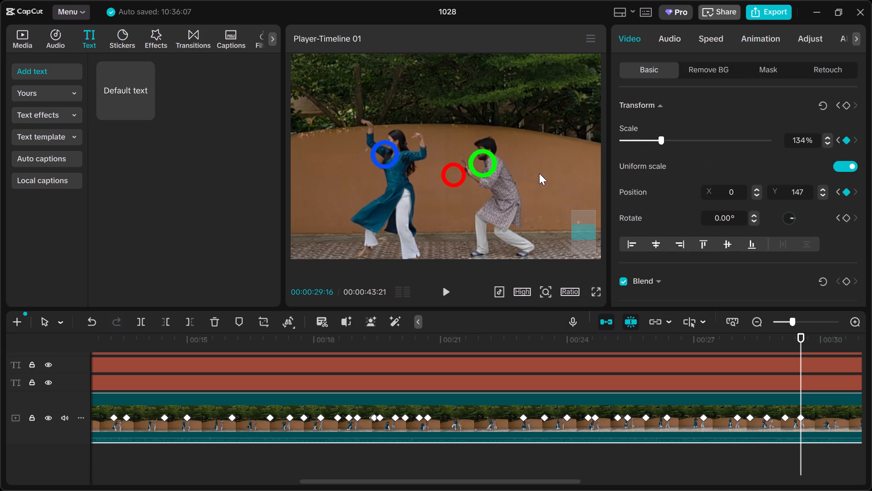
{"action": "left_click_drag", "start_coordinate": [539, 173], "coordinate": [539, 185]}
{"action": "left_click_drag", "start_coordinate": [539, 185], "coordinate": [539, 210]}
{"action": "left_click_drag", "start_coordinate": [549, 141], "coordinate": [549, 152]}
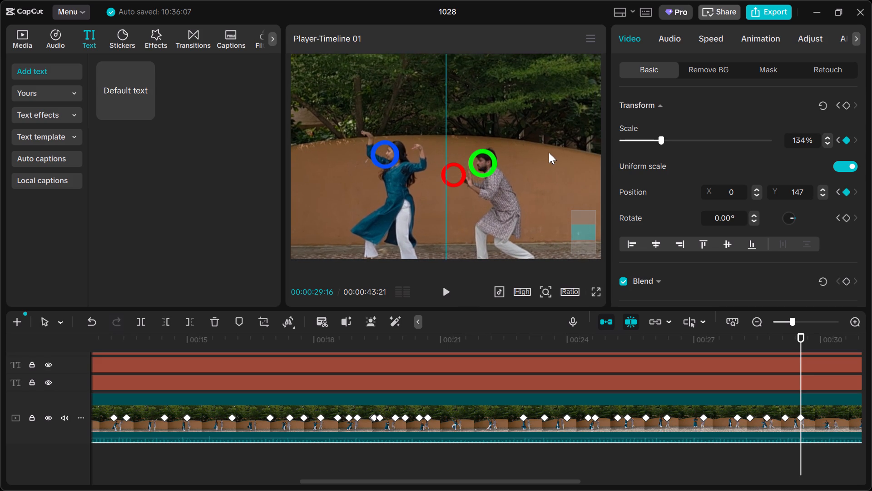
{"action": "left_click_drag", "start_coordinate": [549, 152], "coordinate": [547, 154]}
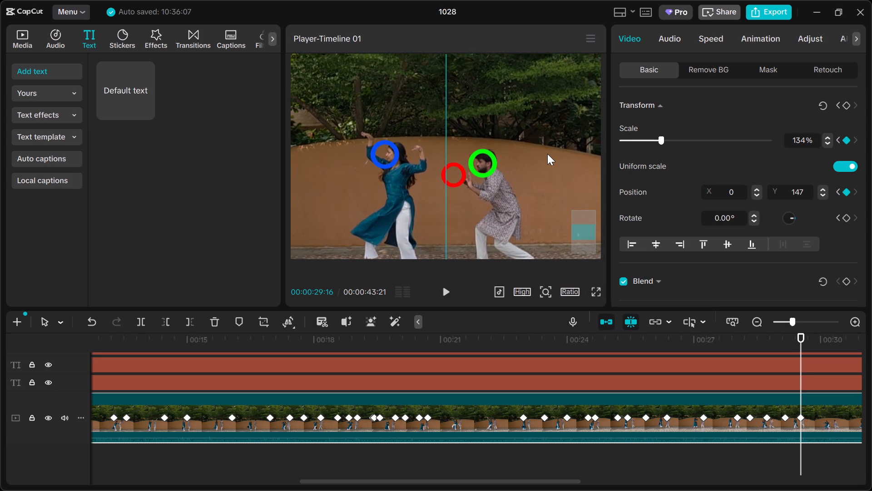
{"action": "left_click_drag", "start_coordinate": [547, 154], "coordinate": [545, 153]}
{"action": "scroll", "coordinate": [545, 153], "scroll_direction": "up", "scroll_amount": 2, "text": "ctrl"}
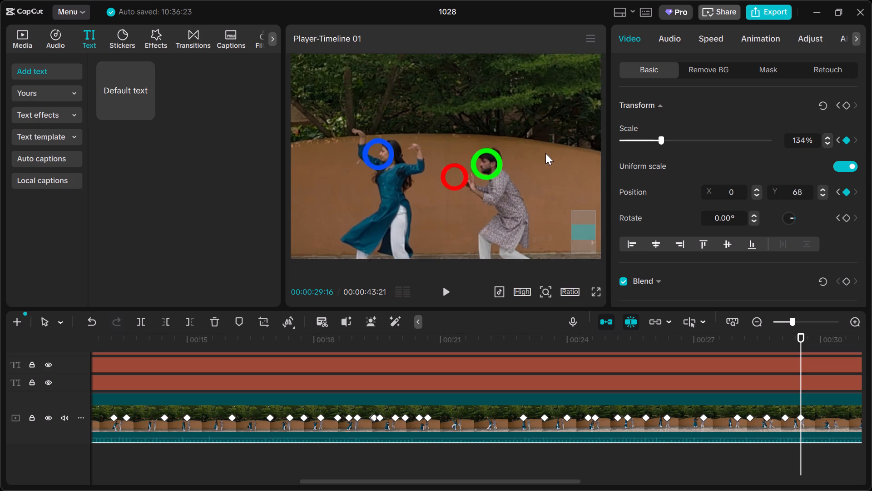
{"action": "scroll", "coordinate": [545, 153], "scroll_direction": "up", "scroll_amount": 6, "text": "ctrl"}
{"action": "left_click_drag", "start_coordinate": [567, 175], "coordinate": [559, 175]}
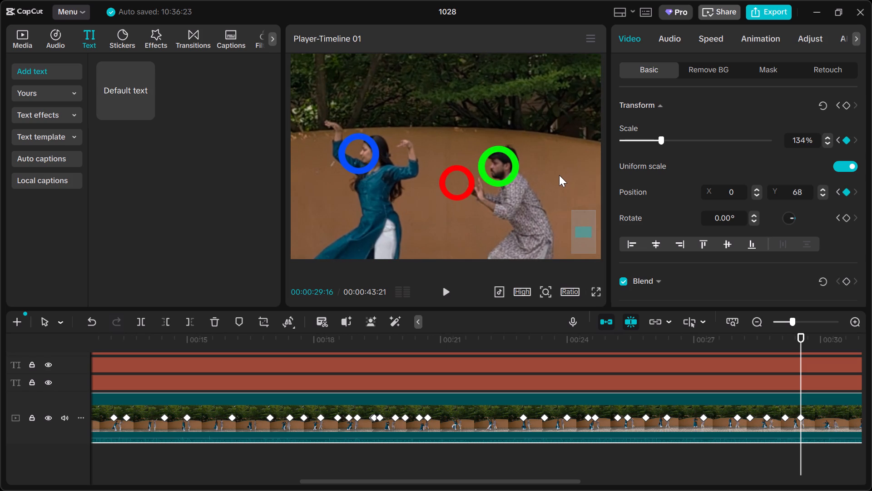
{"action": "left_click_drag", "start_coordinate": [559, 175], "coordinate": [561, 176]}
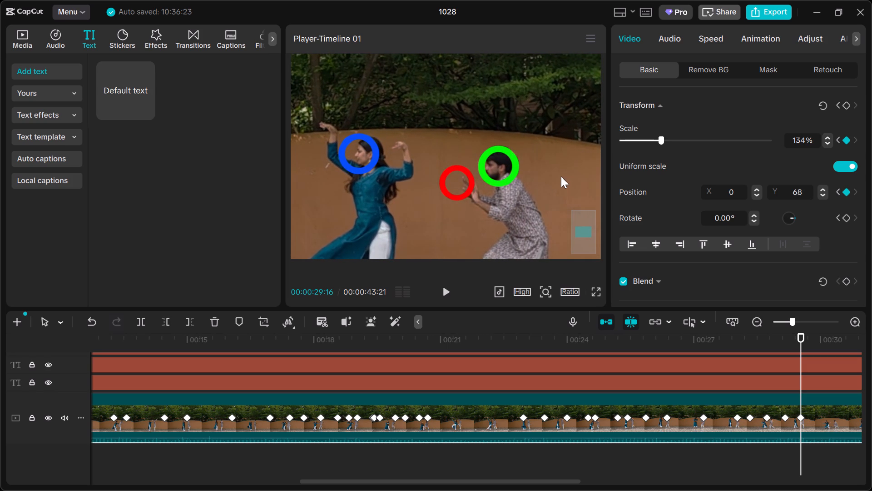
{"action": "left_click_drag", "start_coordinate": [561, 176], "coordinate": [562, 176]}
{"action": "scroll", "coordinate": [562, 176], "scroll_direction": "down", "scroll_amount": 3, "text": "ctrl"}
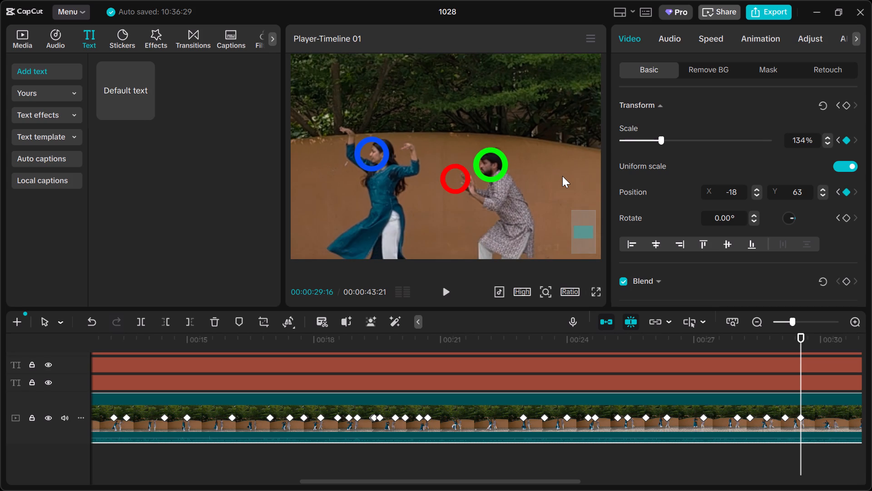
{"action": "scroll", "coordinate": [562, 176], "scroll_direction": "down", "scroll_amount": 3, "text": "ctrl"}
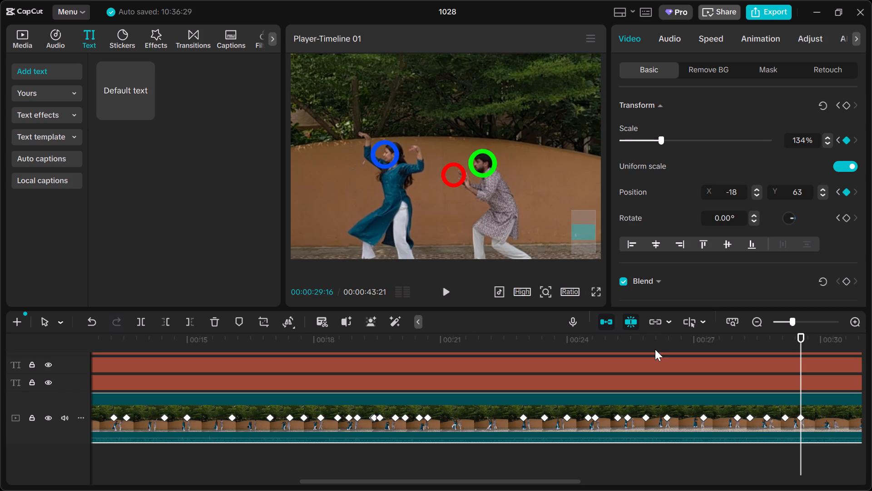
Move the dance clip at 00:00:29:27 to position X 23, Y 138, bringing the man's head into the green circle.
{"action": "key", "text": "Right"}
{"action": "key", "text": "Right"}
{"action": "key", "text": "Right"}
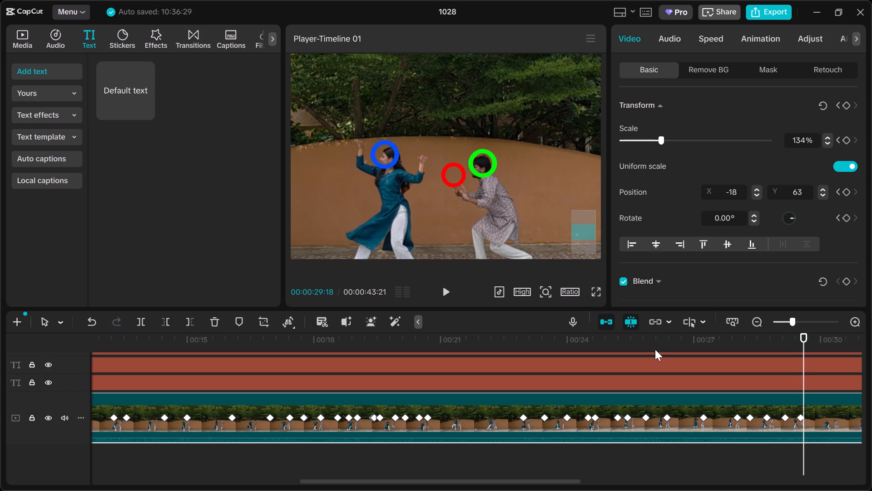
{"action": "key", "text": "Right"}
{"action": "key", "text": "Right"}
{"action": "key", "text": "Right"}
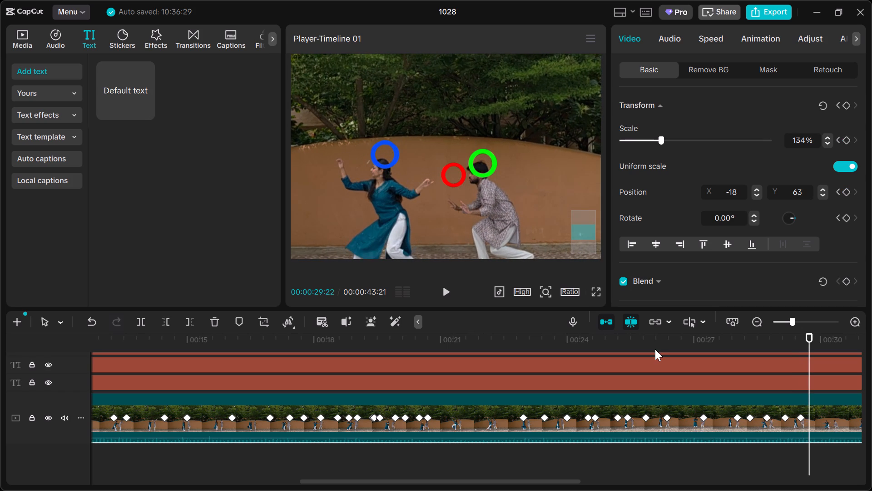
{"action": "key", "text": "Right"}
{"action": "key", "text": "Right"}
{"action": "key", "text": "Right"}
{"action": "key", "text": "Right"}
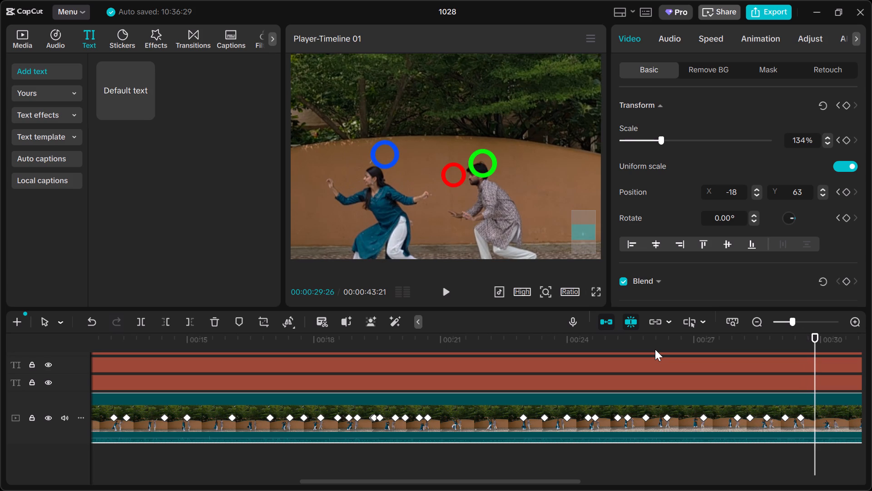
{"action": "key", "text": "Right"}
{"action": "key", "text": "Right"}
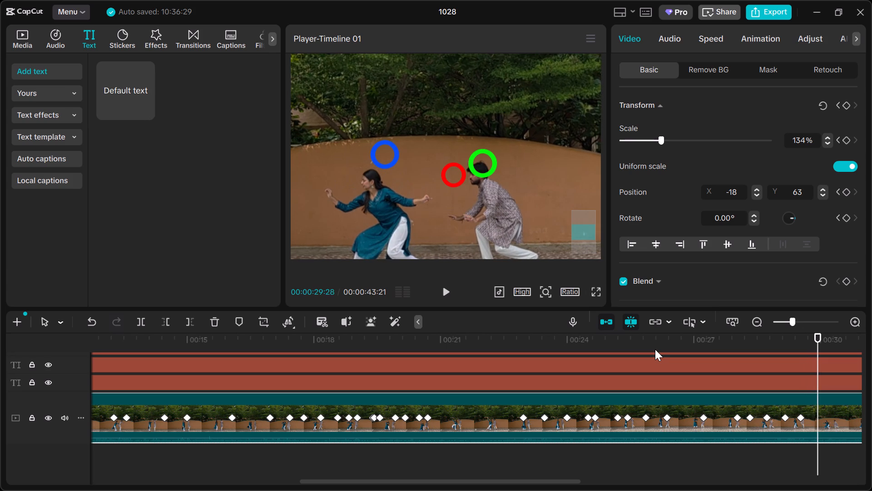
{"action": "key", "text": "Left"}
{"action": "key", "text": "Left"}
{"action": "key", "text": "Right"}
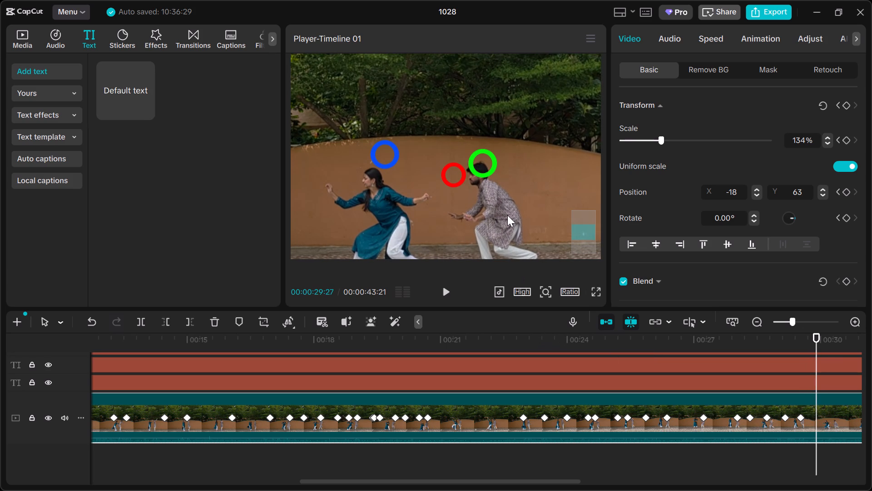
{"action": "left_click_drag", "start_coordinate": [507, 215], "coordinate": [511, 209]}
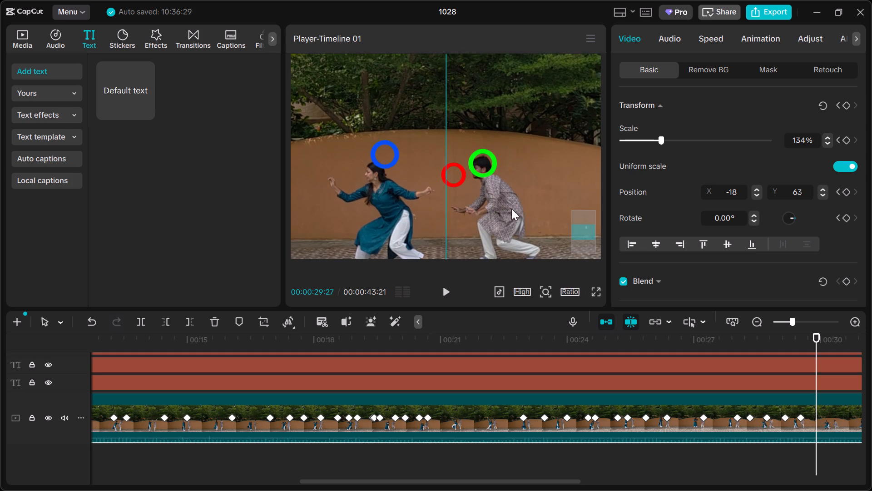
{"action": "left_click_drag", "start_coordinate": [511, 209], "coordinate": [513, 205]}
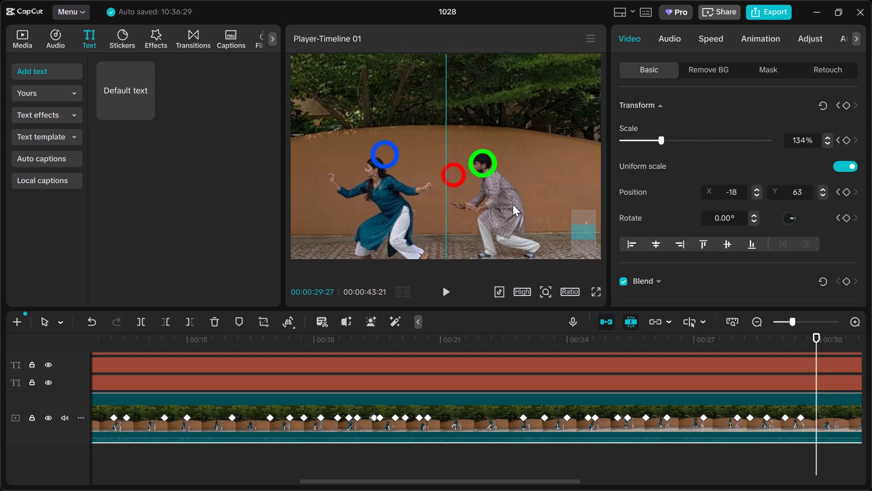
{"action": "left_click_drag", "start_coordinate": [513, 205], "coordinate": [514, 204]}
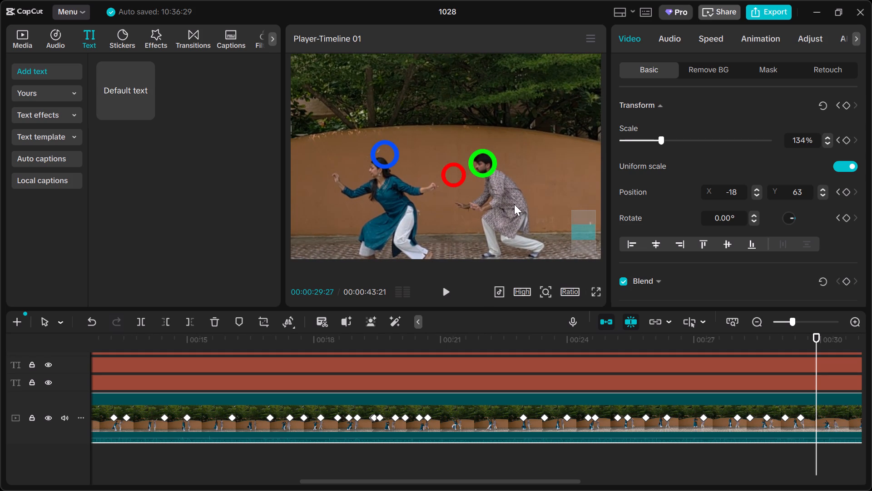
{"action": "left_click_drag", "start_coordinate": [514, 204], "coordinate": [514, 205]}
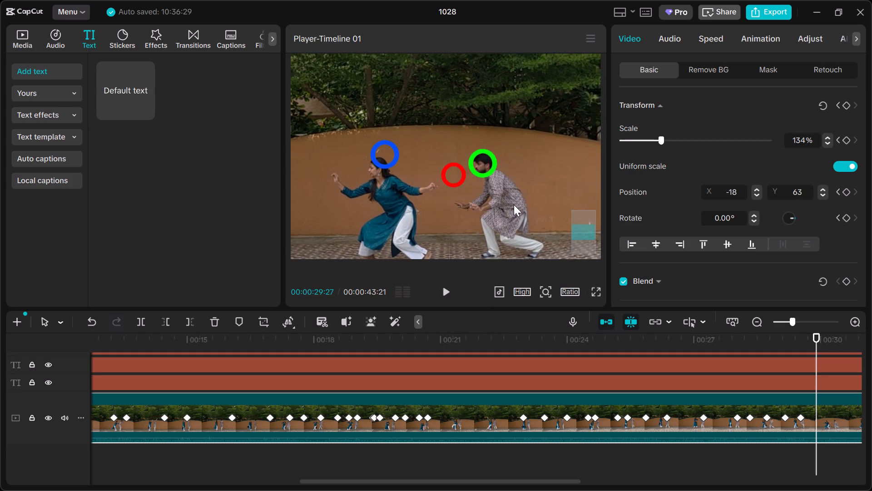
{"action": "left_click_drag", "start_coordinate": [514, 205], "coordinate": [513, 204]}
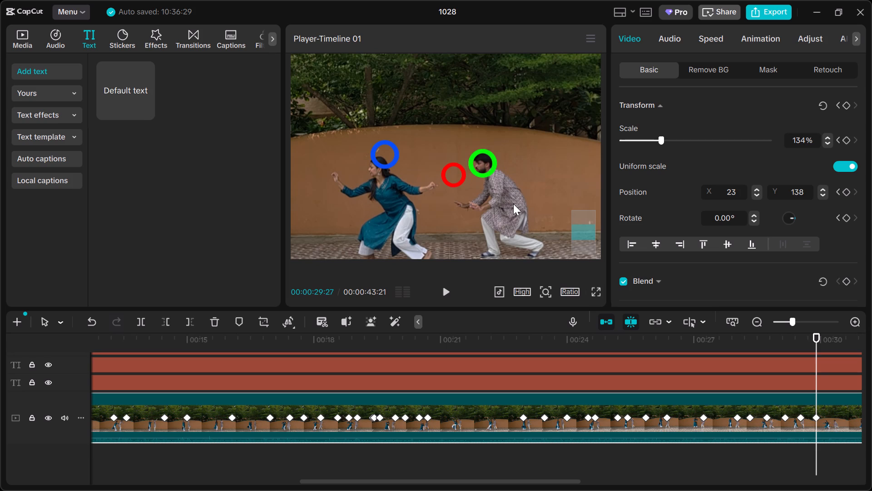
Examine the frames from 00:00:29:27 to 00:00:30:11 for how the dancers' heads sit against the circle guides.
{"action": "key", "text": "Right"}
{"action": "key", "text": "Right"}
{"action": "key", "text": "Right"}
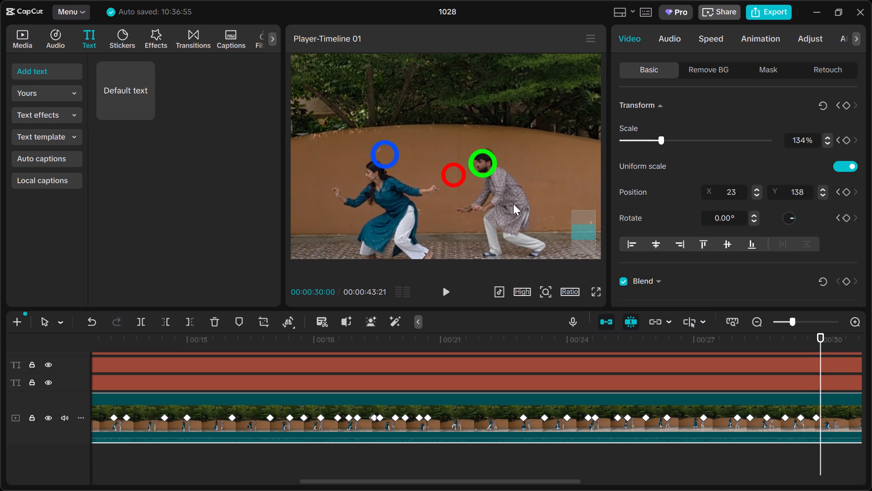
{"action": "key", "text": "Right"}
{"action": "key", "text": "Right"}
{"action": "key", "text": "Right"}
{"action": "key", "text": "Right"}
{"action": "key", "text": "Right"}
{"action": "key", "text": "Right"}
{"action": "key", "text": "Right"}
{"action": "key", "text": "Right"}
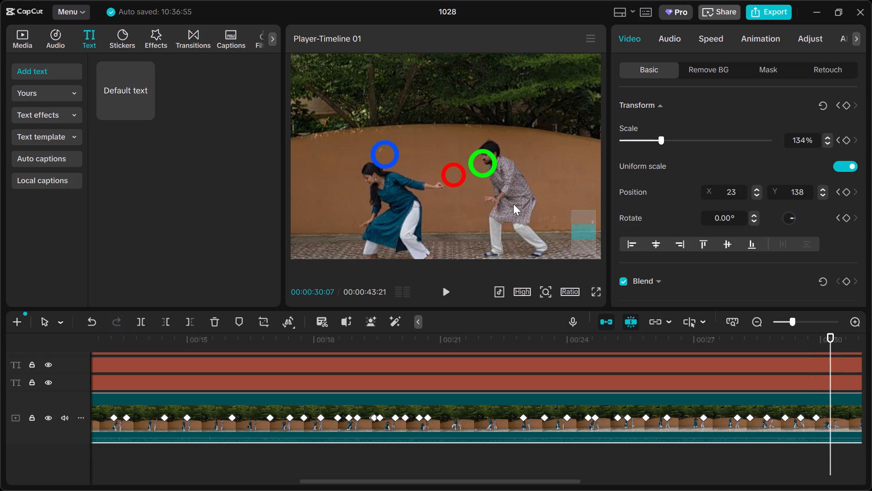
{"action": "key", "text": "Right"}
{"action": "key", "text": "Right"}
{"action": "key", "text": "Right"}
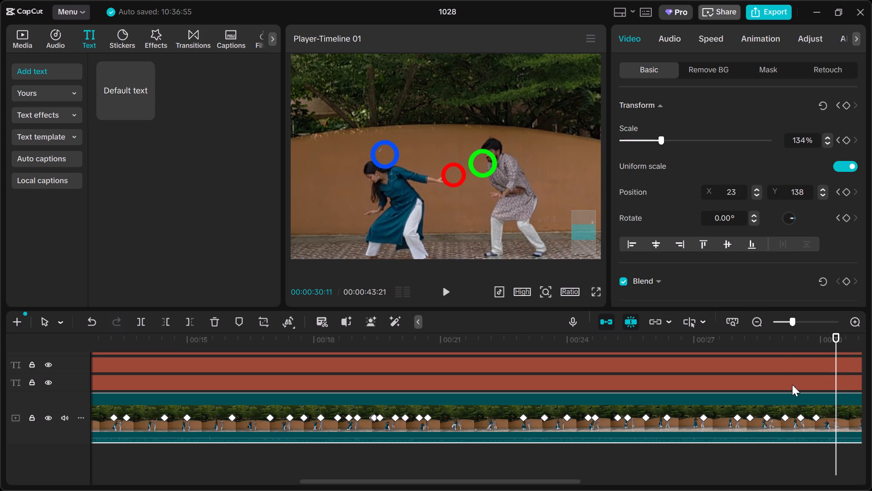
Return to the 00:00:29:27 keyframe and lower the blue circle guide onto the woman's head.
{"action": "left_click", "coordinate": [815, 416]}
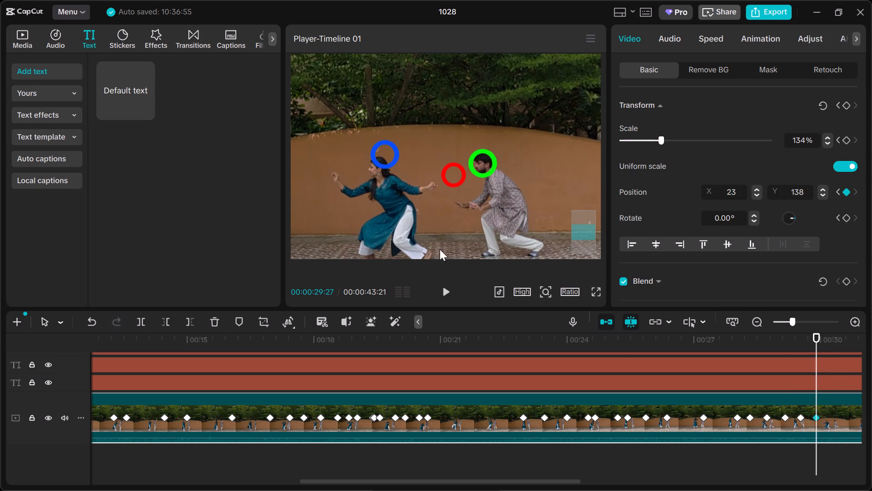
{"action": "left_click", "coordinate": [390, 154]}
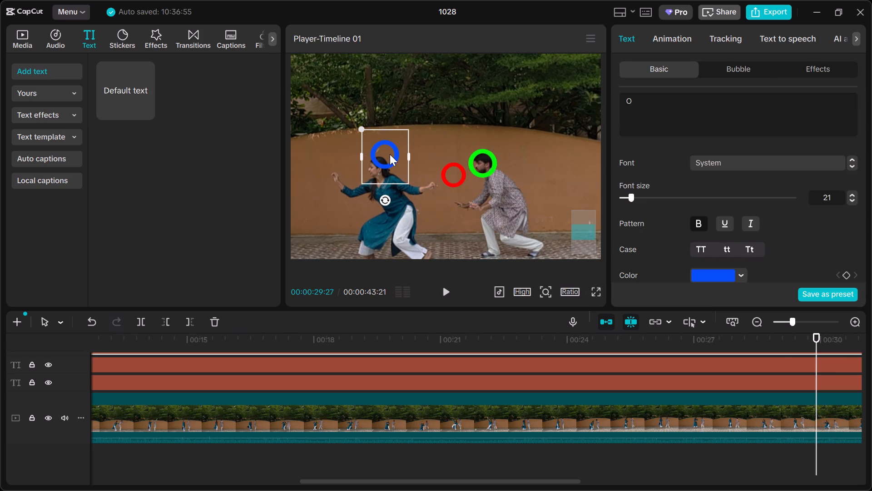
{"action": "left_click_drag", "start_coordinate": [390, 154], "coordinate": [381, 170]}
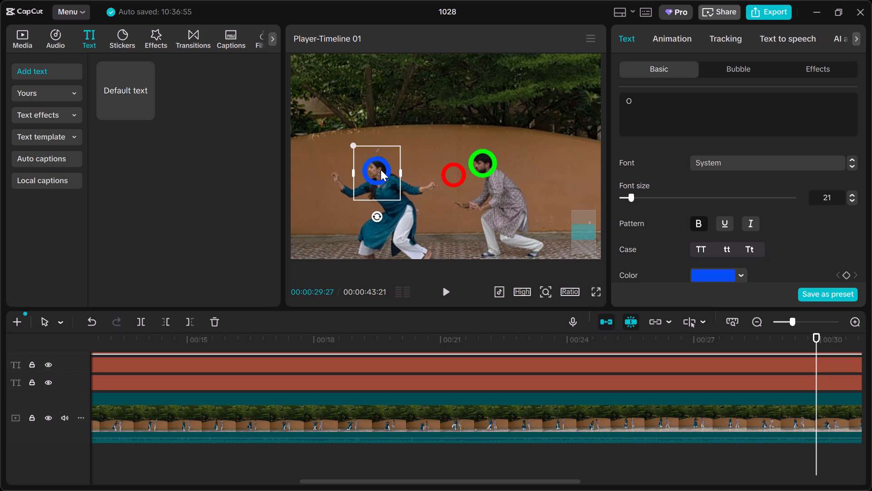
{"action": "left_click_drag", "start_coordinate": [381, 170], "coordinate": [381, 168]}
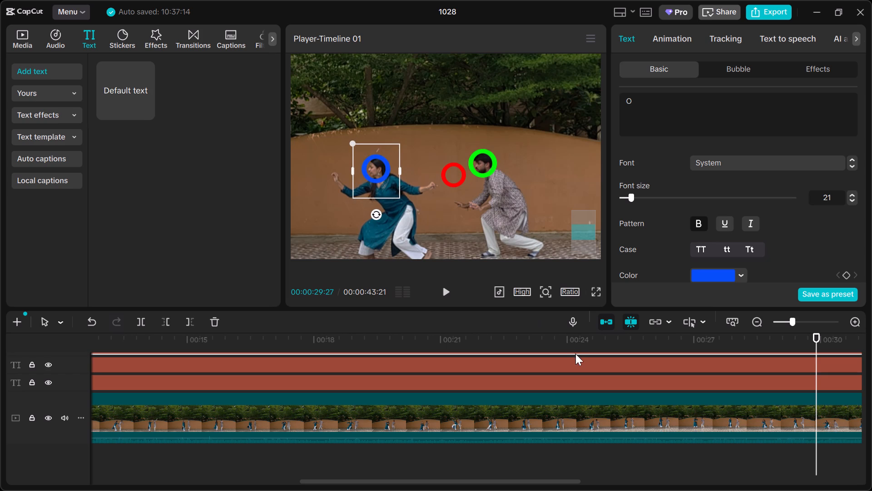
Reselect the dance clip and check both dancers' heads against the circles from 00:00:29:27 to 00:00:30:14.
{"action": "left_click", "coordinate": [722, 419]}
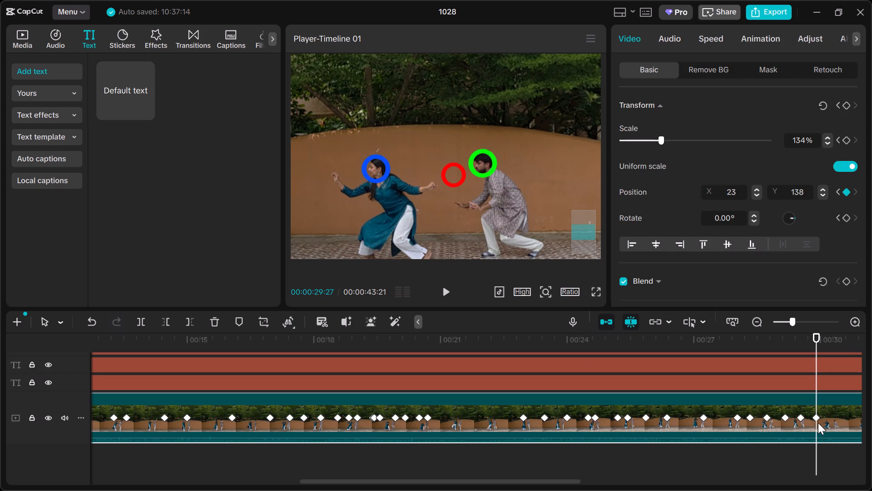
{"action": "left_click", "coordinate": [817, 417]}
{"action": "key", "text": "Right"}
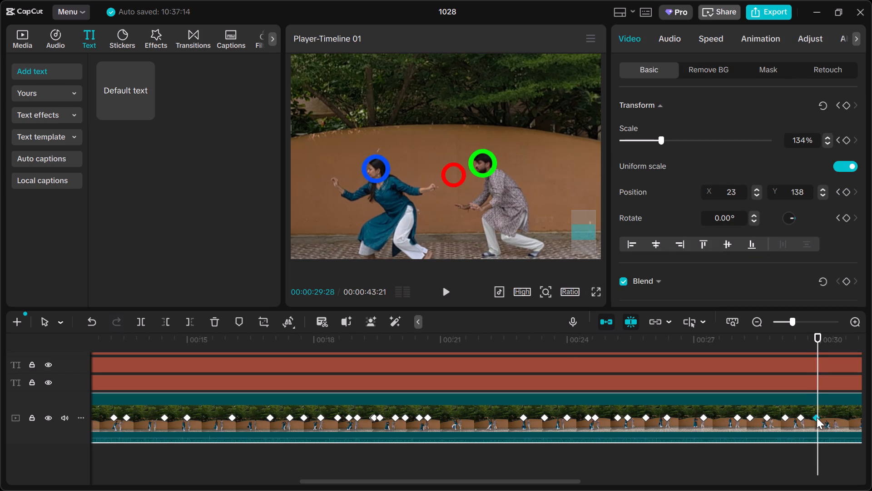
{"action": "key", "text": "Right"}
{"action": "key", "text": "Right"}
{"action": "key", "text": "Right"}
{"action": "key", "text": "Right"}
{"action": "key", "text": "Right"}
{"action": "key", "text": "Right"}
{"action": "key", "text": "Right"}
{"action": "key", "text": "Right"}
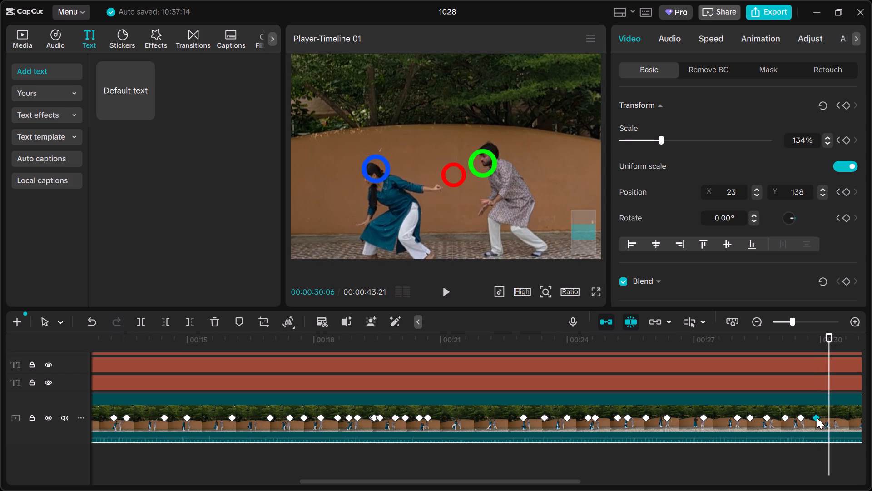
{"action": "key", "text": "Right"}
{"action": "key", "text": "Right"}
{"action": "key", "text": "Right"}
{"action": "key", "text": "Right"}
{"action": "key", "text": "Right"}
{"action": "key", "text": "Right"}
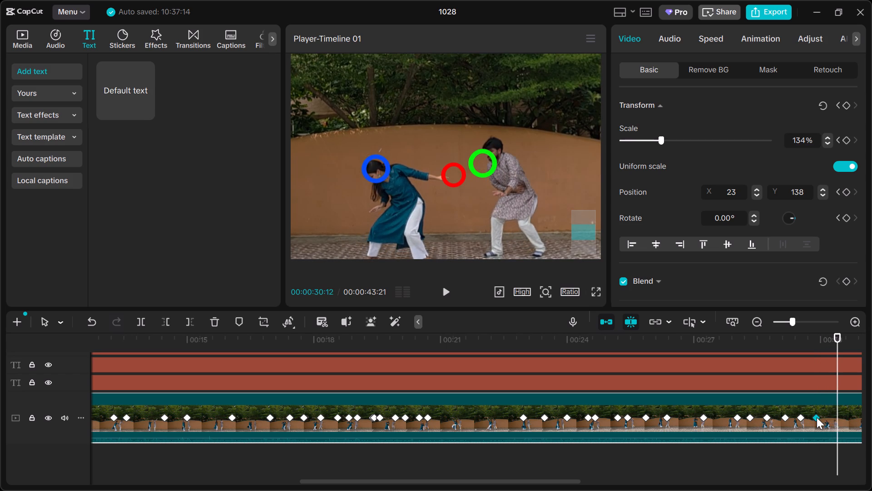
{"action": "key", "text": "Right"}
{"action": "key", "text": "Right"}
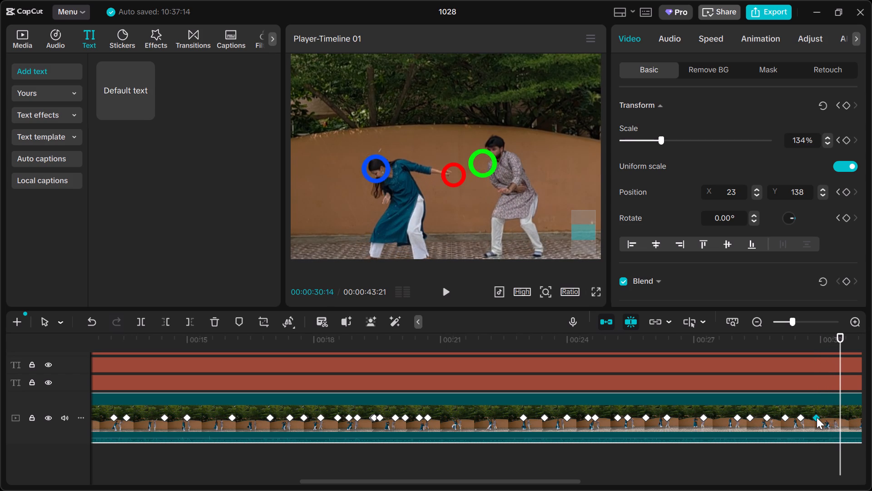
Move the dance clip at 00:00:30:04 to position X 60, Y 168, bringing the woman's head into the blue circle.
{"action": "left_click", "coordinate": [817, 417]}
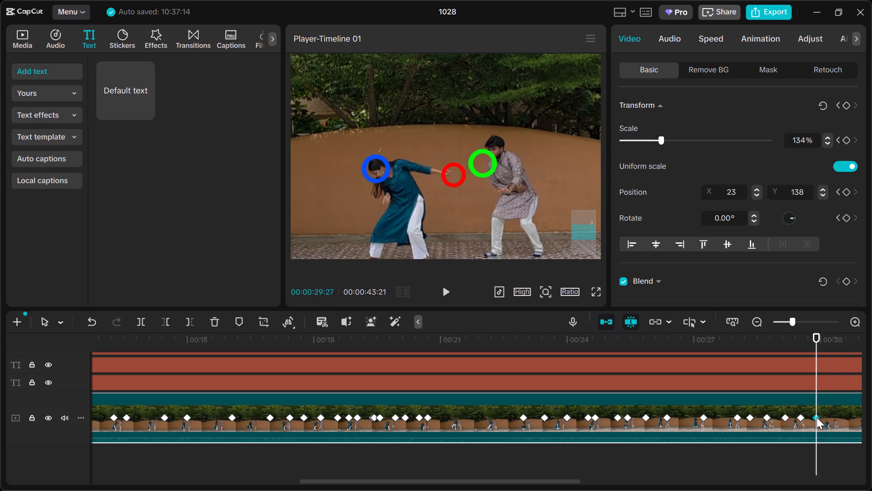
{"action": "key", "text": "Right"}
{"action": "key", "text": "Right"}
{"action": "key", "text": "Right"}
{"action": "key", "text": "Right"}
{"action": "key", "text": "Right"}
{"action": "key", "text": "Right"}
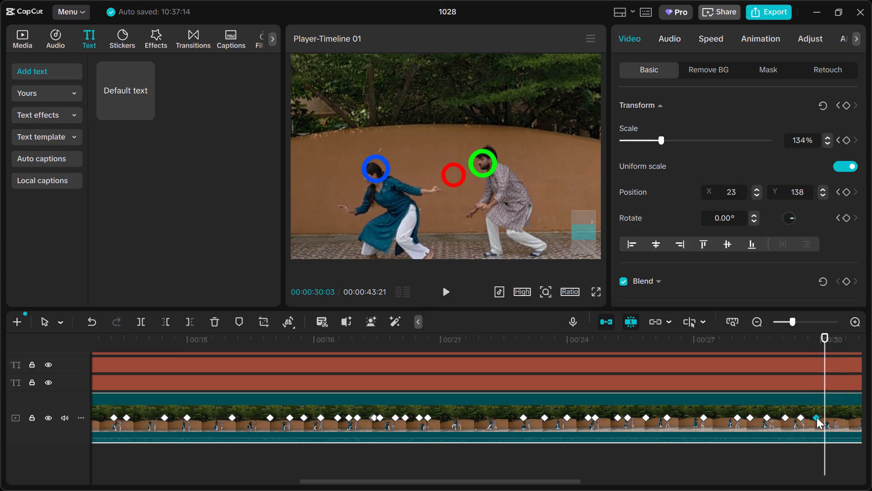
{"action": "key", "text": "Right"}
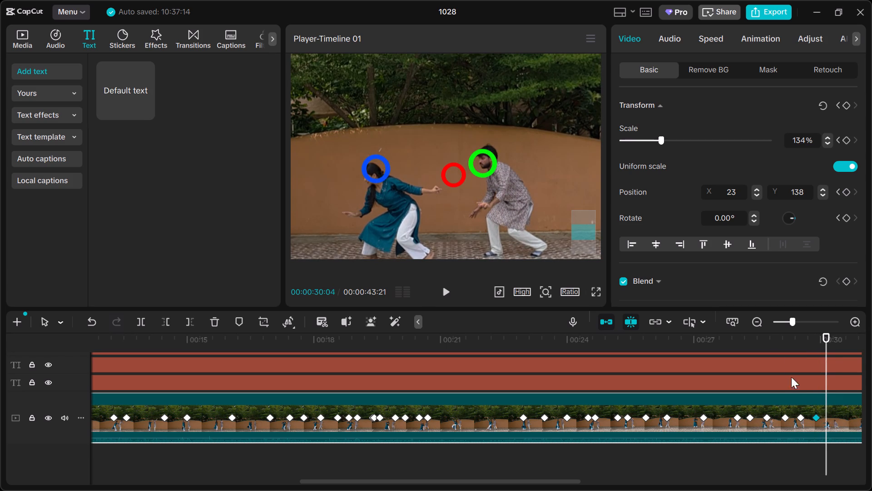
{"action": "left_click_drag", "start_coordinate": [524, 238], "coordinate": [527, 235]}
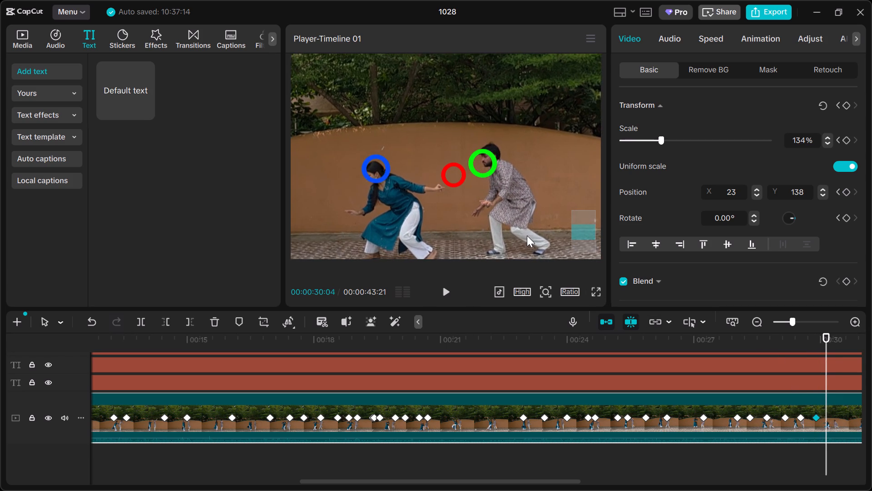
{"action": "left_click_drag", "start_coordinate": [527, 235], "coordinate": [530, 233]}
Move the dance clip at 00:00:30:19 to position X -86, Y 65, aligning both heads with the blue and green circles.
{"action": "key", "text": "Right"}
{"action": "key", "text": "Right"}
{"action": "key", "text": "Right"}
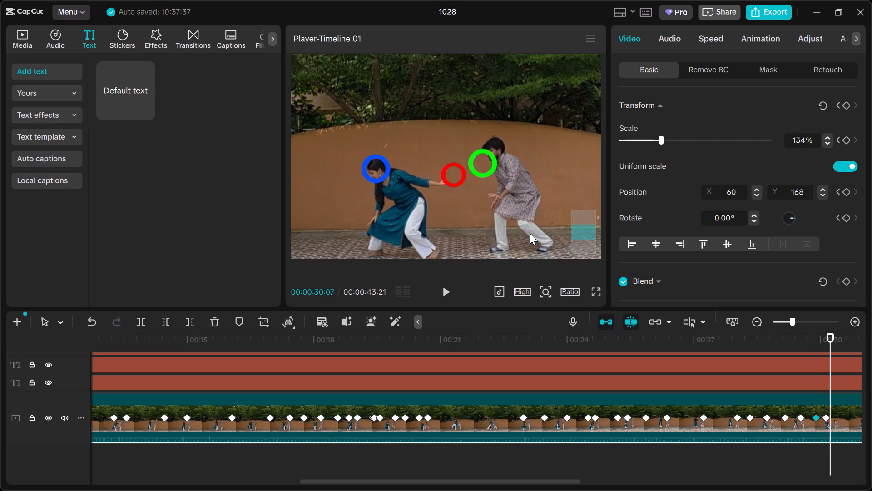
{"action": "key", "text": "Right"}
{"action": "key", "text": "Right"}
{"action": "key", "text": "Right"}
{"action": "key", "text": "Right"}
{"action": "key", "text": "Right"}
{"action": "key", "text": "Right"}
{"action": "key", "text": "Right"}
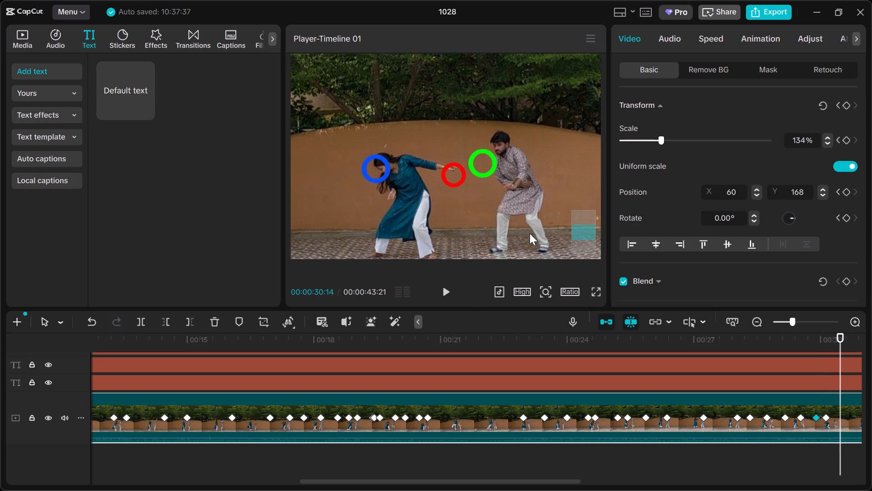
{"action": "key", "text": "Right"}
{"action": "key", "text": "Right"}
{"action": "key", "text": "Right"}
{"action": "key", "text": "Right"}
{"action": "key", "text": "Right"}
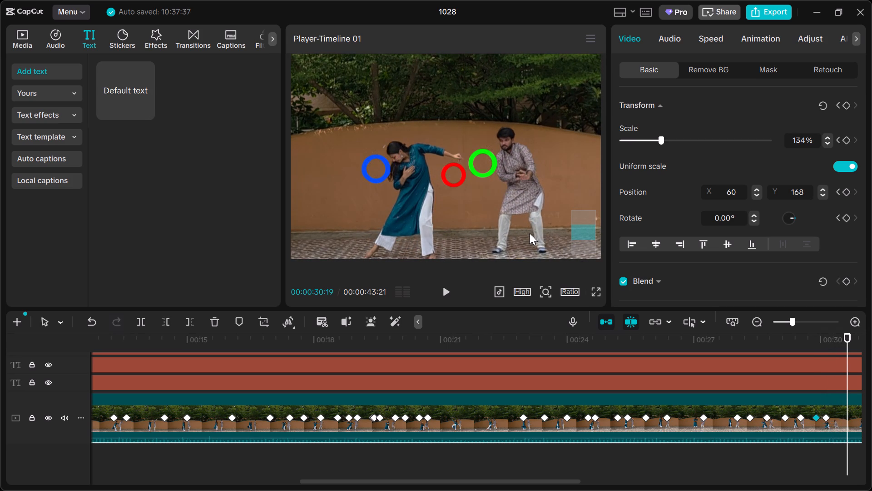
{"action": "left_click_drag", "start_coordinate": [530, 233], "coordinate": [519, 244]}
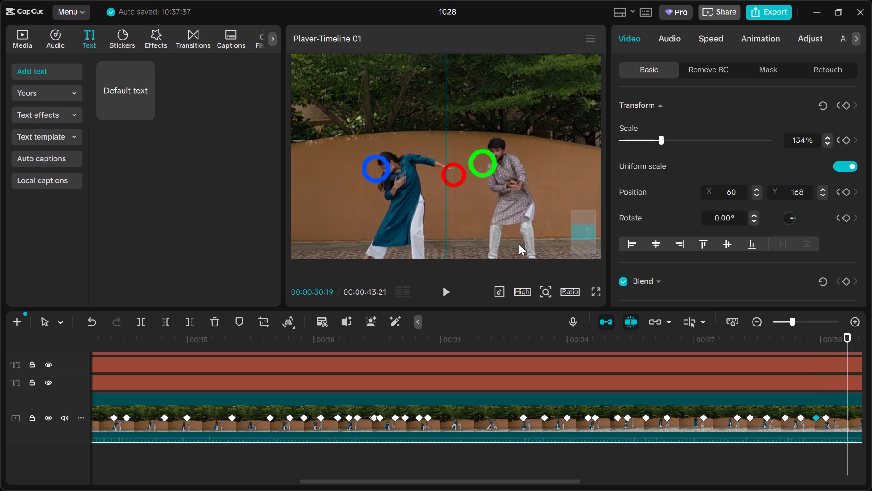
{"action": "left_click_drag", "start_coordinate": [519, 244], "coordinate": [510, 246]}
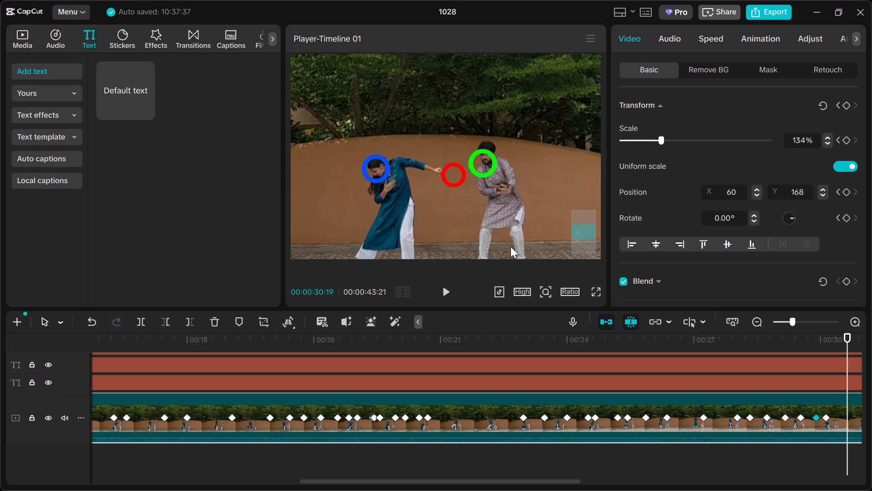
{"action": "left_click_drag", "start_coordinate": [510, 246], "coordinate": [508, 248]}
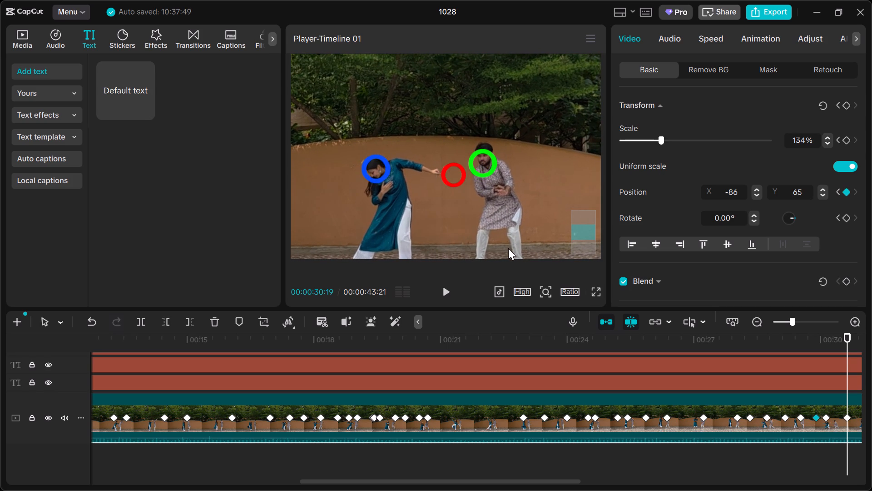
Reduce the dance clip's scale at 00:00:30:19 to 129%.
{"action": "triple_click", "coordinate": [827, 141]}
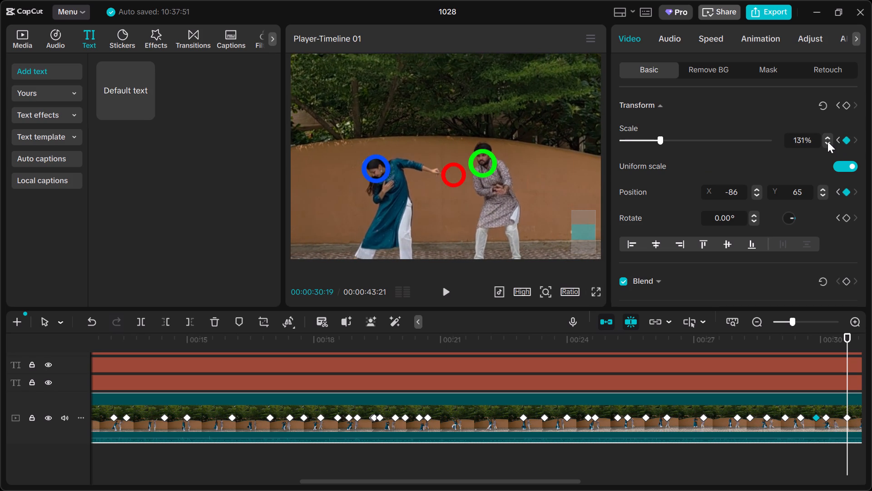
{"action": "left_click", "coordinate": [827, 141]}
{"action": "left_click", "coordinate": [827, 141]}
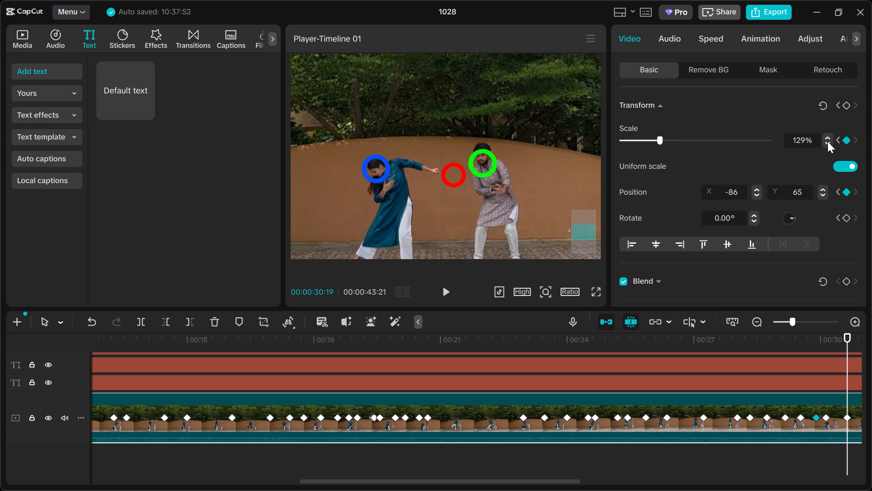
Nudge the dance clip at 00:00:30:19 to position X -100, Y 54.
{"action": "left_click", "coordinate": [546, 192]}
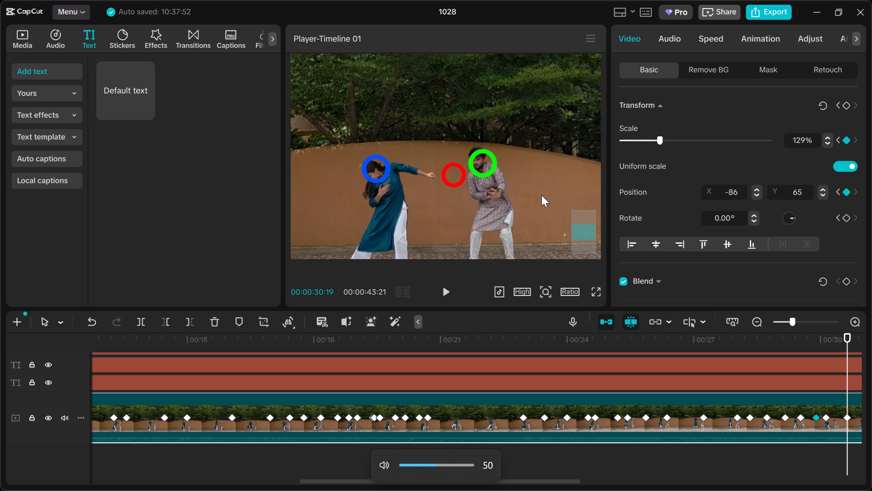
Move the dance clip at 00:00:31:03 to position X -259, Y -58, bringing both heads into the blue and green circles.
{"action": "key", "text": "Right"}
{"action": "key", "text": "Right"}
{"action": "key", "text": "Right"}
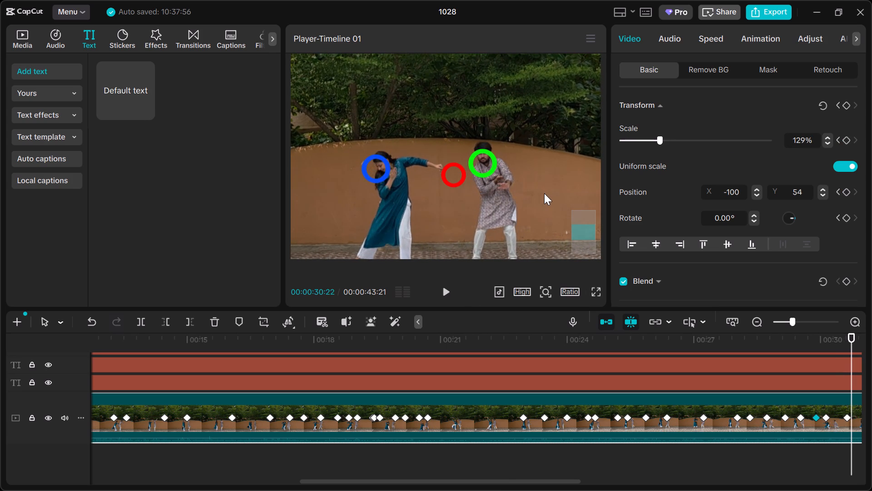
{"action": "key", "text": "Right"}
{"action": "key", "text": "Right"}
{"action": "key", "text": "Right"}
{"action": "key", "text": "Right"}
{"action": "key", "text": "Right"}
{"action": "key", "text": "Right"}
{"action": "key", "text": "Right"}
{"action": "key", "text": "Right"}
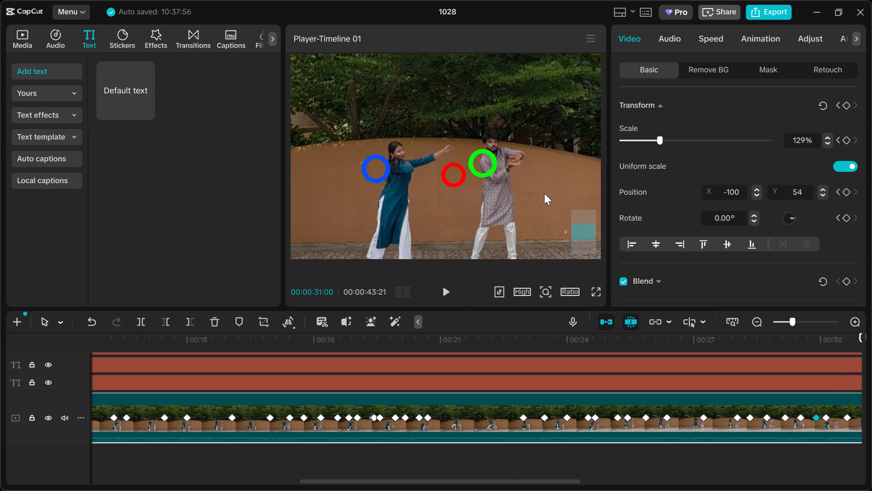
{"action": "key", "text": "Right"}
{"action": "key", "text": "Right"}
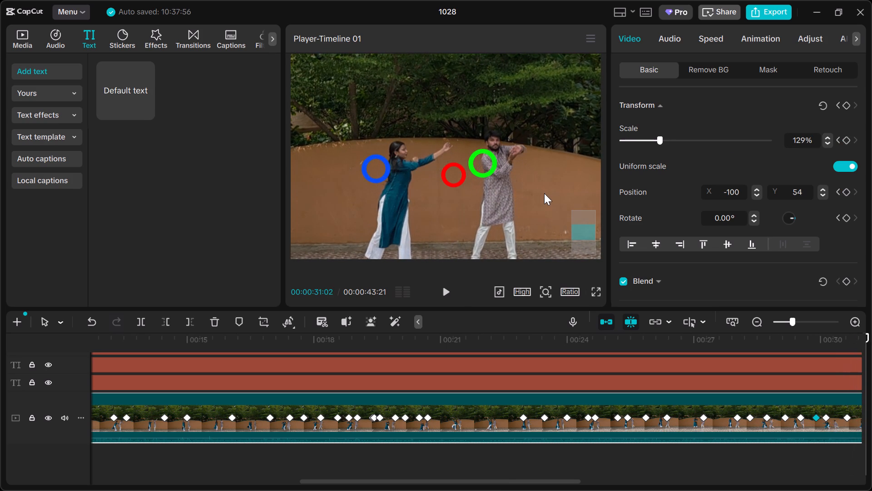
{"action": "key", "text": "Right"}
{"action": "left_click_drag", "start_coordinate": [544, 193], "coordinate": [520, 210]}
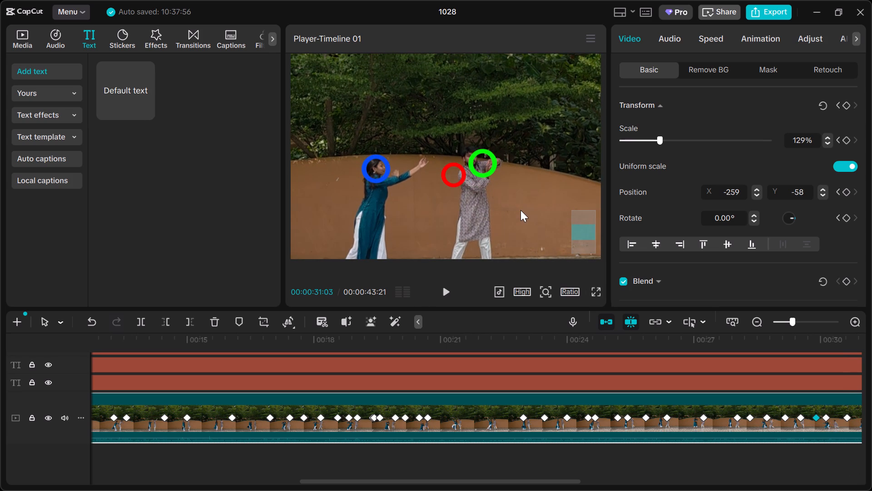
Move the dance clip at 00:00:31:15 to position X -313, Y -55, bringing the woman's head into the blue circle.
{"action": "key", "text": "Right"}
{"action": "key", "text": "Right"}
{"action": "key", "text": "Right"}
{"action": "key", "text": "Right"}
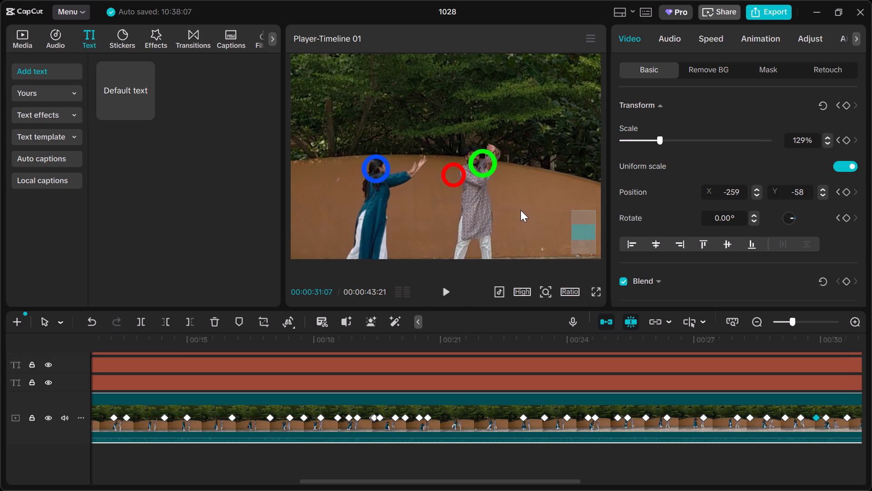
{"action": "key", "text": "Right"}
{"action": "key", "text": "Right"}
{"action": "key", "text": "Right"}
{"action": "key", "text": "Right"}
{"action": "key", "text": "Right"}
{"action": "key", "text": "Right"}
{"action": "key", "text": "Right"}
{"action": "key", "text": "Right"}
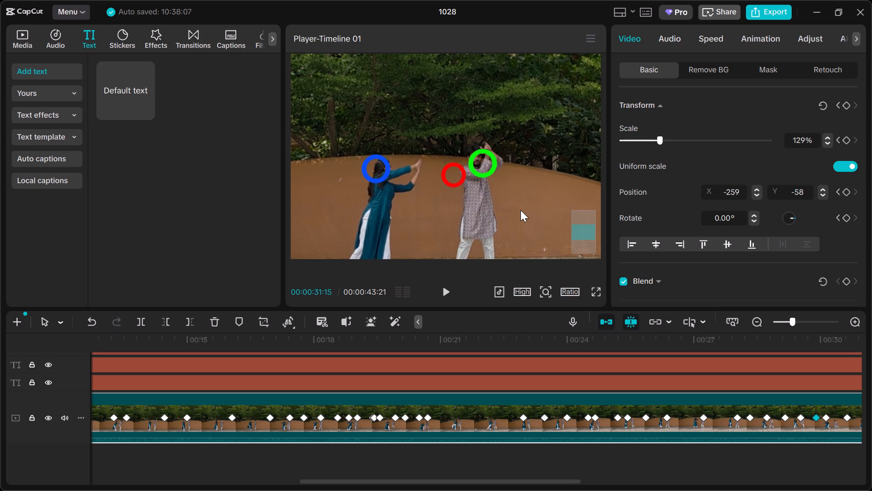
{"action": "left_click_drag", "start_coordinate": [520, 210], "coordinate": [515, 210]}
{"action": "left_click_drag", "start_coordinate": [515, 210], "coordinate": [497, 209]}
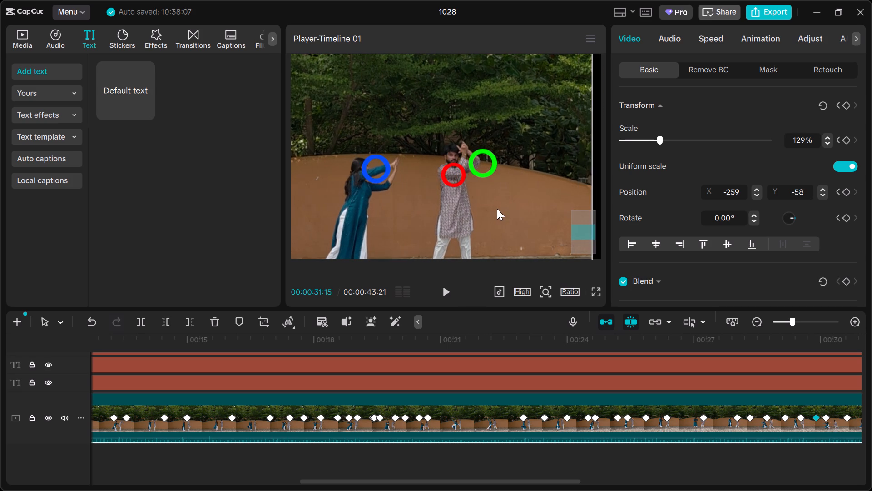
{"action": "left_click_drag", "start_coordinate": [497, 209], "coordinate": [508, 208]}
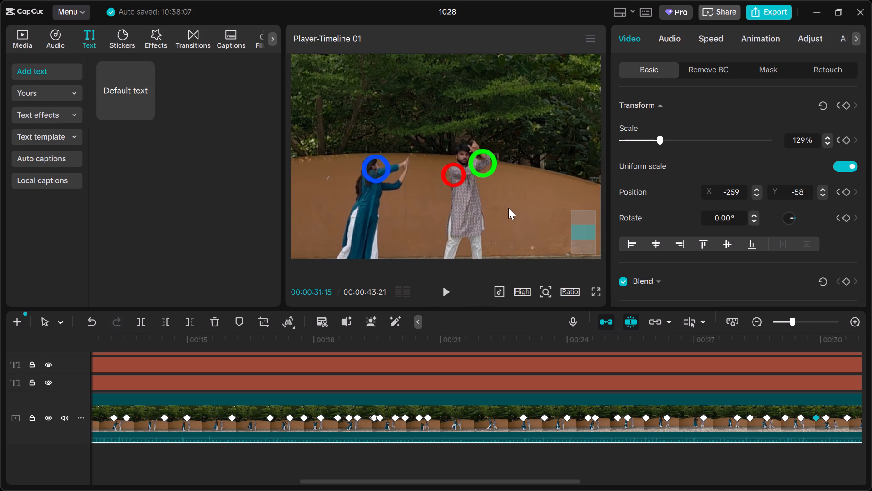
{"action": "left_click_drag", "start_coordinate": [508, 208], "coordinate": [510, 210]}
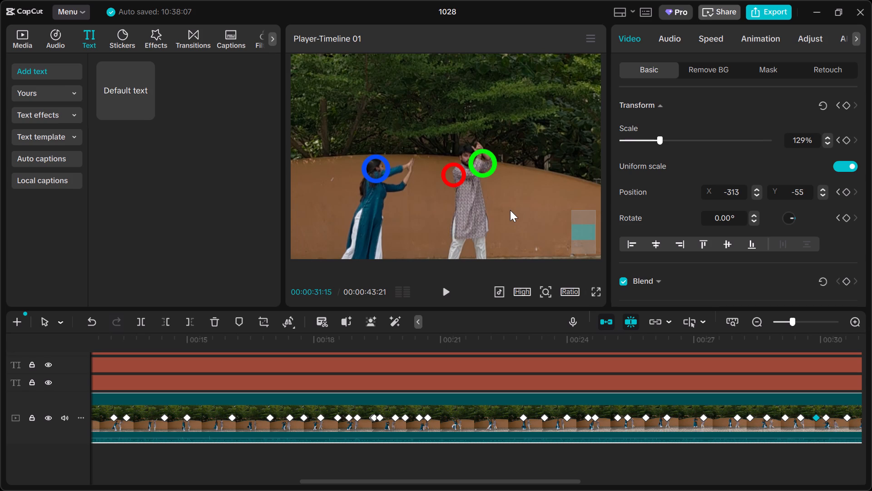
Zoom out the preview at 00:00:31:15 to examine the dance clip's edges around the frame.
{"action": "scroll", "coordinate": [510, 210], "scroll_direction": "down", "scroll_amount": 4, "text": "ctrl"}
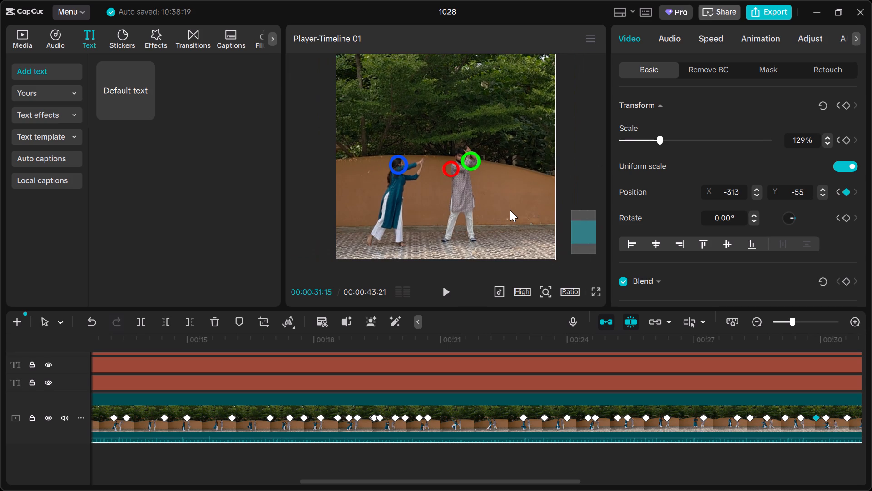
{"action": "scroll", "coordinate": [510, 210], "scroll_direction": "down", "scroll_amount": 4, "text": "ctrl"}
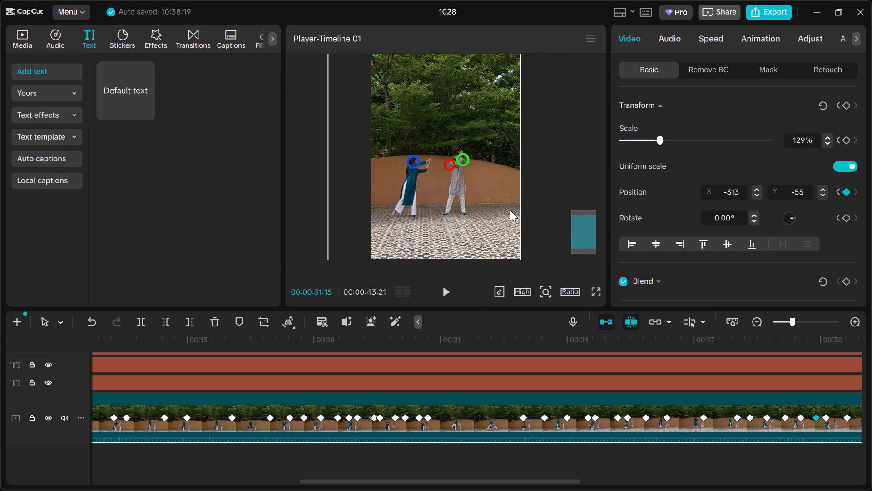
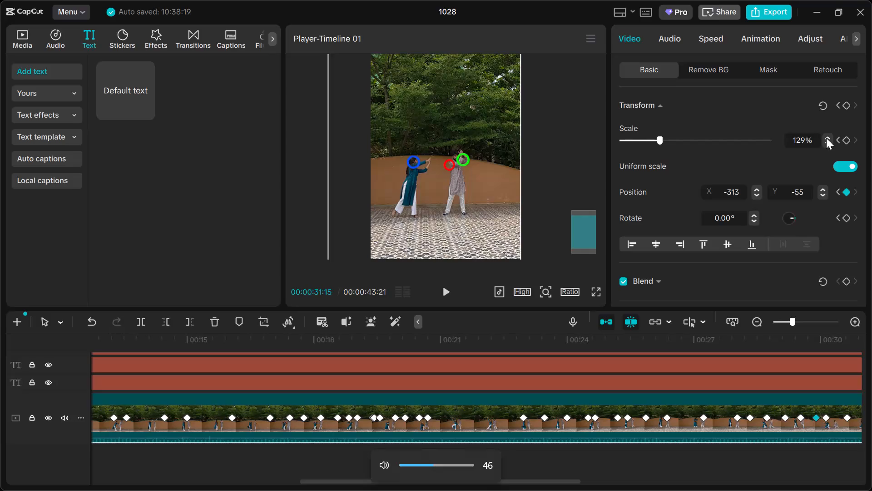
Set the dance clip's scale to 135% at 00:00:31:15.
{"action": "triple_click", "coordinate": [826, 138]}
{"action": "double_click", "coordinate": [826, 138]}
{"action": "left_click", "coordinate": [826, 138]}
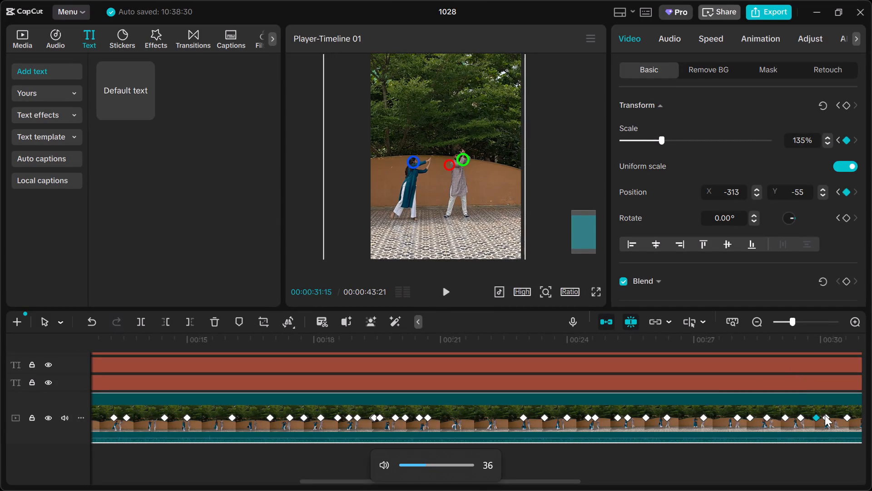
Shift the dance clip horizontally at the 00:00:31:03 keyframe to position X -176.
{"action": "scroll", "coordinate": [803, 418], "scroll_direction": "left", "scroll_amount": 2}
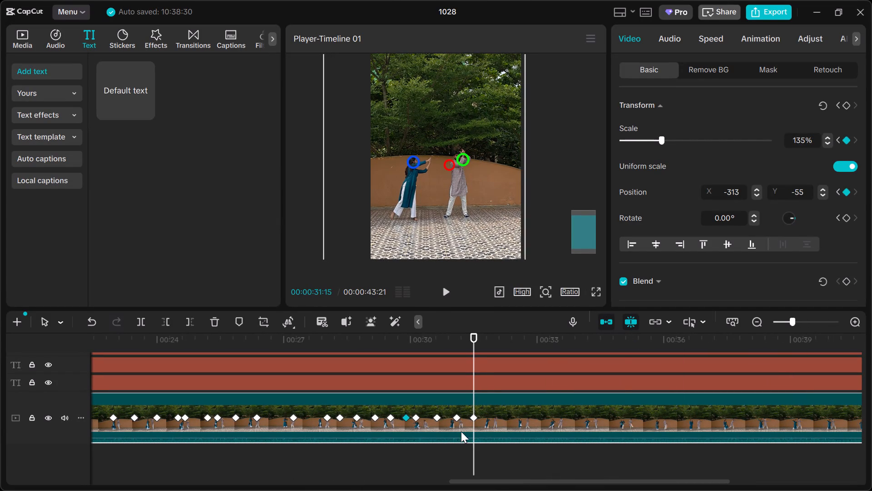
{"action": "left_click", "coordinate": [457, 416]}
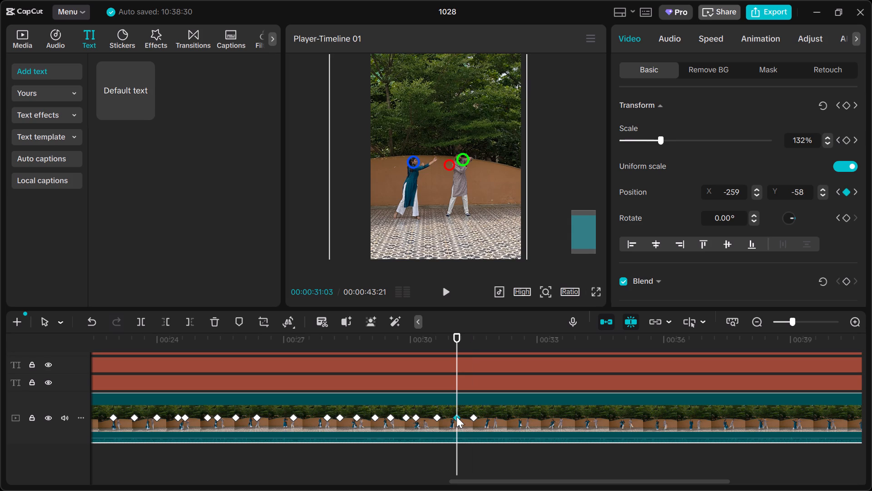
{"action": "left_click", "coordinate": [415, 418]}
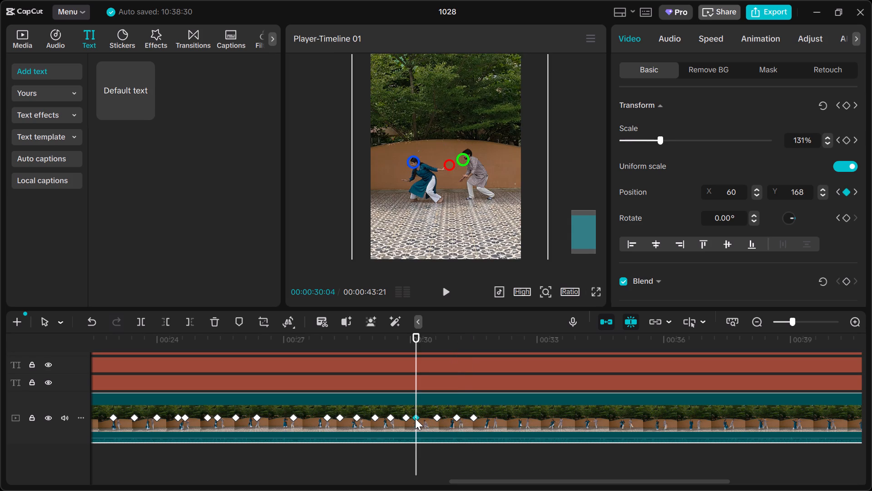
{"action": "left_click", "coordinate": [437, 418]}
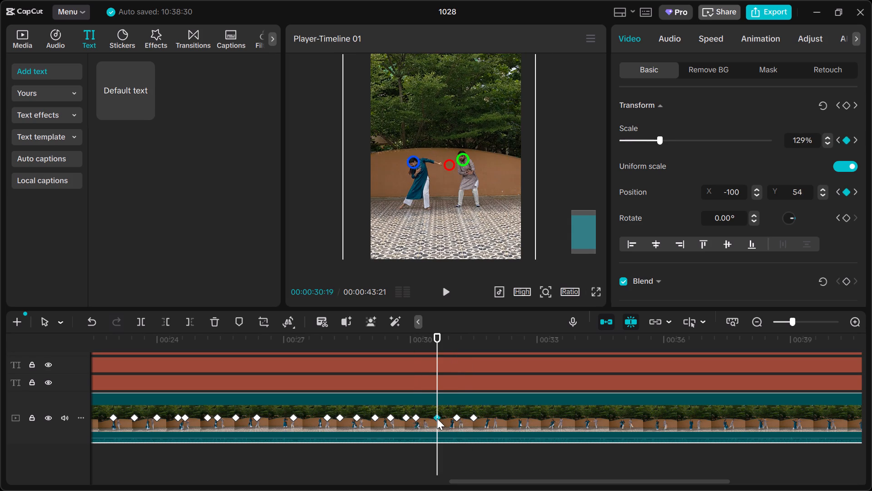
{"action": "key", "text": "Right"}
{"action": "key", "text": "Right"}
{"action": "key", "text": "Right"}
{"action": "key", "text": "Right"}
{"action": "key", "text": "Right"}
{"action": "key", "text": "Right"}
{"action": "key", "text": "Right"}
{"action": "key", "text": "Right"}
{"action": "key", "text": "Right"}
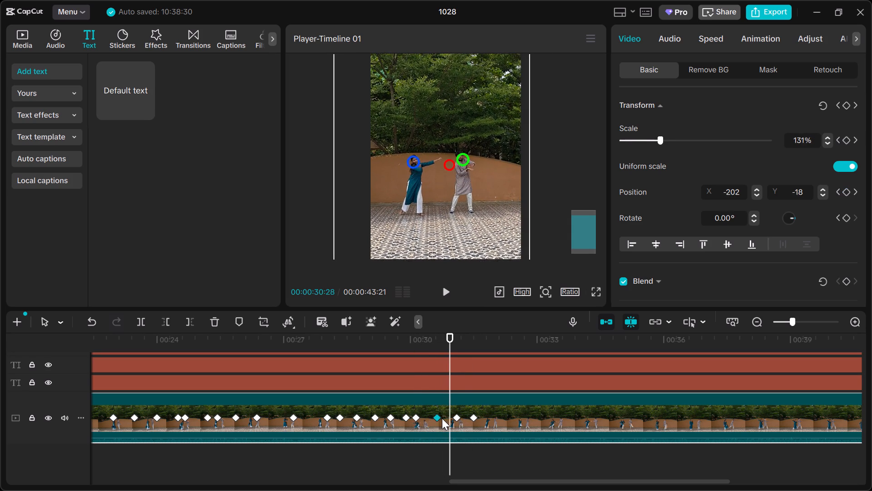
{"action": "key", "text": "Right"}
{"action": "key", "text": "Right"}
{"action": "key", "text": "Right"}
{"action": "key", "text": "Right"}
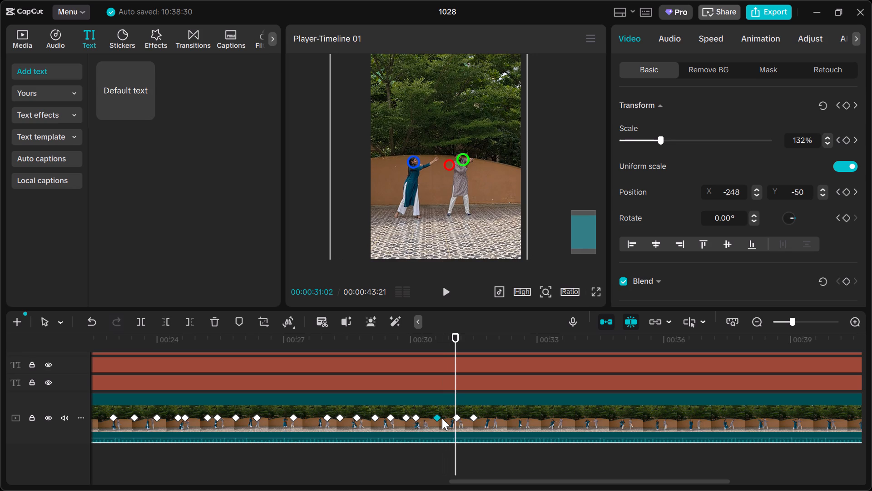
{"action": "key", "text": "Right"}
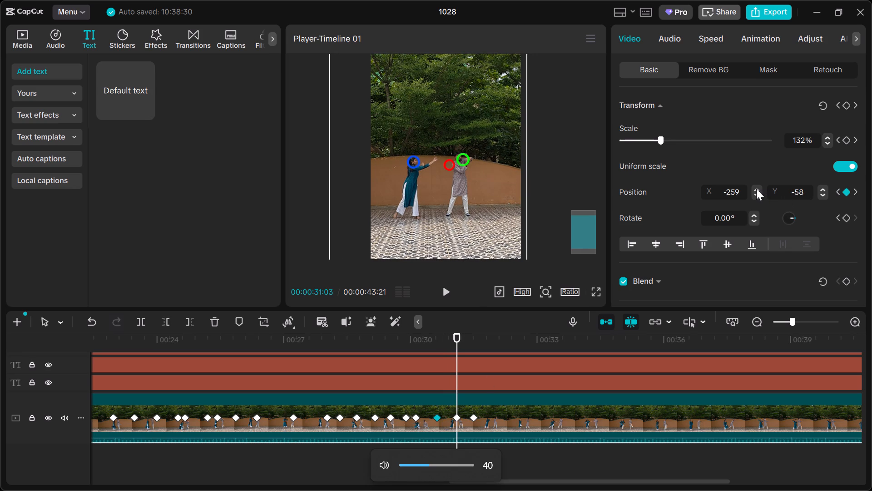
{"action": "double_click", "coordinate": [756, 189]}
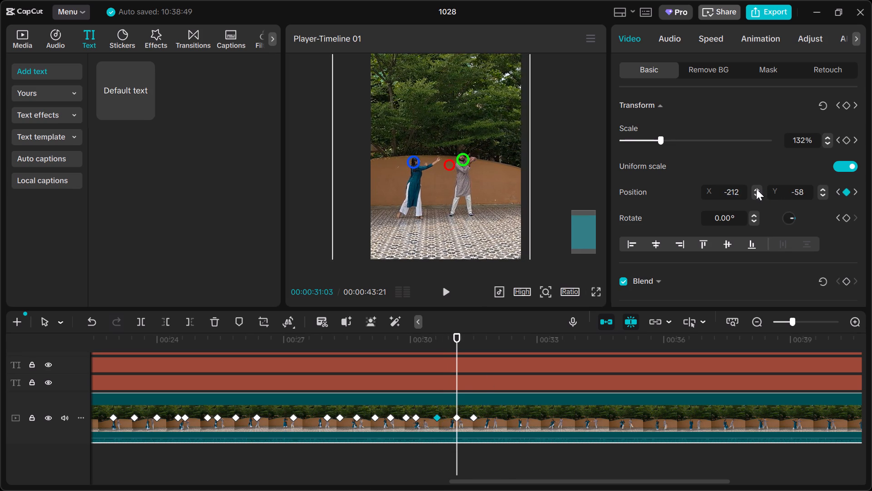
{"action": "double_click", "coordinate": [756, 188]}
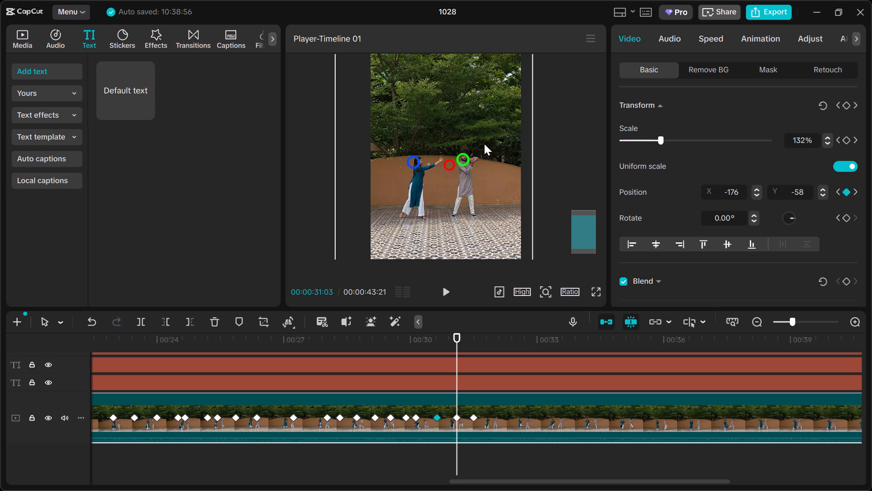
Move the green circle guide up and slightly right so it surrounds the man's head at 00:00:31:03.
{"action": "scroll", "coordinate": [471, 155], "scroll_direction": "up", "scroll_amount": 2, "text": "ctrl"}
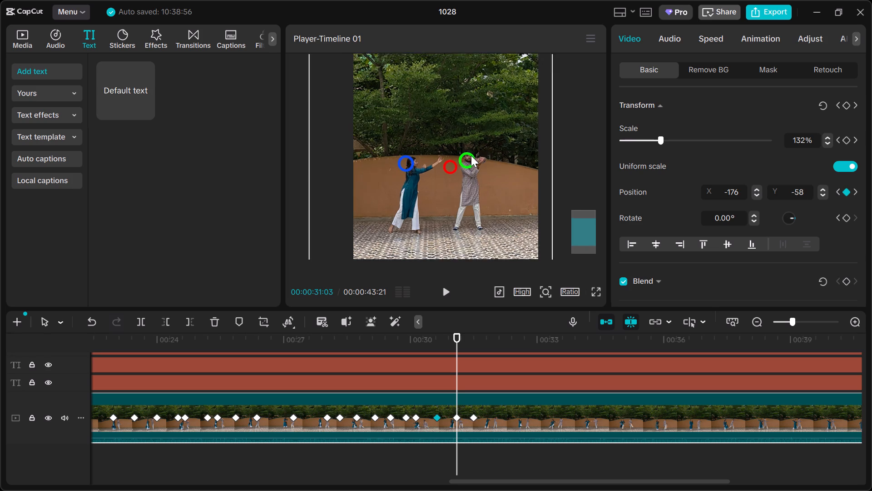
{"action": "scroll", "coordinate": [471, 155], "scroll_direction": "up", "scroll_amount": 3, "text": "ctrl"}
{"action": "left_click", "coordinate": [471, 155]}
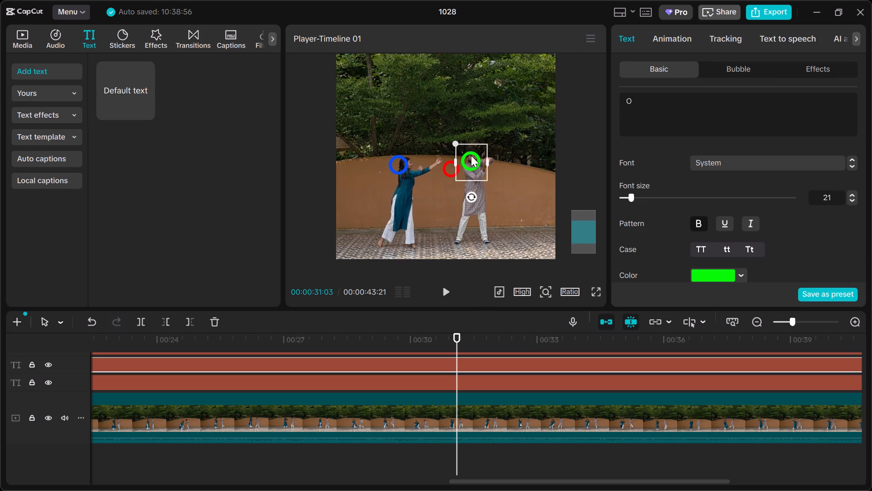
{"action": "scroll", "coordinate": [471, 155], "scroll_direction": "up", "scroll_amount": 7, "text": "ctrl"}
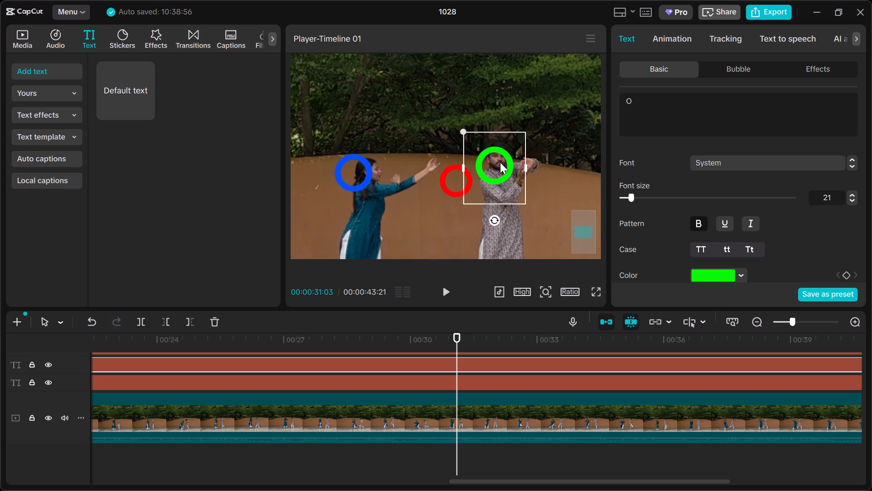
{"action": "left_click_drag", "start_coordinate": [500, 162], "coordinate": [503, 155]}
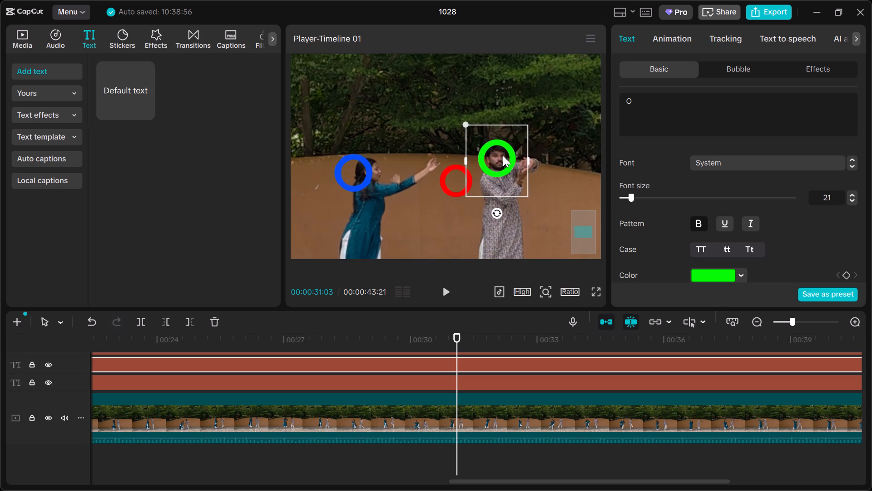
{"action": "left_click_drag", "start_coordinate": [503, 155], "coordinate": [504, 155]}
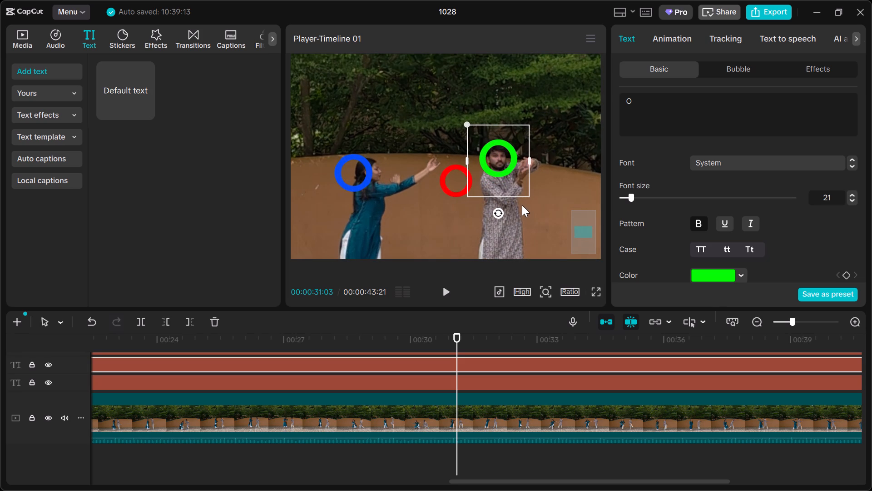
Move the dance clip at the 00:00:31:15 keyframe to position X -221, Y -60, bringing the man's head into the green circle.
{"action": "scroll", "coordinate": [522, 205], "scroll_direction": "down", "scroll_amount": 1, "text": "ctrl"}
{"action": "left_click", "coordinate": [464, 408]}
{"action": "left_click", "coordinate": [474, 417]}
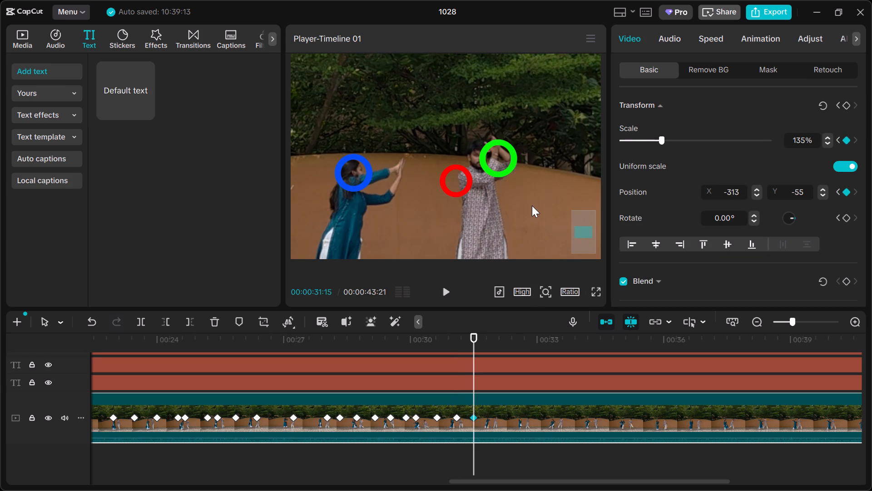
{"action": "scroll", "coordinate": [532, 205], "scroll_direction": "down", "scroll_amount": 10, "text": "ctrl"}
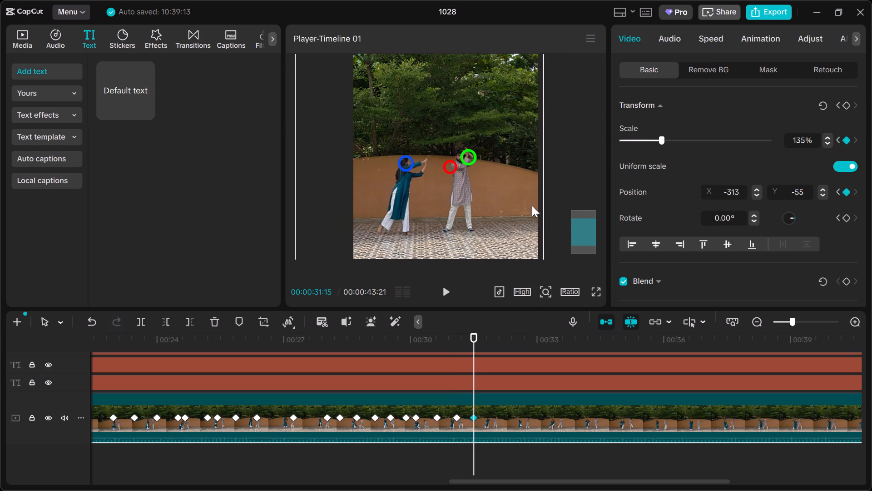
{"action": "left_click_drag", "start_coordinate": [502, 197], "coordinate": [510, 198]}
{"action": "scroll", "coordinate": [510, 198], "scroll_direction": "up", "scroll_amount": 7, "text": "ctrl"}
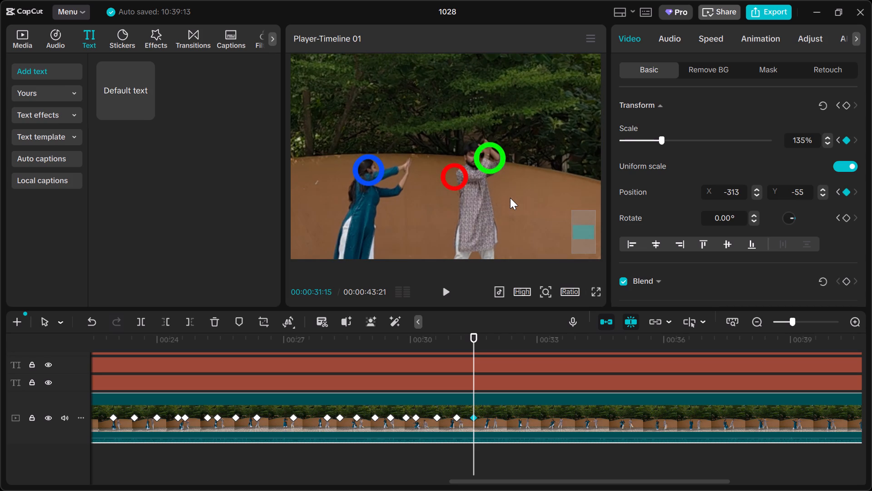
{"action": "left_click_drag", "start_coordinate": [510, 198], "coordinate": [521, 199]}
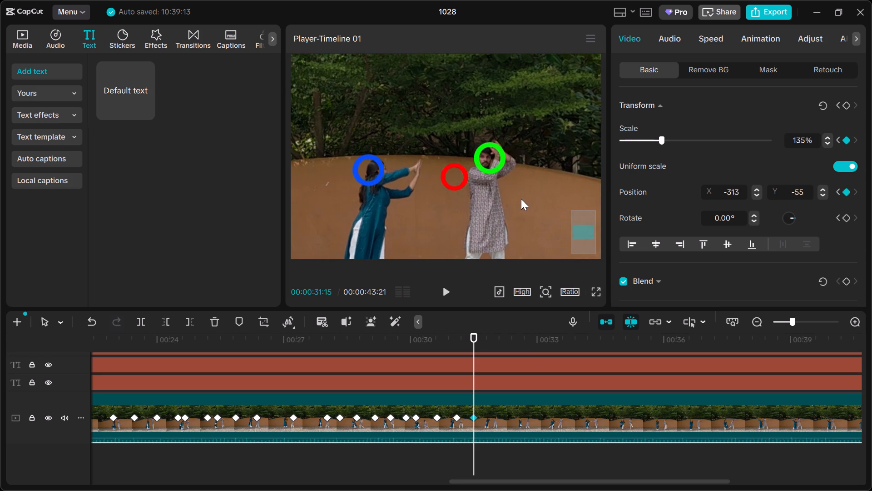
{"action": "left_click_drag", "start_coordinate": [521, 199], "coordinate": [525, 198]}
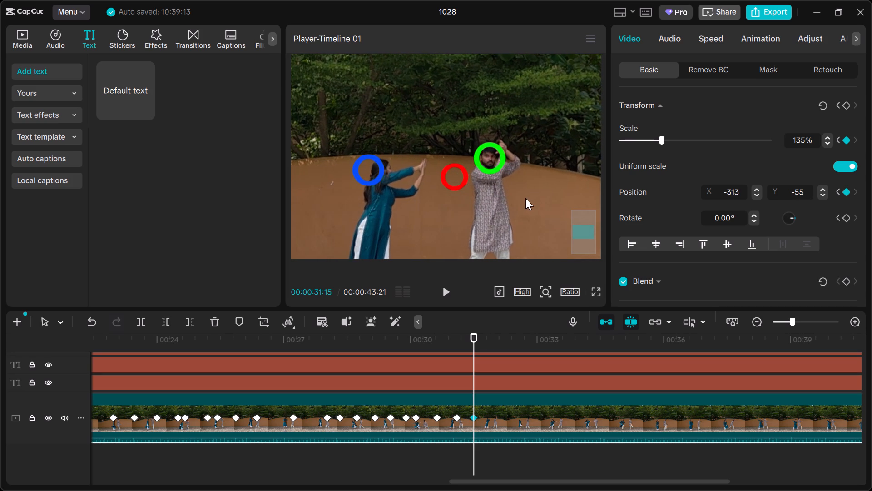
{"action": "left_click_drag", "start_coordinate": [525, 198], "coordinate": [526, 198]}
{"action": "scroll", "coordinate": [526, 198], "scroll_direction": "down", "scroll_amount": 6, "text": "ctrl"}
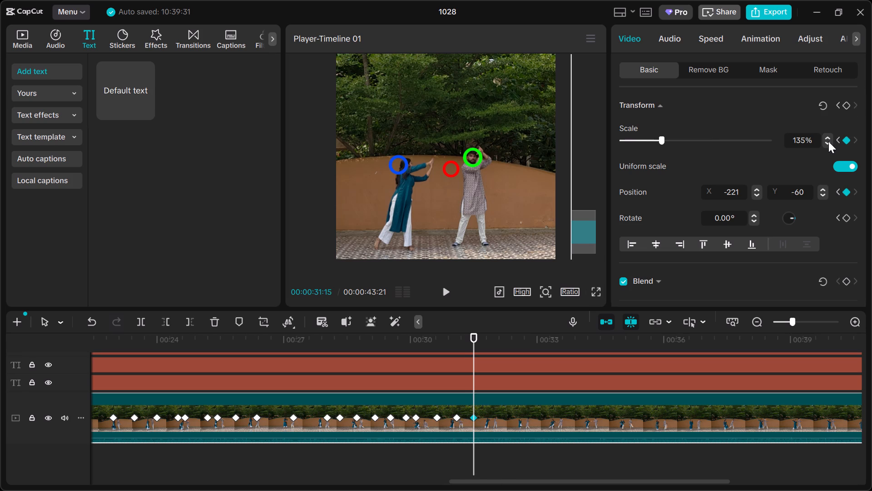
Step through the frames between 00:00:31:15 and 00:00:32:16 and back to examine how the heads move relative to the circles.
{"action": "key", "text": "Right"}
{"action": "key", "text": "Right"}
{"action": "key", "text": "Right"}
{"action": "key", "text": "Right"}
{"action": "key", "text": "Right"}
{"action": "key", "text": "Right"}
{"action": "key", "text": "Right"}
{"action": "key", "text": "Right"}
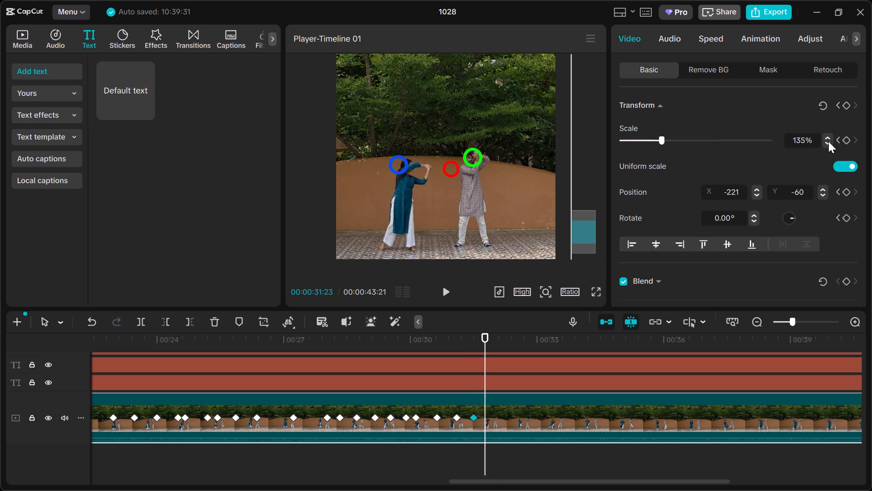
{"action": "key", "text": "Right"}
{"action": "key", "text": "Right"}
{"action": "key", "text": "Right"}
{"action": "key", "text": "Right"}
{"action": "key", "text": "Right"}
{"action": "key", "text": "Right"}
{"action": "key", "text": "Right"}
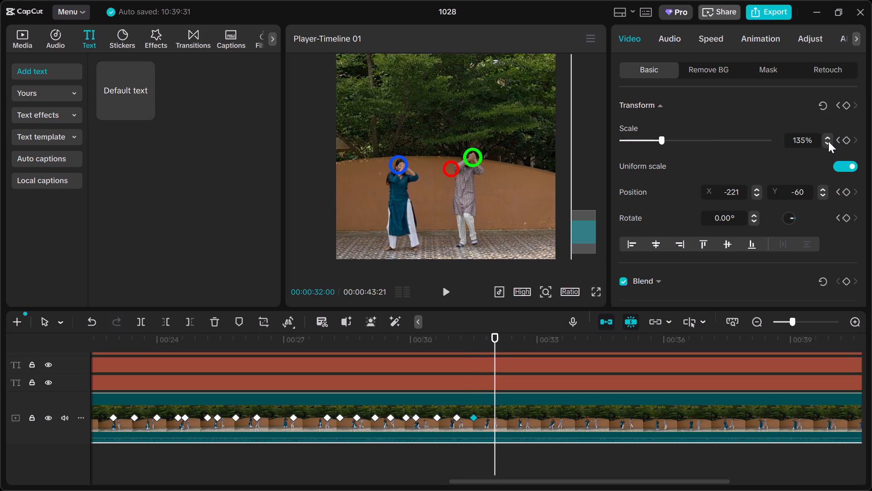
{"action": "key", "text": "Right"}
{"action": "key", "text": "Right"}
{"action": "key", "text": "Right"}
{"action": "key", "text": "Right"}
{"action": "key", "text": "Right"}
{"action": "key", "text": "Right"}
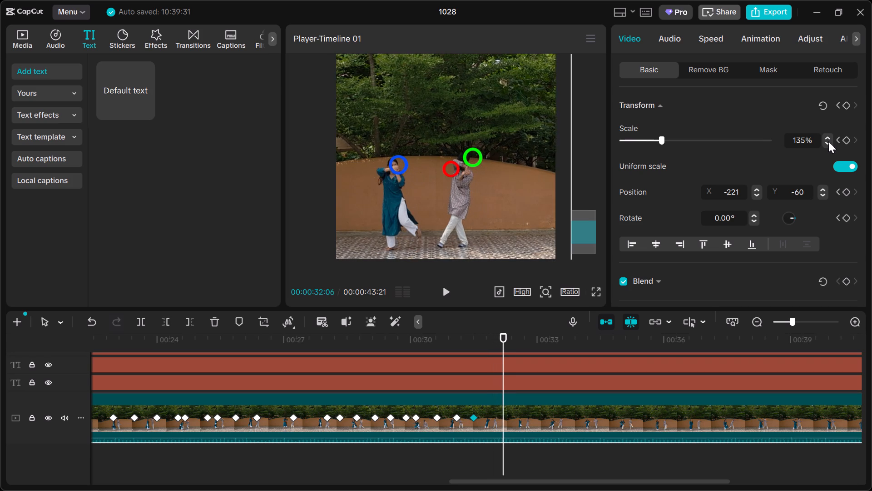
{"action": "key", "text": "Right"}
{"action": "key", "text": "Right"}
{"action": "key", "text": "Right"}
{"action": "key", "text": "Right"}
{"action": "key", "text": "Right"}
{"action": "key", "text": "Right"}
{"action": "key", "text": "Right"}
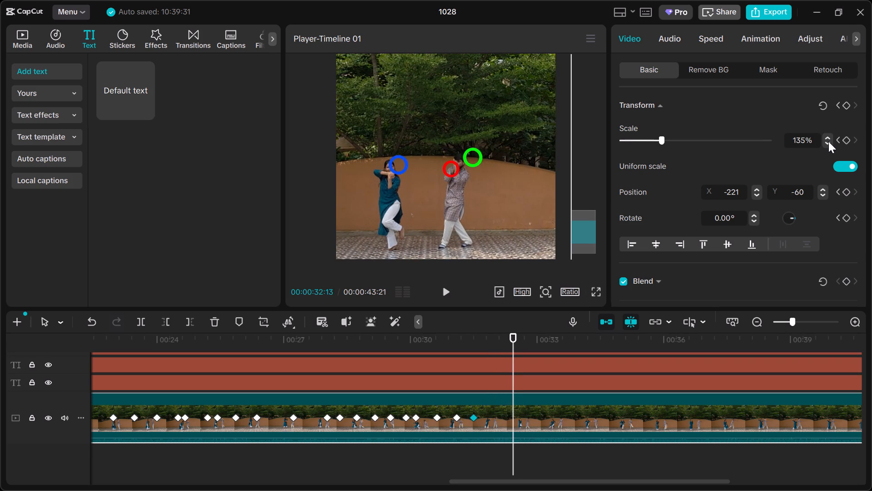
{"action": "key", "text": "Right"}
{"action": "key", "text": "Right"}
{"action": "key", "text": "Right"}
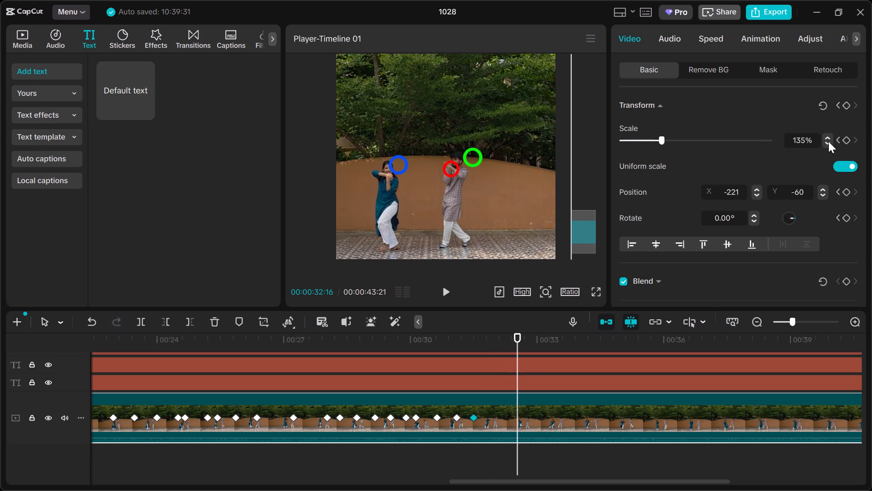
{"action": "key", "text": "Left"}
{"action": "key", "text": "Left"}
{"action": "key", "text": "Left"}
{"action": "key", "text": "Left"}
{"action": "key", "text": "Left"}
{"action": "key", "text": "Left"}
{"action": "key", "text": "Left"}
{"action": "key", "text": "Left"}
{"action": "key", "text": "Left"}
{"action": "key", "text": "Left"}
{"action": "key", "text": "Left"}
{"action": "key", "text": "Left"}
{"action": "key", "text": "Left"}
{"action": "key", "text": "Left"}
{"action": "key", "text": "Left"}
{"action": "key", "text": "Left"}
{"action": "key", "text": "Left"}
{"action": "key", "text": "Left"}
{"action": "key", "text": "Left"}
{"action": "key", "text": "Left"}
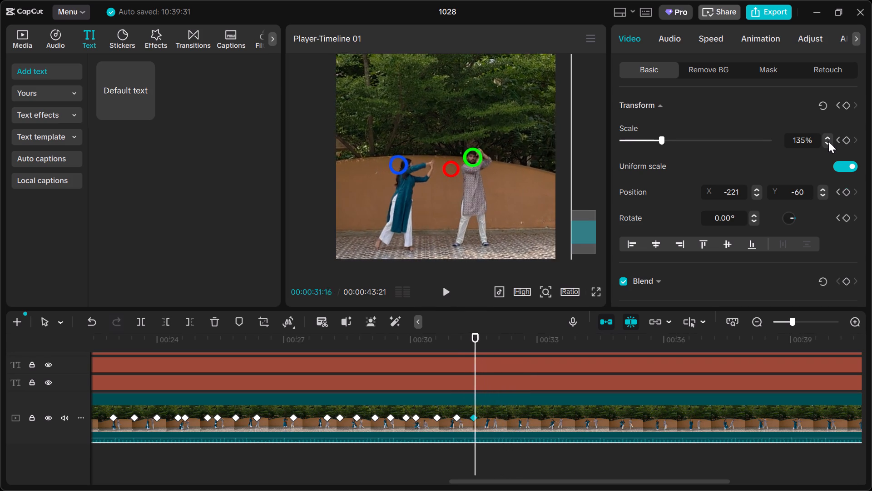
{"action": "key", "text": "Left"}
Keyframe the dance clip's horizontal position at 00:00:32:14 to X -73, shifting the dancers toward the blue and green circles.
{"action": "key", "text": "Right"}
{"action": "key", "text": "Right"}
{"action": "key", "text": "Right"}
{"action": "key", "text": "Right"}
{"action": "key", "text": "Right"}
{"action": "key", "text": "Right"}
{"action": "key", "text": "Right"}
{"action": "key", "text": "Right"}
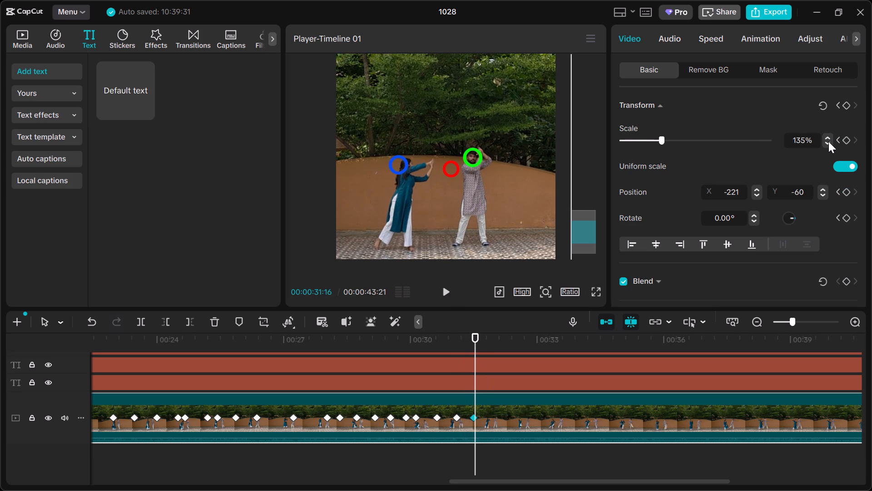
{"action": "key", "text": "Left"}
{"action": "key", "text": "Right"}
{"action": "key", "text": "Right"}
{"action": "key", "text": "Right"}
{"action": "key", "text": "Right"}
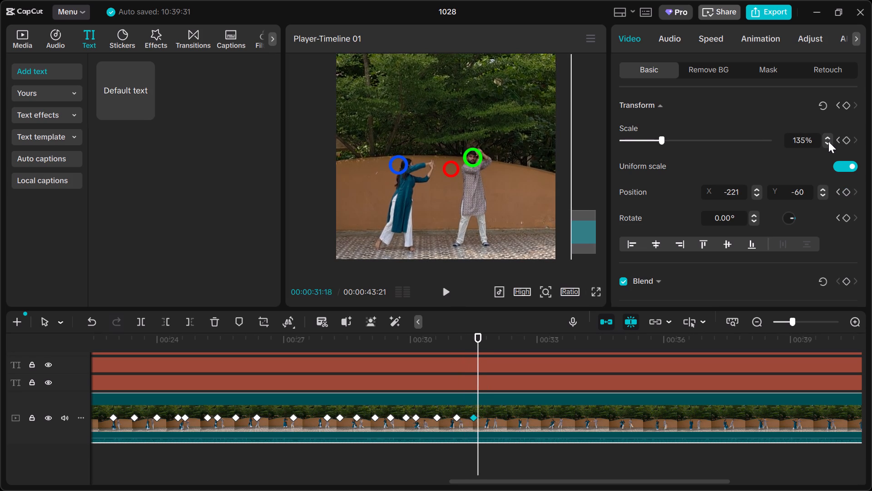
{"action": "key", "text": "Right"}
{"action": "key", "text": "Right"}
{"action": "key", "text": "Right"}
{"action": "key", "text": "Right"}
{"action": "key", "text": "Right"}
{"action": "key", "text": "Right"}
{"action": "key", "text": "Right"}
{"action": "key", "text": "Right"}
{"action": "key", "text": "Right"}
{"action": "key", "text": "Right"}
{"action": "key", "text": "Right"}
{"action": "key", "text": "Right"}
{"action": "key", "text": "Right"}
{"action": "key", "text": "Right"}
{"action": "key", "text": "Right"}
{"action": "key", "text": "Right"}
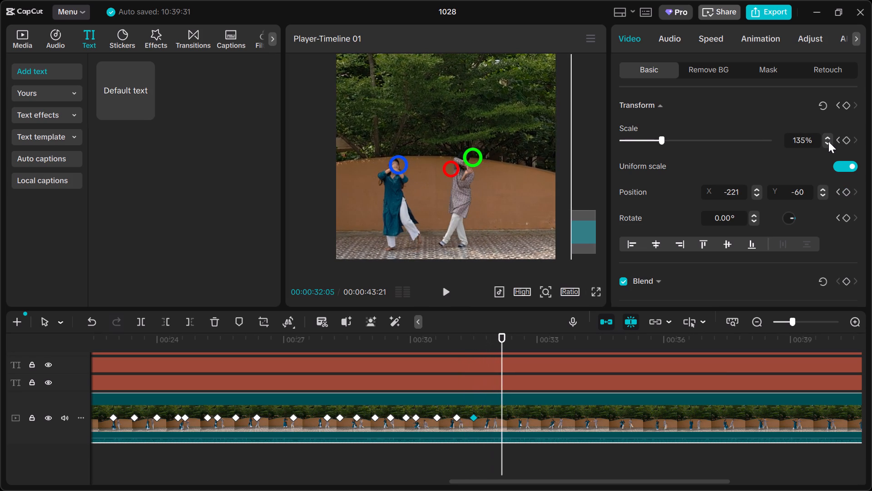
{"action": "key", "text": "Right"}
{"action": "key", "text": "Right"}
{"action": "key", "text": "Right"}
{"action": "key", "text": "Right"}
{"action": "key", "text": "Right"}
{"action": "key", "text": "Right"}
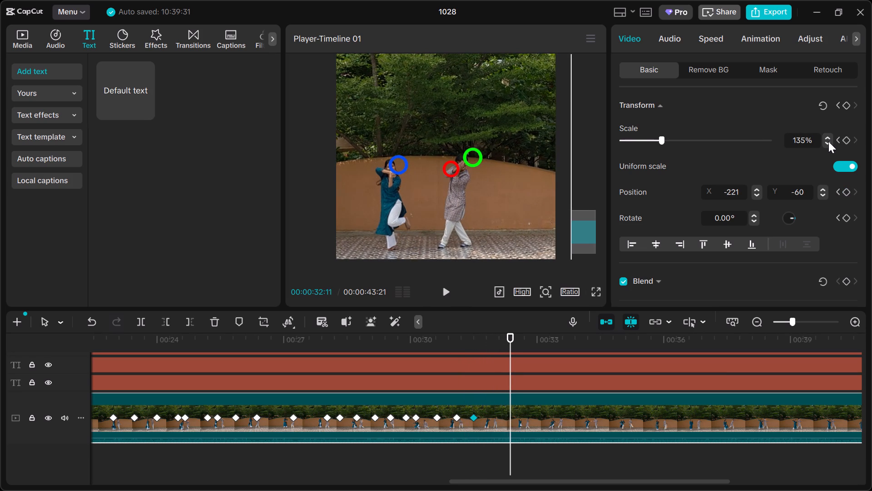
{"action": "key", "text": "Right"}
{"action": "key", "text": "Right"}
{"action": "key", "text": "Right"}
{"action": "key", "text": "Right"}
{"action": "key", "text": "Right"}
{"action": "key", "text": "Right"}
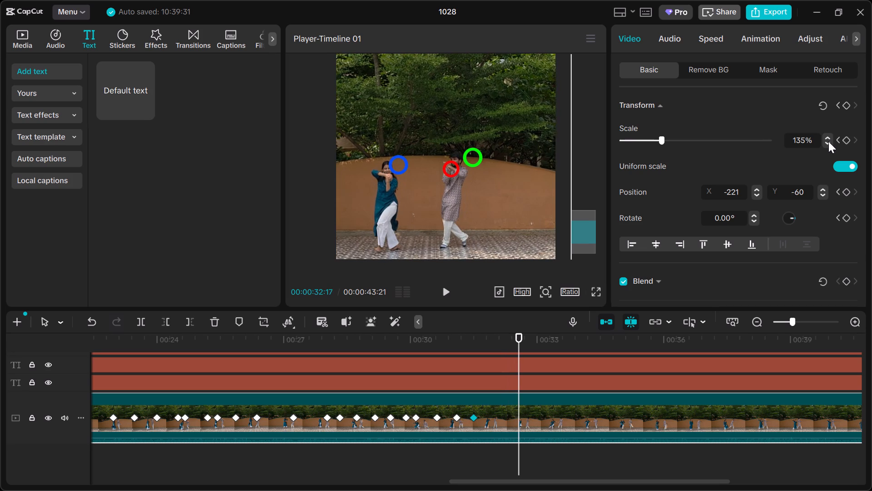
{"action": "key", "text": "Left"}
{"action": "key", "text": "Left"}
{"action": "key", "text": "Left"}
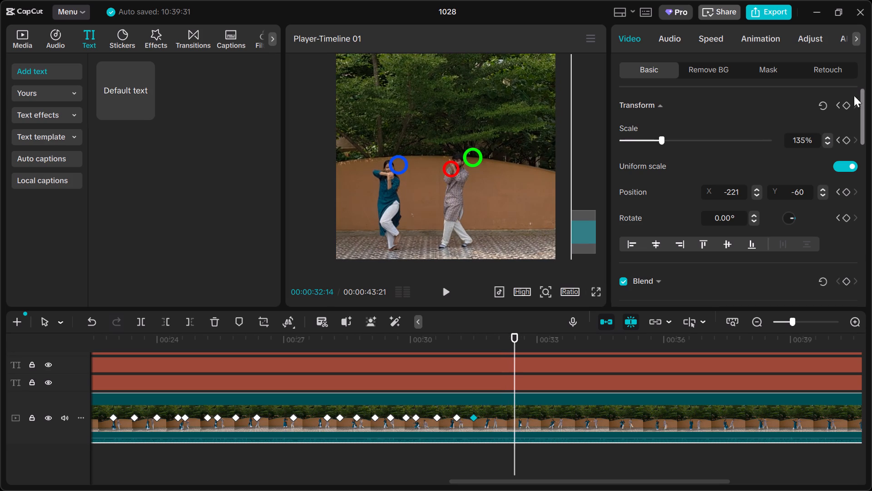
{"action": "double_click", "coordinate": [758, 189]}
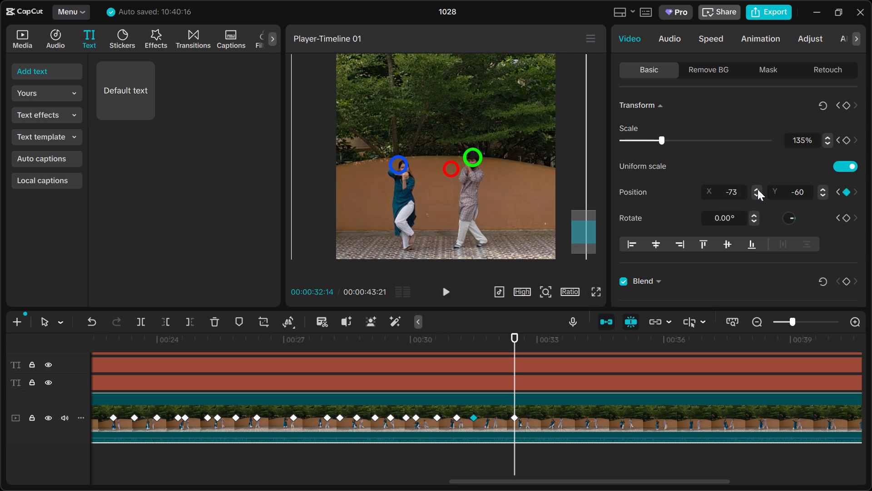
Set the dance clip's keyframe at 00:00:32:14 to scale 131% and position X -20.
{"action": "triple_click", "coordinate": [828, 142]}
{"action": "left_click", "coordinate": [828, 142]}
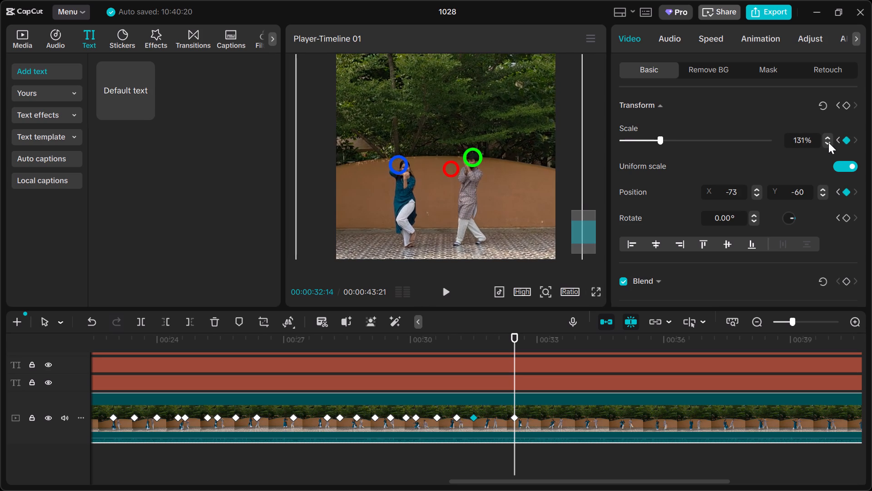
{"action": "double_click", "coordinate": [755, 189]}
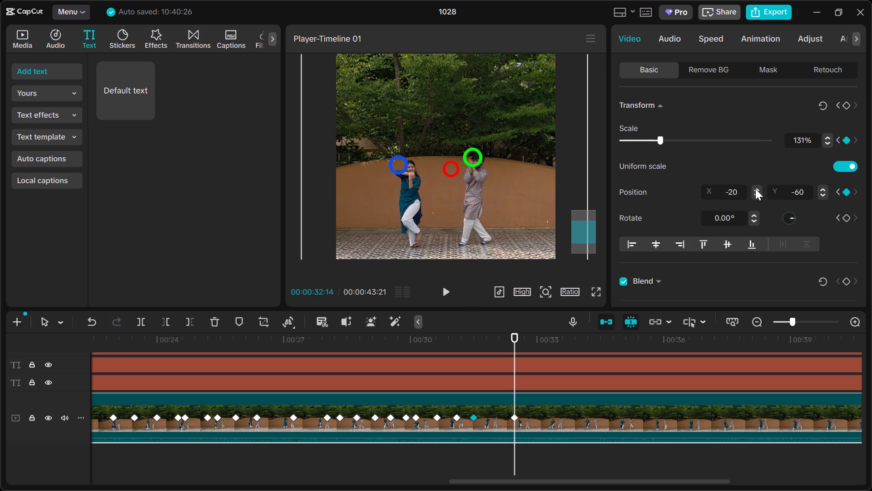
Step through the frames from 00:00:32:14 to 00:00:33:03 to examine how the dancers' heads move relative to the circles.
{"action": "key", "text": "Right"}
{"action": "key", "text": "Right"}
{"action": "key", "text": "Right"}
{"action": "key", "text": "Right"}
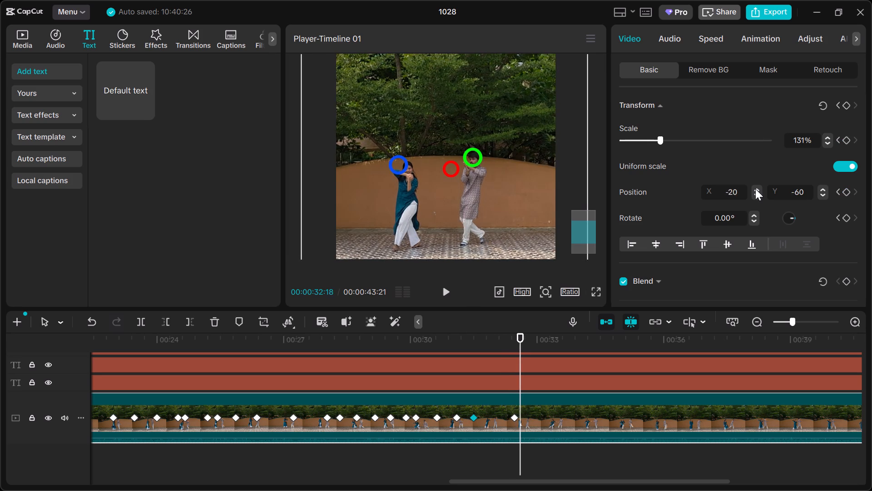
{"action": "key", "text": "Right"}
{"action": "key", "text": "Right"}
{"action": "key", "text": "Right"}
{"action": "key", "text": "Right"}
{"action": "key", "text": "Right"}
{"action": "key", "text": "Right"}
{"action": "key", "text": "Right"}
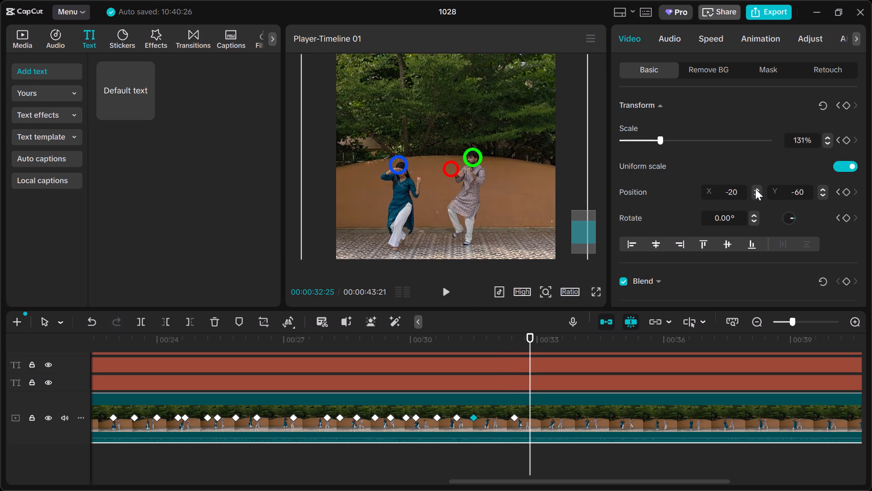
{"action": "key", "text": "Right"}
{"action": "key", "text": "Right"}
{"action": "key", "text": "Right"}
{"action": "key", "text": "Right"}
{"action": "key", "text": "Right"}
{"action": "key", "text": "Right"}
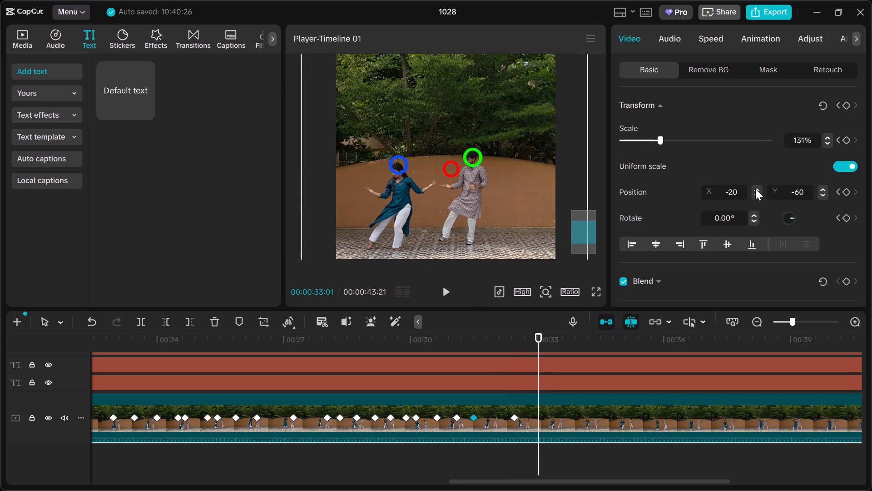
{"action": "key", "text": "Right"}
{"action": "key", "text": "Right"}
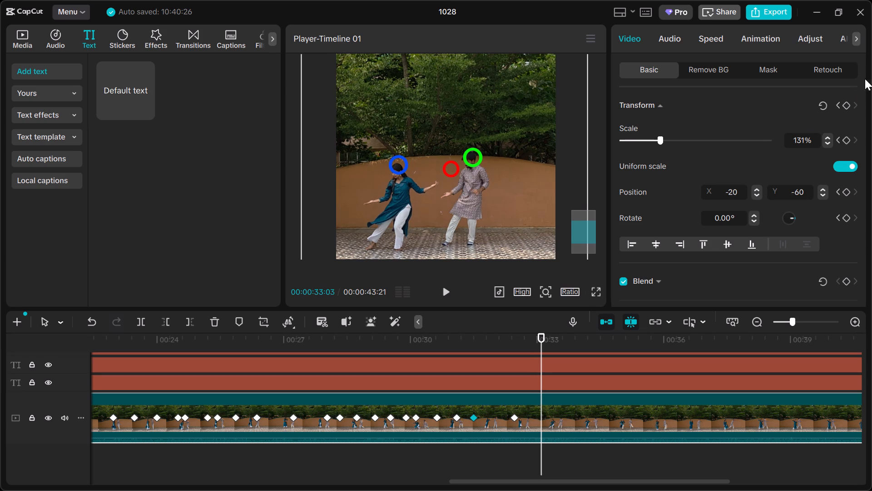
Move the blue circle guide slightly right and down so it surrounds the woman's head at the 00:00:32:14 keyframe.
{"action": "left_click", "coordinate": [395, 161]}
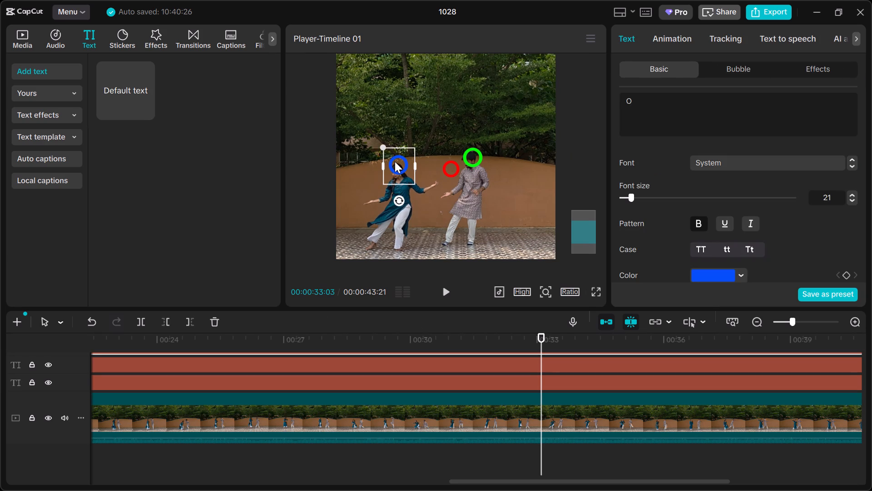
{"action": "left_click", "coordinate": [395, 161]}
{"action": "left_click", "coordinate": [509, 414]}
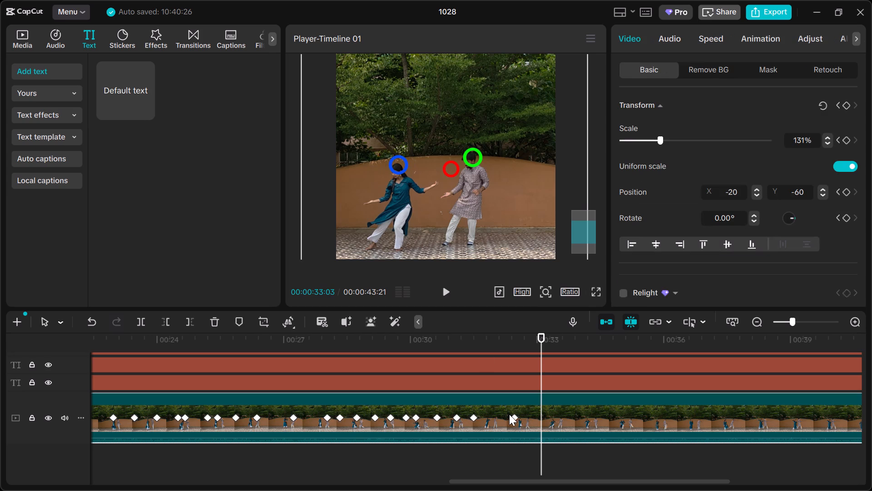
{"action": "left_click", "coordinate": [514, 419]}
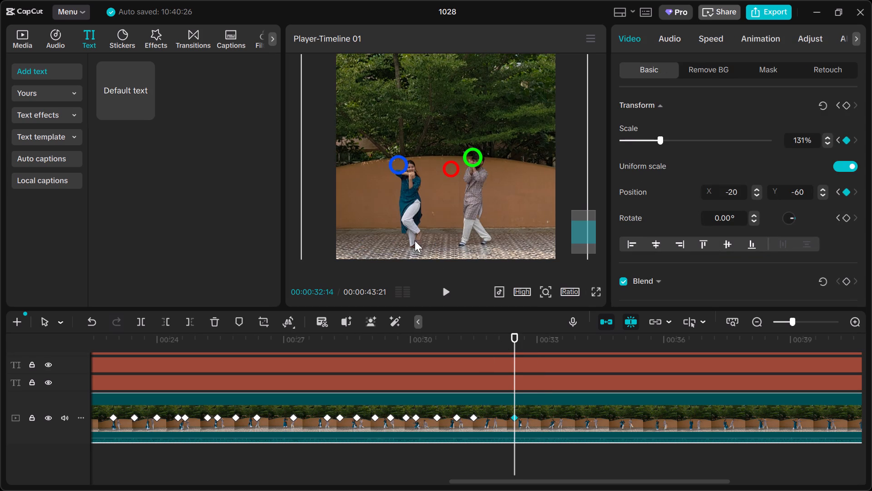
{"action": "left_click", "coordinate": [399, 166]}
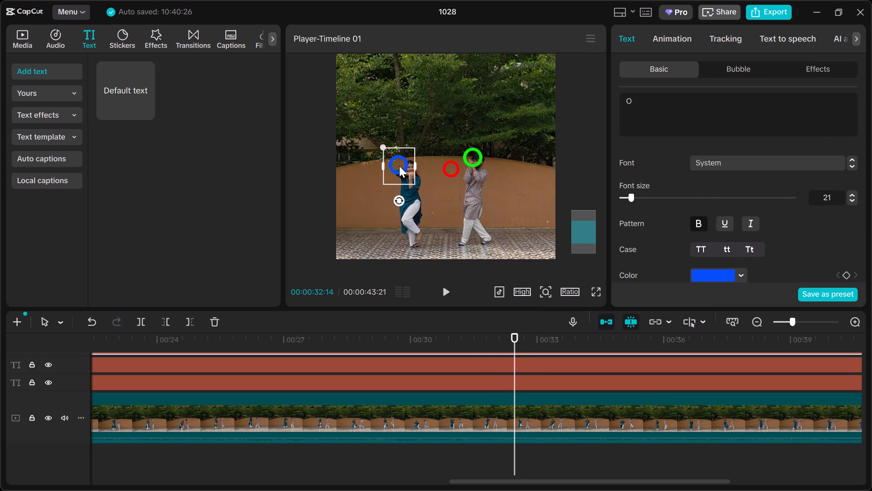
{"action": "left_click_drag", "start_coordinate": [399, 166], "coordinate": [411, 169]}
Keyframe the dance clip's position at 00:00:33:03 to X 111, Y 0, bringing the woman's head into the blue circle.
{"action": "left_click", "coordinate": [531, 425]}
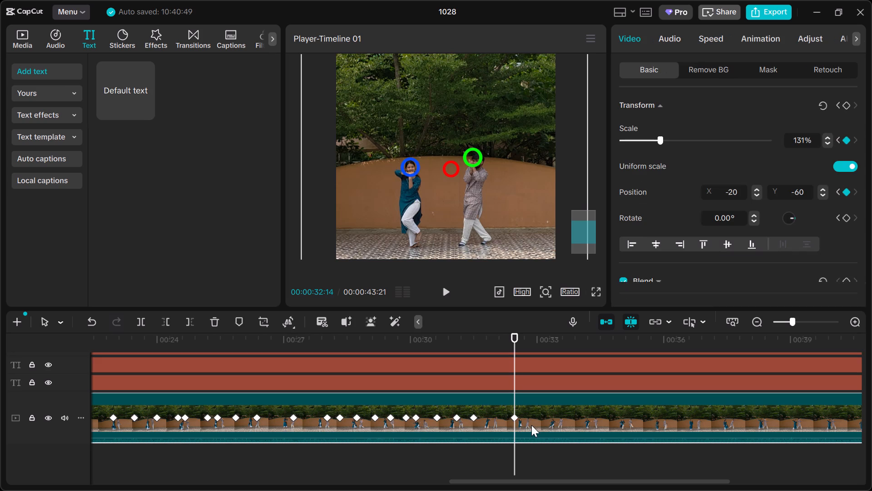
{"action": "key", "text": "Right"}
{"action": "key", "text": "Right"}
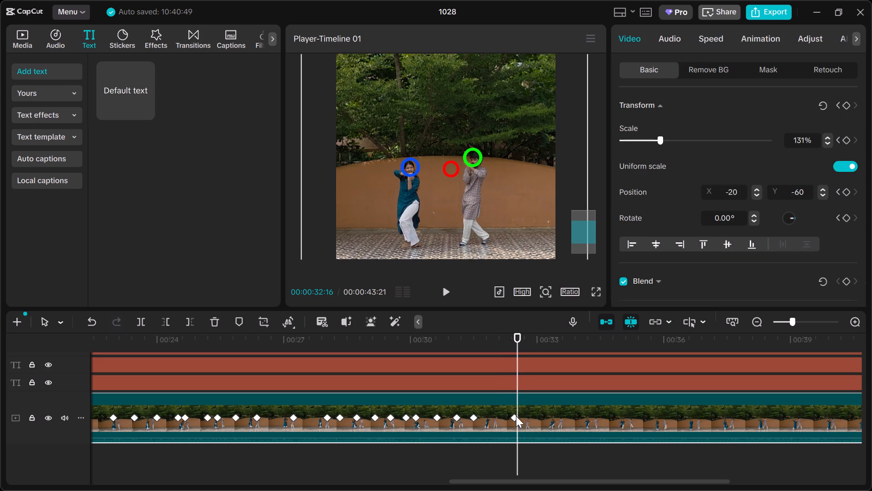
{"action": "key", "text": "Right"}
{"action": "key", "text": "Right"}
{"action": "key", "text": "Right"}
{"action": "key", "text": "Right"}
{"action": "key", "text": "Right"}
{"action": "key", "text": "Right"}
{"action": "key", "text": "Right"}
{"action": "key", "text": "Right"}
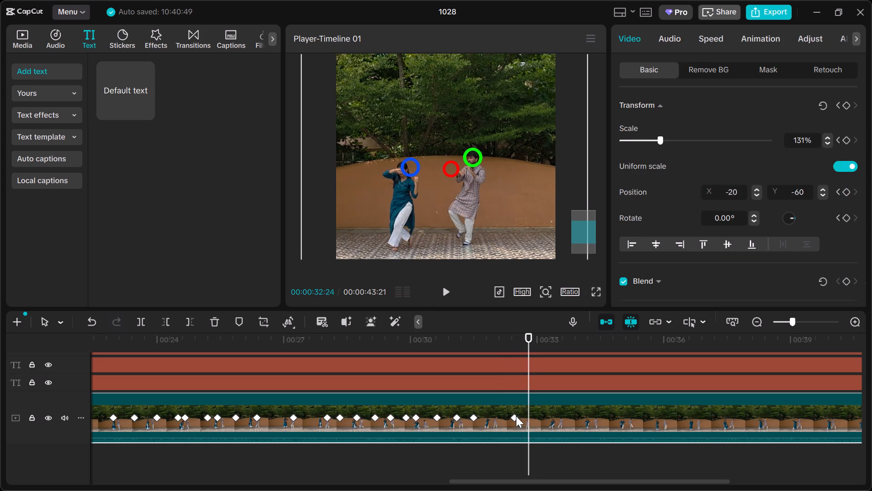
{"action": "key", "text": "Right"}
{"action": "key", "text": "Right"}
{"action": "key", "text": "Right"}
{"action": "key", "text": "Right"}
{"action": "key", "text": "Right"}
{"action": "key", "text": "Right"}
{"action": "key", "text": "Right"}
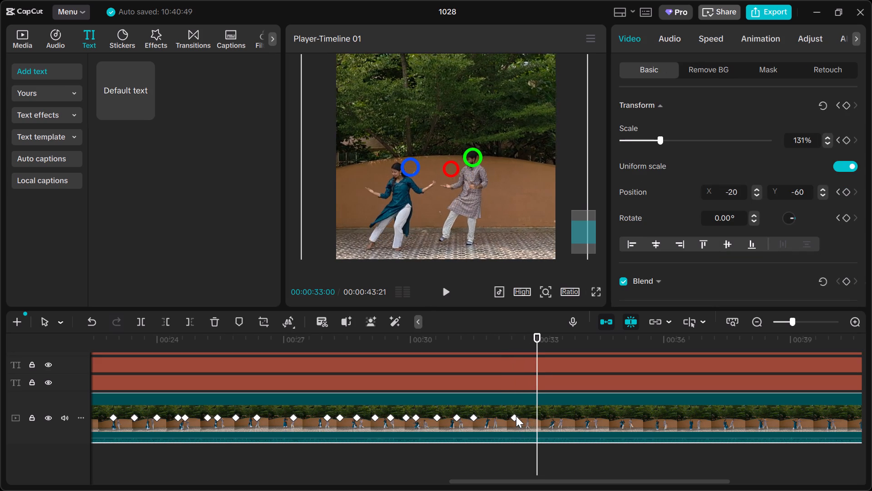
{"action": "key", "text": "Right"}
{"action": "key", "text": "Right"}
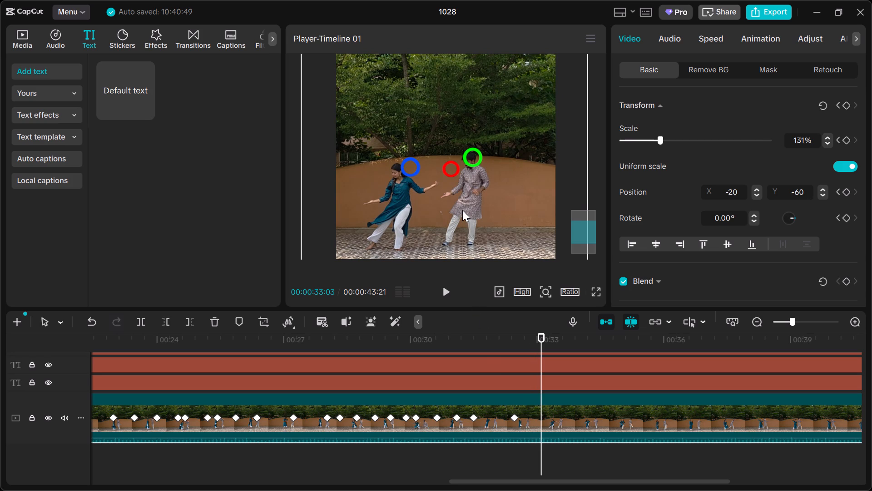
{"action": "left_click_drag", "start_coordinate": [462, 210], "coordinate": [467, 206]}
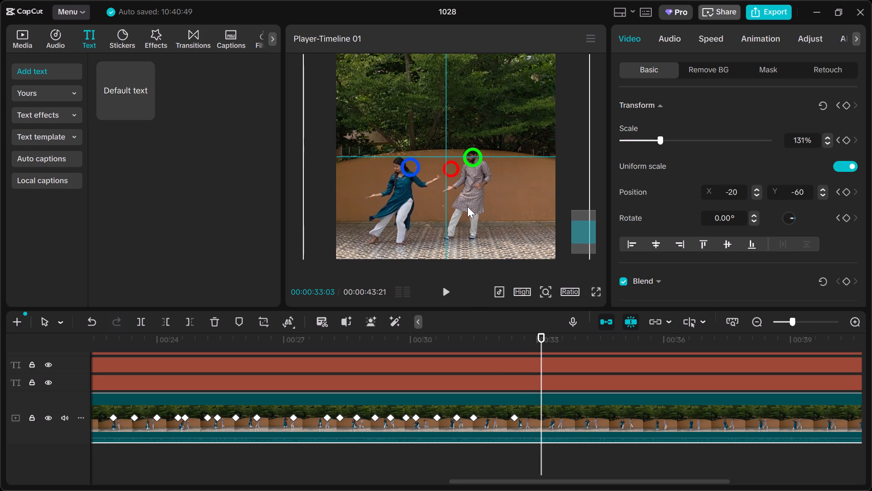
{"action": "left_click_drag", "start_coordinate": [467, 206], "coordinate": [476, 207]}
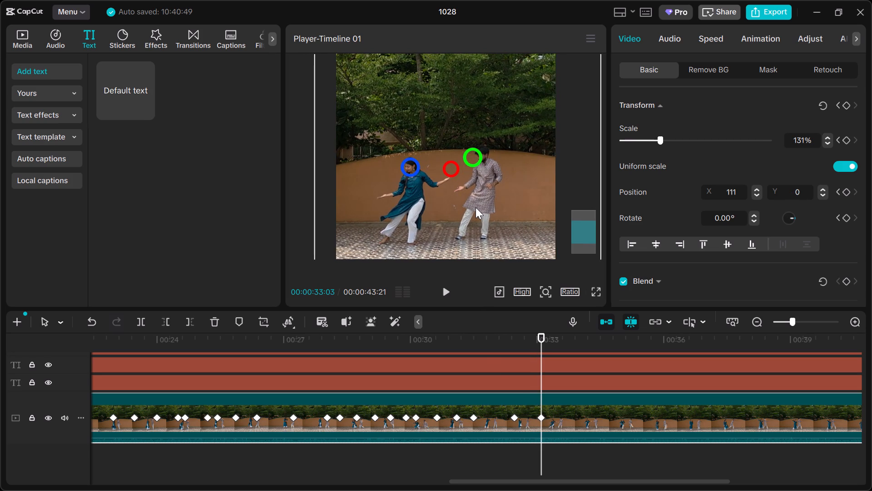
Move the green circle guide right and slightly up so it surrounds the man's head at 00:00:33:03.
{"action": "left_click", "coordinate": [475, 152]}
{"action": "left_click_drag", "start_coordinate": [475, 152], "coordinate": [482, 150]}
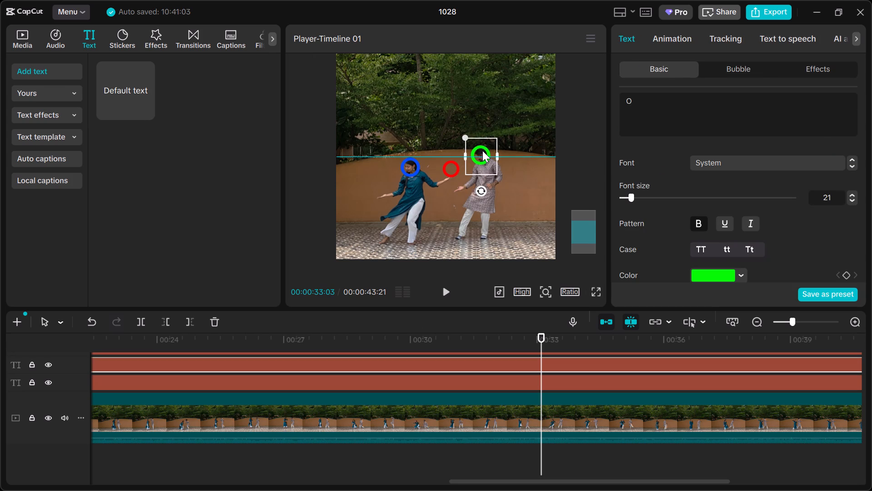
{"action": "left_click_drag", "start_coordinate": [482, 150], "coordinate": [483, 149]}
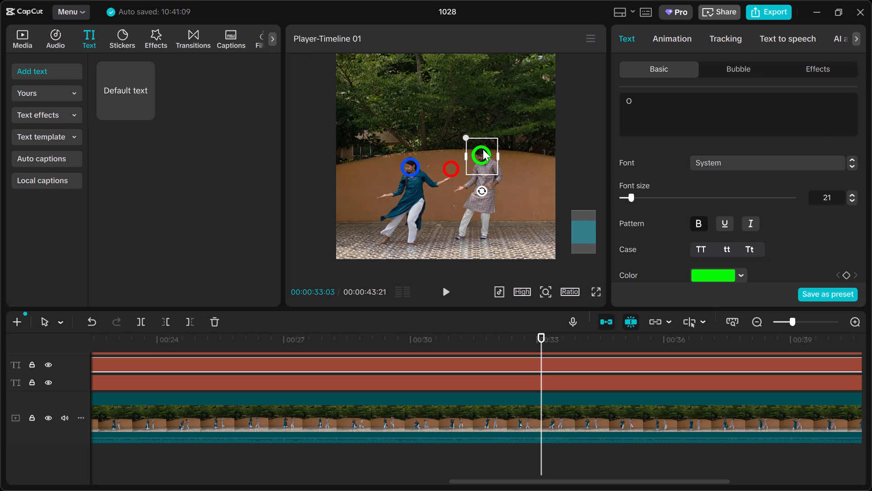
{"action": "left_click", "coordinate": [483, 149]}
{"action": "scroll", "coordinate": [484, 149], "scroll_direction": "up", "scroll_amount": 10, "text": "ctrl"}
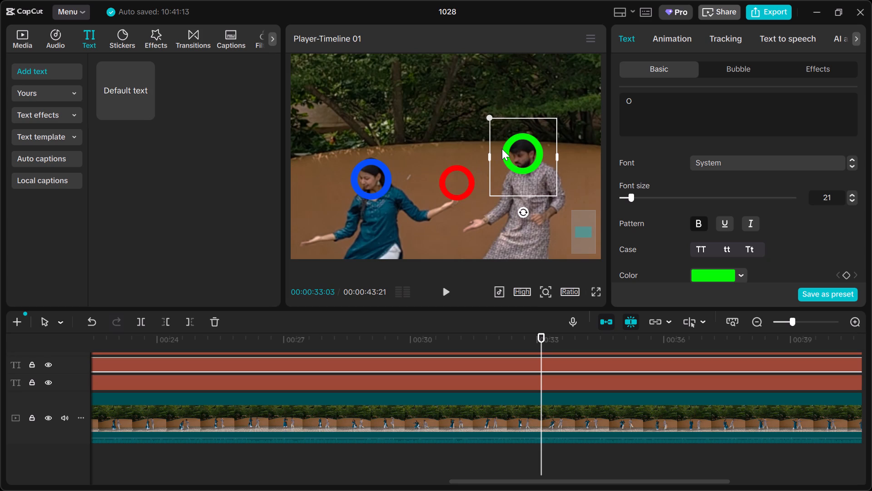
{"action": "scroll", "coordinate": [501, 148], "scroll_direction": "down", "scroll_amount": 6, "text": "ctrl"}
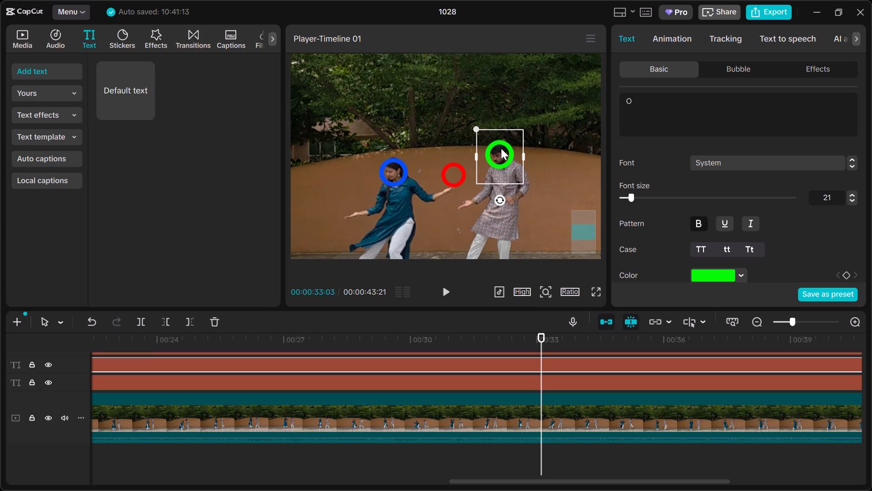
Step through the clip's frames from 00:00:33:03 to 00:00:33:17 and back to examine how the heads drift from the circles.
{"action": "left_click", "coordinate": [546, 410]}
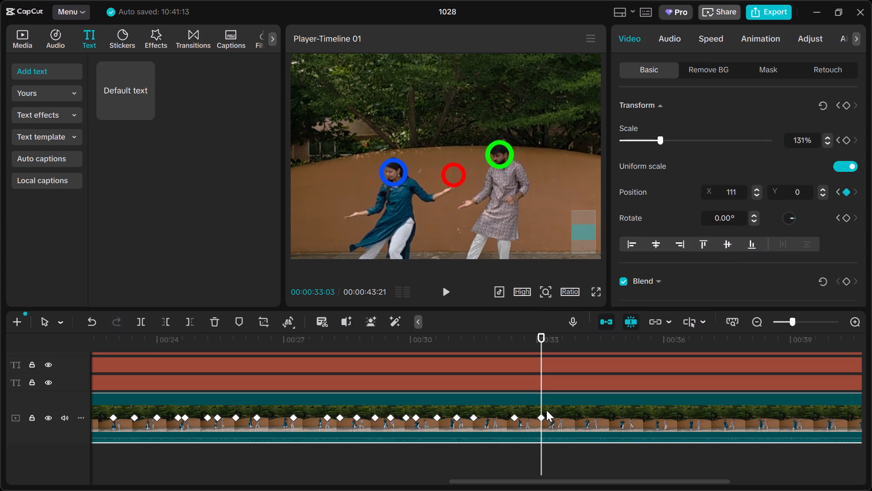
{"action": "key", "text": "Right"}
{"action": "key", "text": "Right"}
{"action": "key", "text": "Right"}
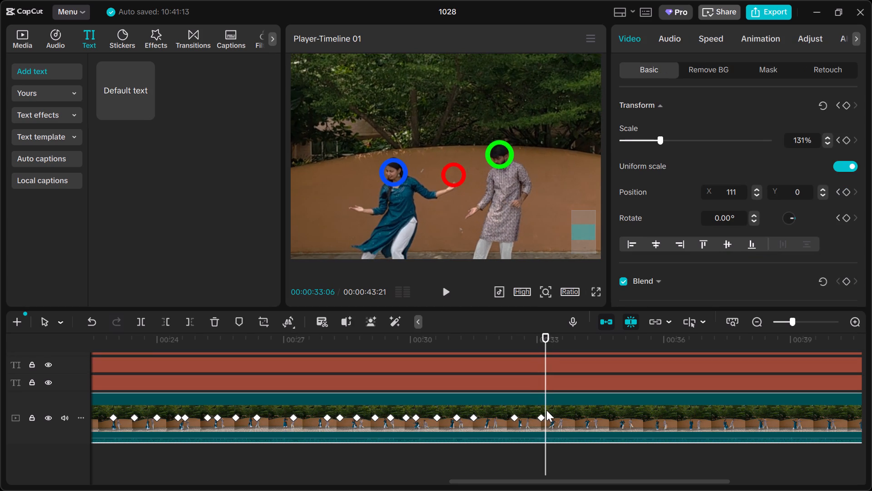
{"action": "key", "text": "Right"}
{"action": "key", "text": "Right"}
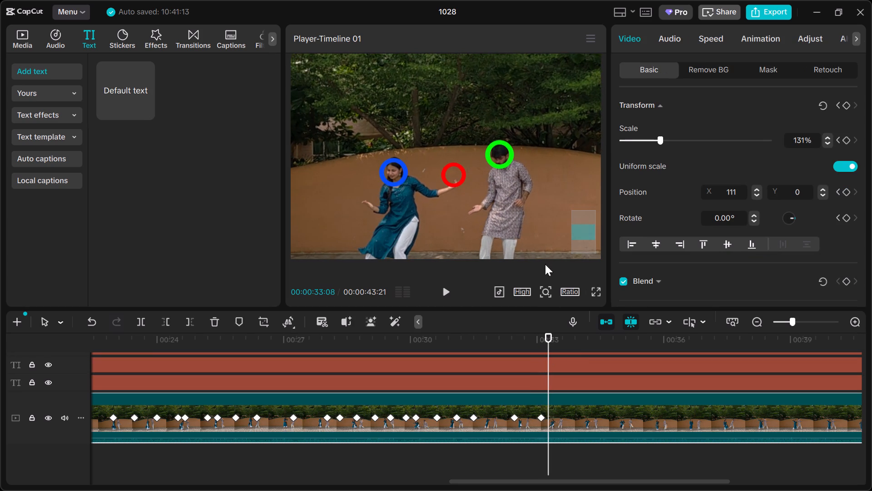
{"action": "scroll", "coordinate": [537, 225], "scroll_direction": "down", "scroll_amount": 3, "text": "ctrl"}
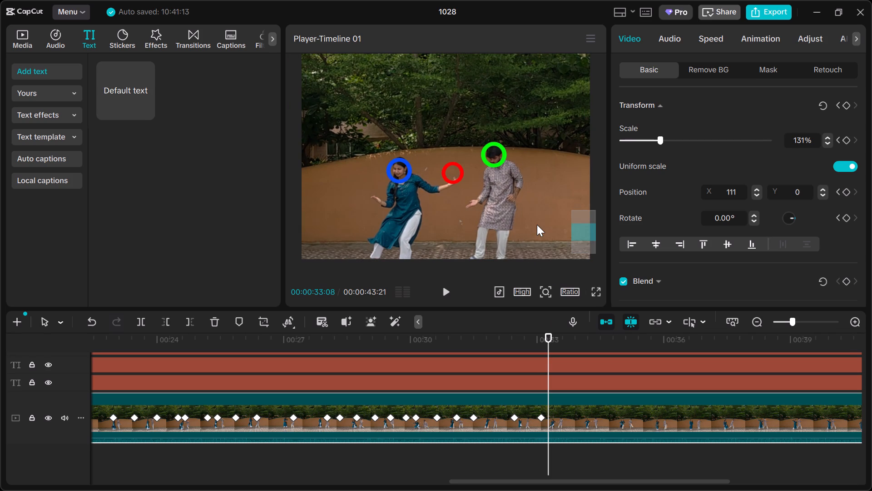
{"action": "left_click", "coordinate": [577, 230]}
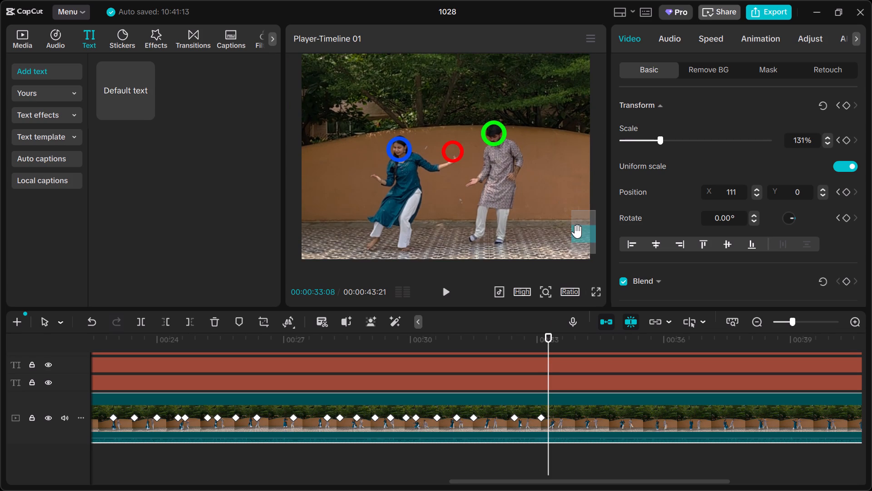
{"action": "key", "text": "Right"}
{"action": "key", "text": "Right"}
{"action": "key", "text": "Right"}
{"action": "key", "text": "Right"}
{"action": "key", "text": "Right"}
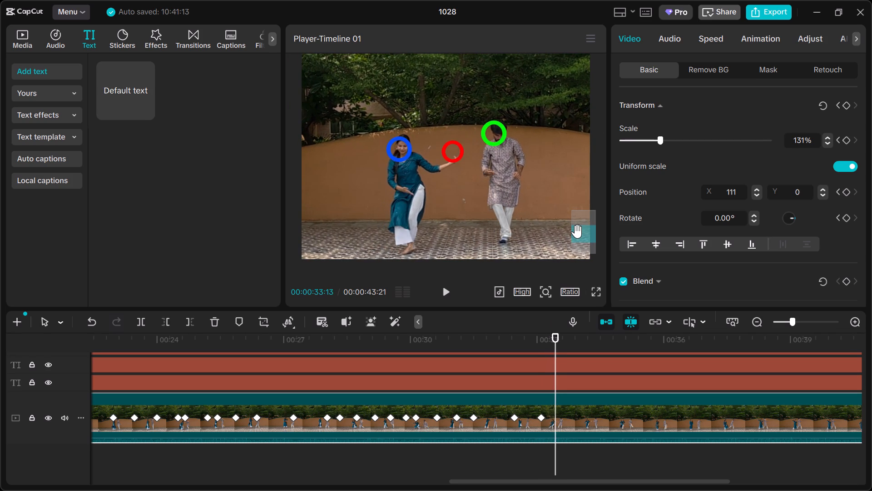
{"action": "key", "text": "Right"}
{"action": "key", "text": "Right"}
{"action": "key", "text": "Right"}
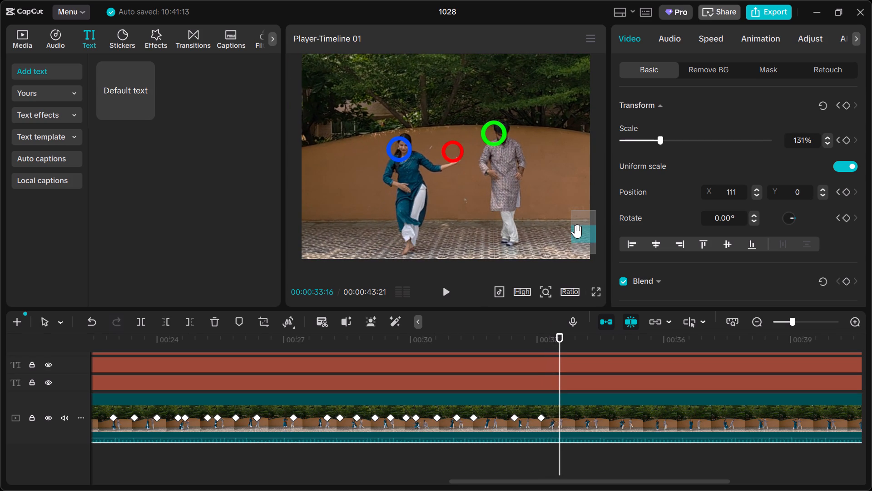
{"action": "key", "text": "Right"}
{"action": "key", "text": "Left"}
{"action": "key", "text": "Left"}
{"action": "key", "text": "Left"}
{"action": "key", "text": "Left"}
{"action": "key", "text": "Left"}
{"action": "key", "text": "Left"}
{"action": "key", "text": "Left"}
{"action": "key", "text": "Left"}
{"action": "key", "text": "Left"}
{"action": "key", "text": "Left"}
{"action": "key", "text": "Left"}
{"action": "key", "text": "Left"}
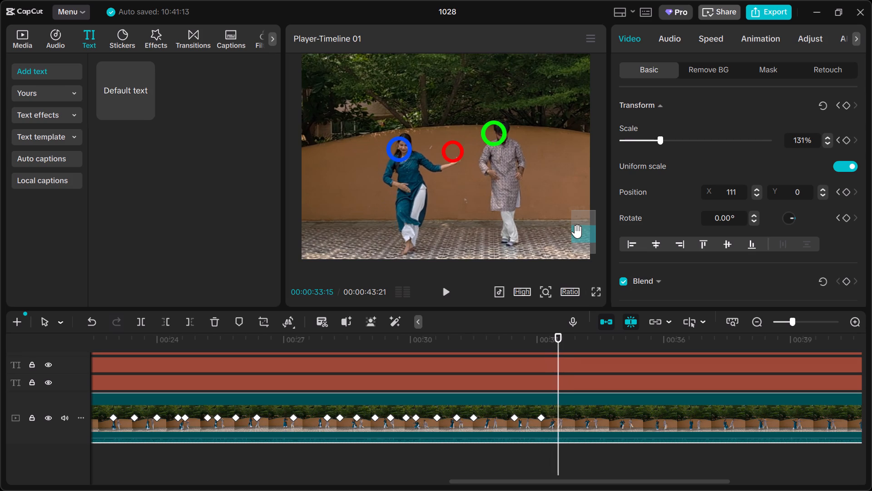
{"action": "key", "text": "Left"}
{"action": "key", "text": "Left"}
{"action": "key", "text": "Left"}
{"action": "key", "text": "Right"}
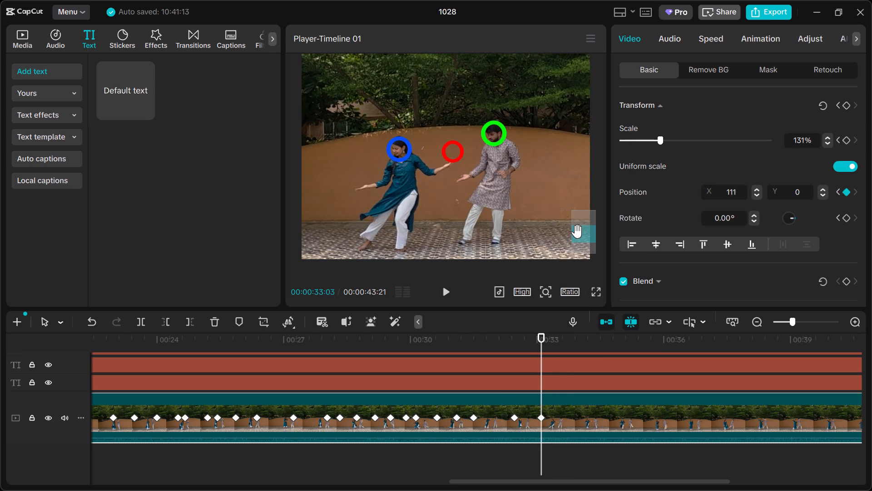
Recheck the frames between 00:00:33:03 and 00:00:33:14, comparing both dancers' heads with the blue and green circles.
{"action": "key", "text": "Right"}
{"action": "key", "text": "Right"}
{"action": "key", "text": "Right"}
{"action": "key", "text": "Right"}
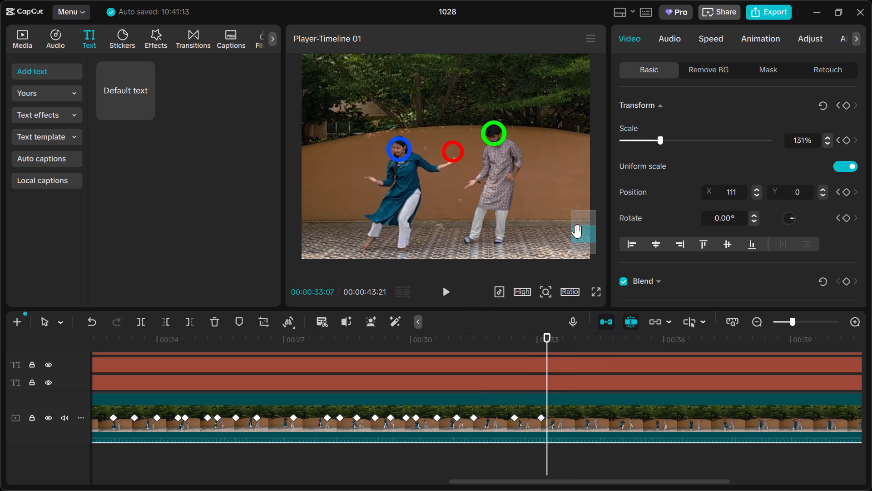
{"action": "key", "text": "Right"}
{"action": "key", "text": "Right"}
{"action": "key", "text": "Right"}
{"action": "key", "text": "Right"}
{"action": "key", "text": "Right"}
{"action": "key", "text": "Right"}
{"action": "key", "text": "Right"}
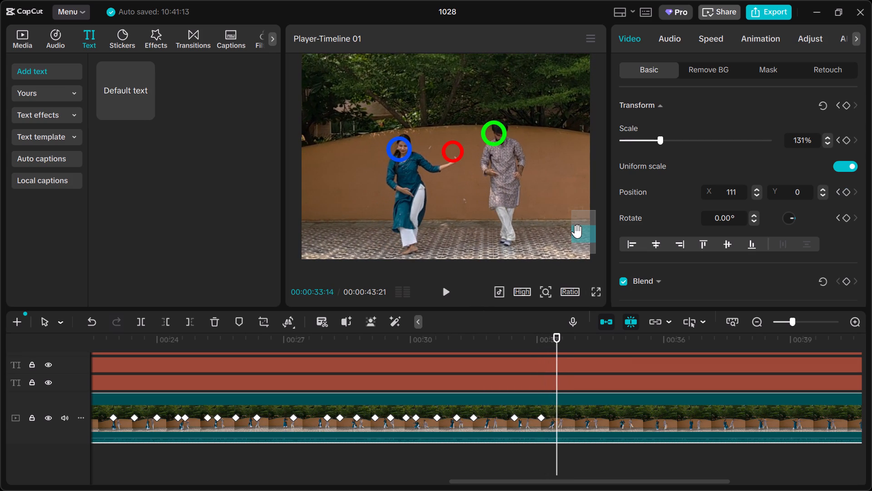
{"action": "key", "text": "Left"}
{"action": "key", "text": "Left"}
{"action": "key", "text": "Left"}
{"action": "key", "text": "Left"}
{"action": "key", "text": "Left"}
{"action": "key", "text": "Left"}
{"action": "key", "text": "Left"}
{"action": "key", "text": "Left"}
{"action": "key", "text": "Left"}
{"action": "key", "text": "Left"}
{"action": "key", "text": "Left"}
{"action": "key", "text": "Right"}
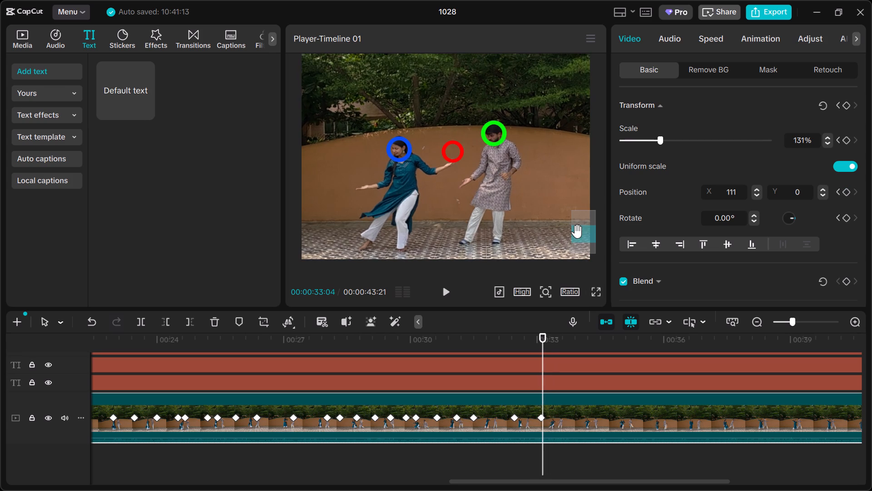
Add a transform keyframe to the dance clip at 00:00:33:06, keeping scale 131% and position X 111, Y 0.
{"action": "key", "text": "Right"}
{"action": "key", "text": "Right"}
{"action": "key", "text": "Right"}
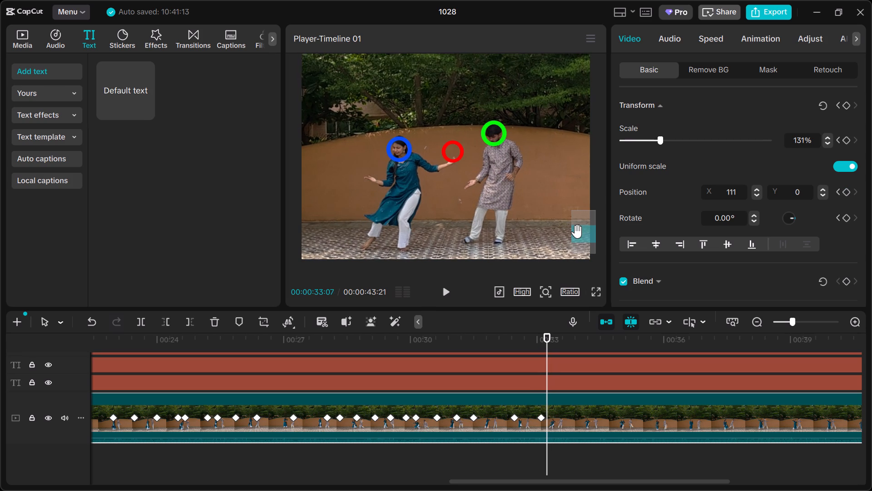
{"action": "key", "text": "Left"}
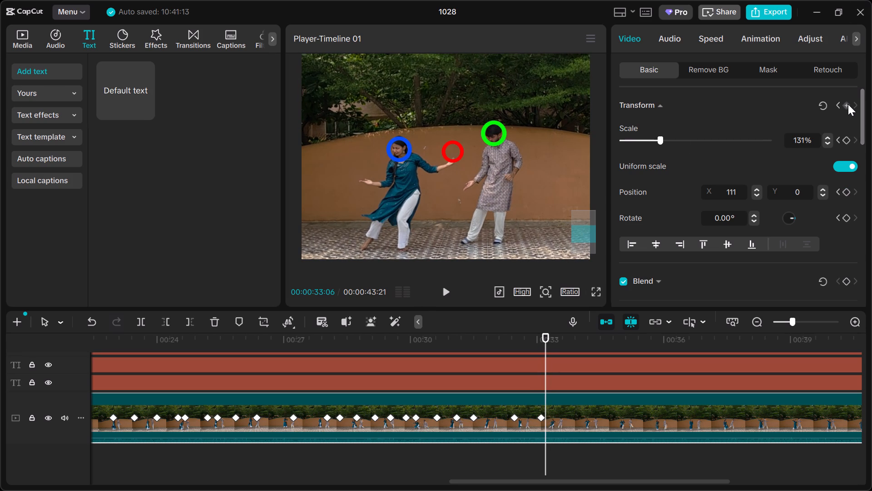
{"action": "left_click", "coordinate": [848, 104]}
Keyframe the dance clip's position at 00:00:33:16 to X 34, Y 0, bringing the man's head into the green circle.
{"action": "key", "text": "Right"}
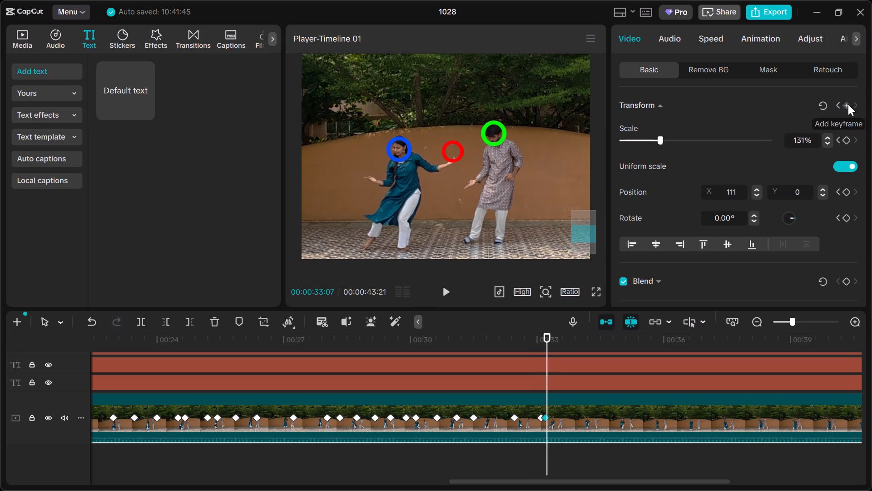
{"action": "key", "text": "Right"}
{"action": "key", "text": "Right"}
{"action": "key", "text": "Right"}
{"action": "key", "text": "Right"}
{"action": "key", "text": "Right"}
{"action": "key", "text": "Right"}
{"action": "key", "text": "Right"}
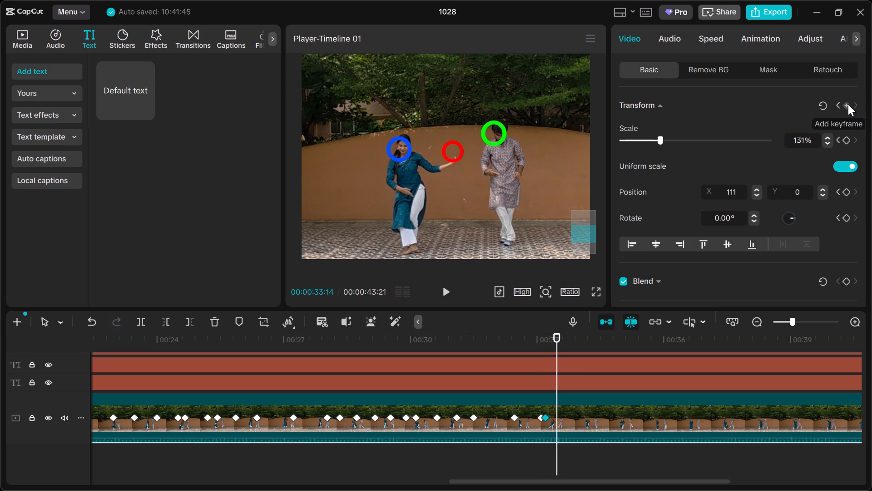
{"action": "key", "text": "Right"}
{"action": "key", "text": "Right"}
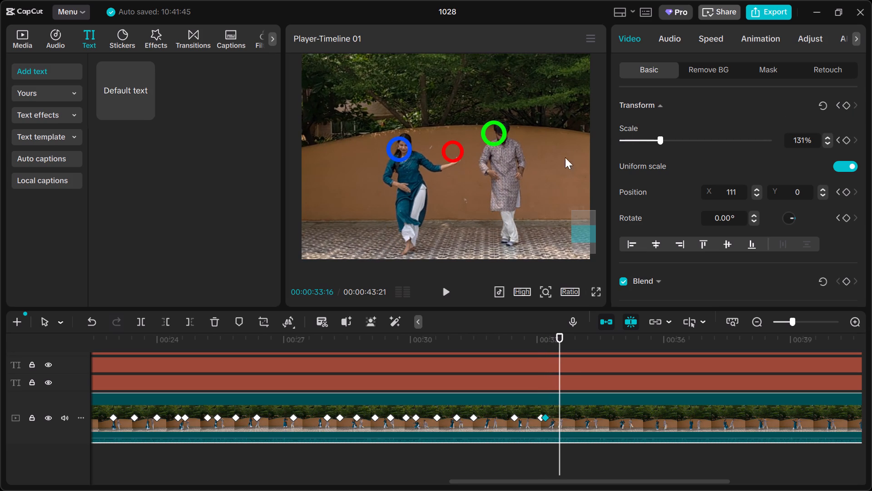
{"action": "left_click_drag", "start_coordinate": [545, 174], "coordinate": [536, 174]}
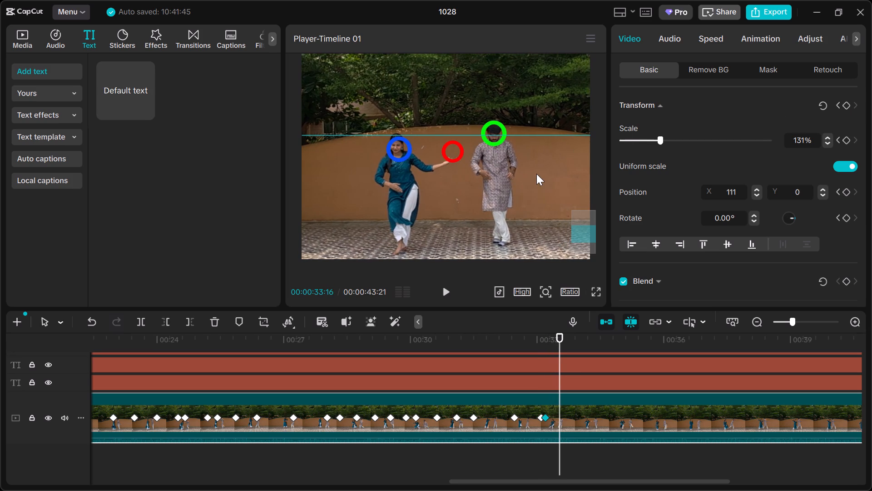
{"action": "left_click_drag", "start_coordinate": [536, 174], "coordinate": [535, 174]}
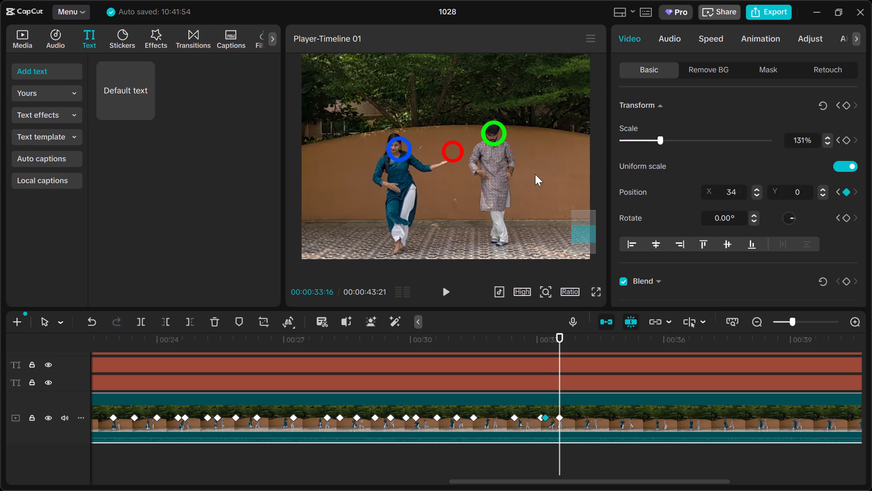
Fine-tune the clip's position keyframe at 00:00:33:16 to X 57, so both heads sit in their circles.
{"action": "scroll", "coordinate": [564, 179], "scroll_direction": "down", "scroll_amount": 4, "text": "ctrl"}
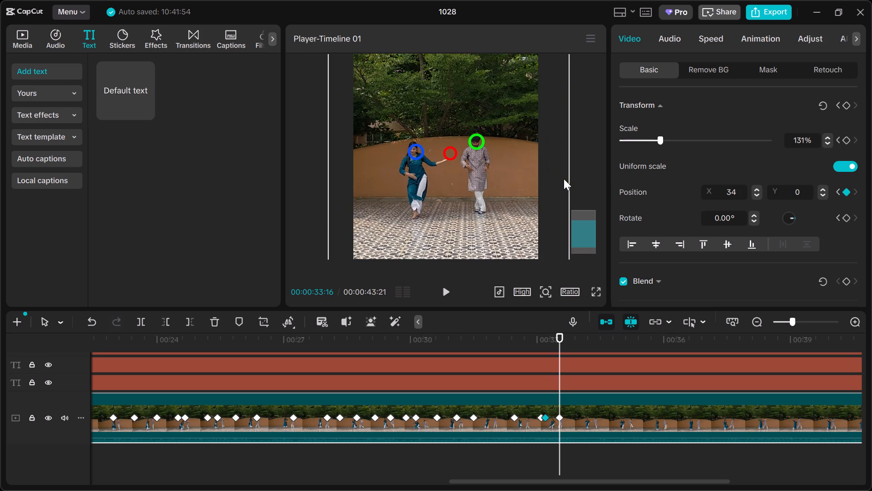
{"action": "double_click", "coordinate": [756, 195]}
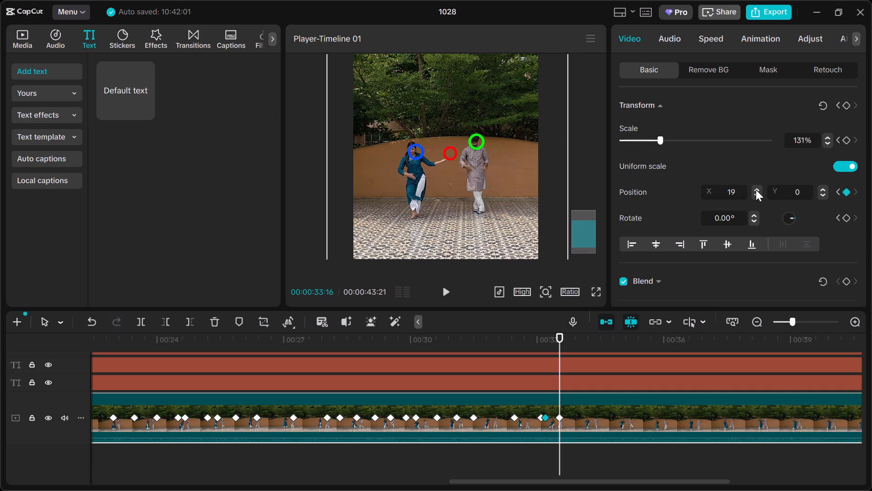
{"action": "key", "text": "ctrl+z"}
{"action": "double_click", "coordinate": [756, 189]}
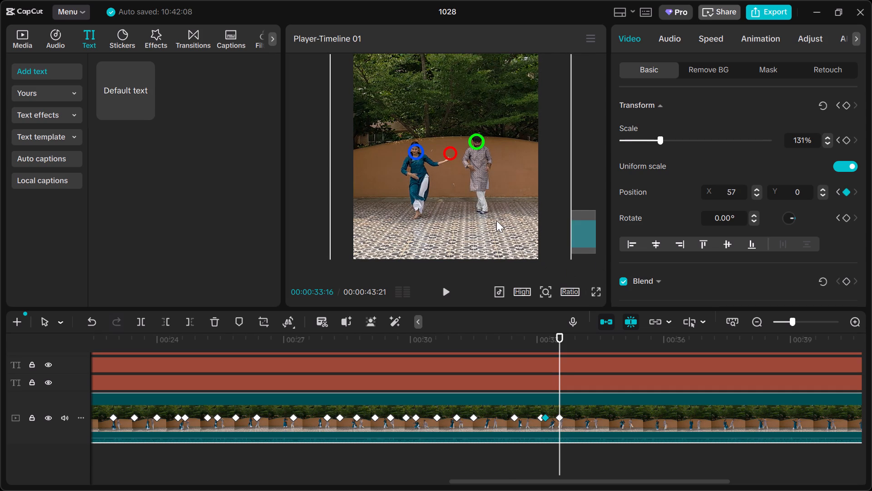
Keyframe the dance clip's scale at 00:00:33:26 to 143%, matching the dancers' spacing to the blue and green circles.
{"action": "scroll", "coordinate": [496, 220], "scroll_direction": "up", "scroll_amount": 2, "text": "ctrl"}
{"action": "key", "text": "Right"}
{"action": "key", "text": "Right"}
{"action": "key", "text": "Right"}
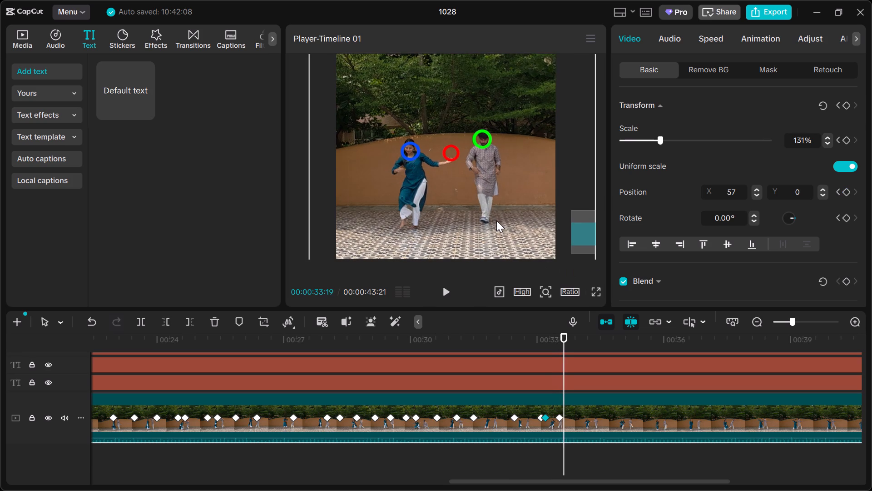
{"action": "key", "text": "Right"}
{"action": "key", "text": "Right"}
{"action": "key", "text": "Right"}
{"action": "key", "text": "Right"}
{"action": "key", "text": "Right"}
{"action": "key", "text": "Right"}
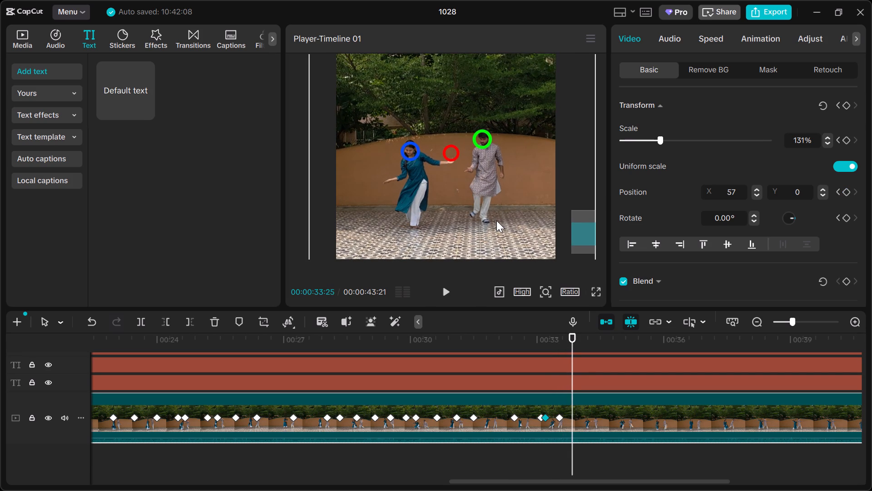
{"action": "key", "text": "Right"}
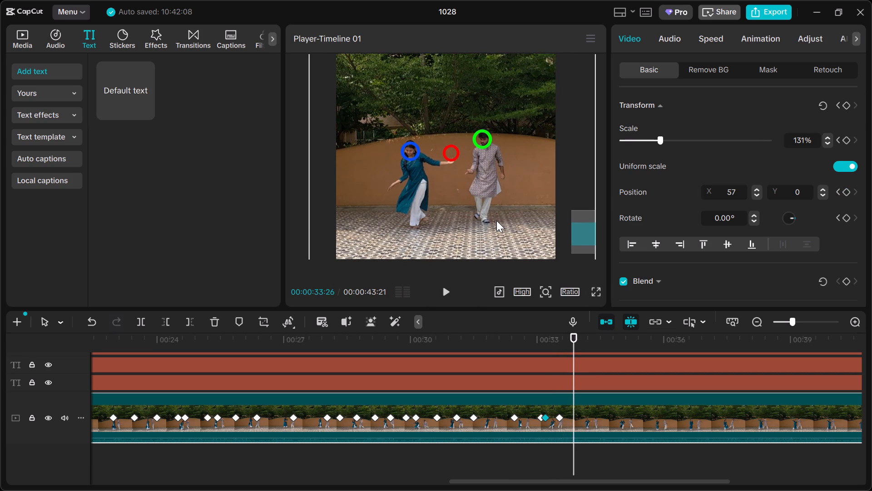
{"action": "triple_click", "coordinate": [827, 137]}
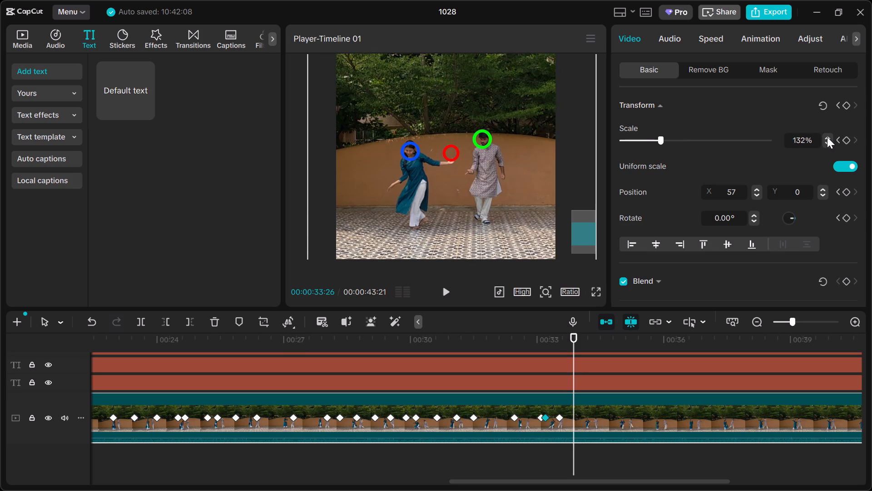
{"action": "triple_click", "coordinate": [827, 137]}
{"action": "triple_click", "coordinate": [827, 137]}
{"action": "left_click", "coordinate": [827, 137]}
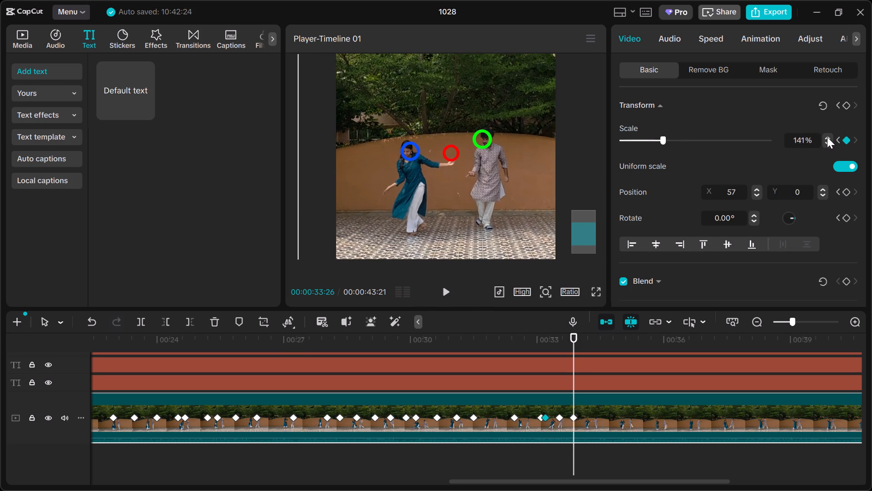
{"action": "left_click", "coordinate": [827, 137]}
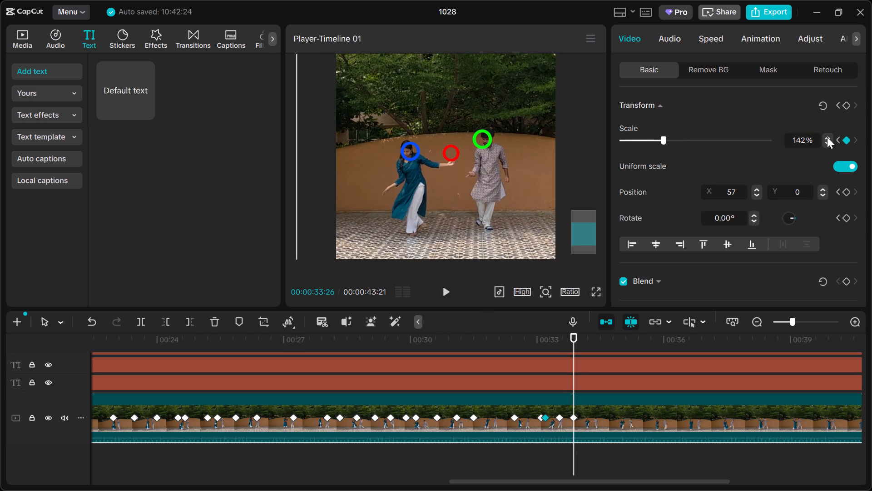
{"action": "left_click", "coordinate": [827, 137]}
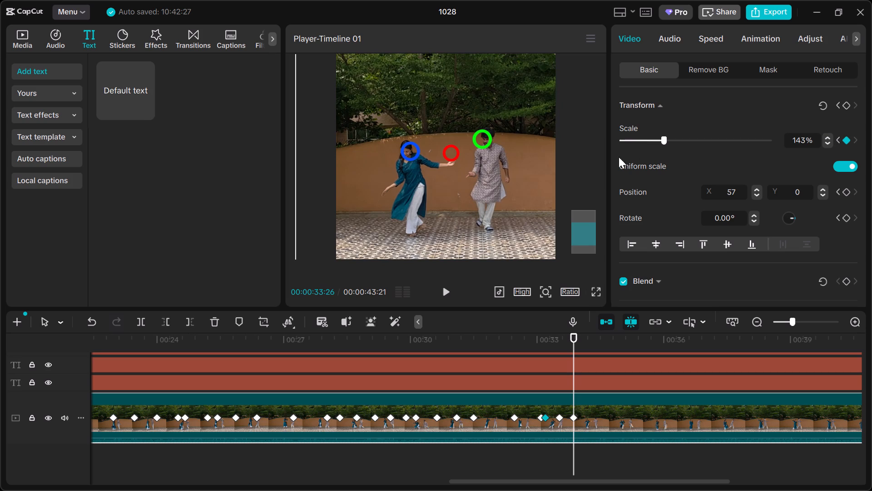
Shift the dance clip at 00:00:33:26 to position X 0, Y 0 to realign the heads with the circles.
{"action": "left_click", "coordinate": [516, 180]}
{"action": "left_click_drag", "start_coordinate": [516, 180], "coordinate": [512, 181]}
Keyframe the dance clip's position at 00:00:34:04 to X -47, Y 0, centring the man's head in the green circle.
{"action": "key", "text": "Right"}
{"action": "key", "text": "Right"}
{"action": "key", "text": "Right"}
{"action": "key", "text": "Right"}
{"action": "key", "text": "Right"}
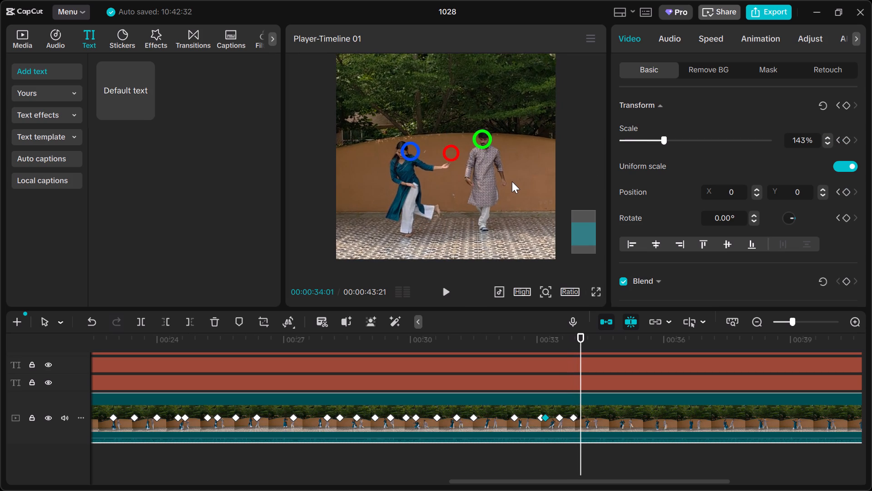
{"action": "key", "text": "Right"}
{"action": "key", "text": "Right"}
{"action": "key", "text": "Right"}
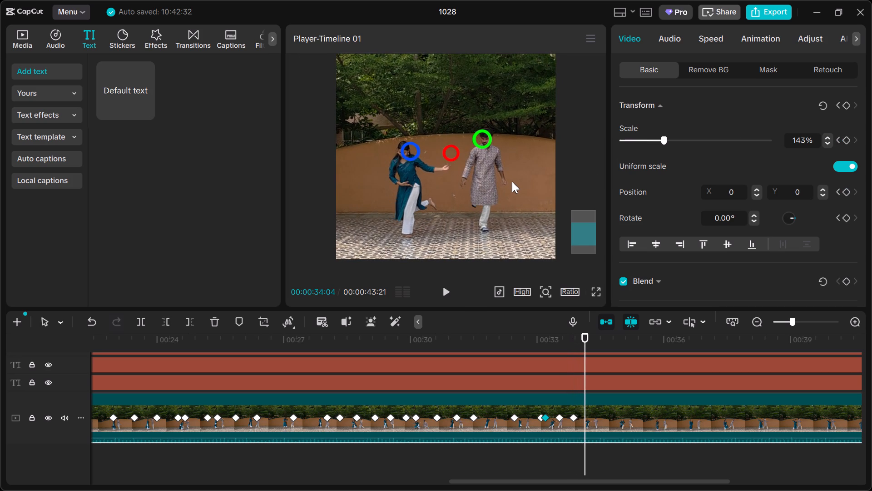
{"action": "left_click_drag", "start_coordinate": [512, 181], "coordinate": [508, 181]}
{"action": "left_click_drag", "start_coordinate": [508, 181], "coordinate": [507, 180]}
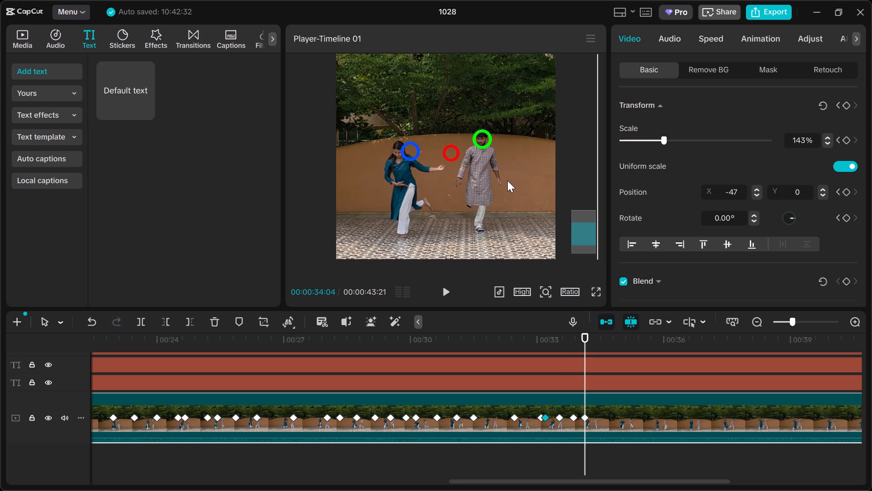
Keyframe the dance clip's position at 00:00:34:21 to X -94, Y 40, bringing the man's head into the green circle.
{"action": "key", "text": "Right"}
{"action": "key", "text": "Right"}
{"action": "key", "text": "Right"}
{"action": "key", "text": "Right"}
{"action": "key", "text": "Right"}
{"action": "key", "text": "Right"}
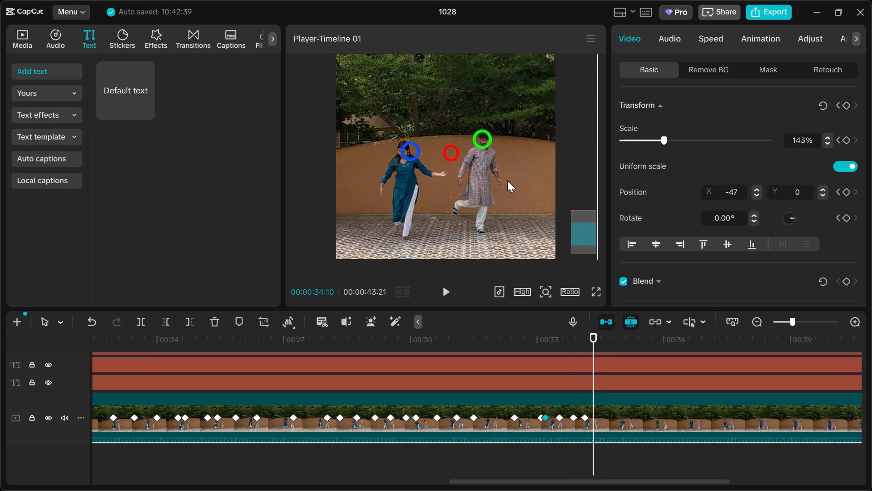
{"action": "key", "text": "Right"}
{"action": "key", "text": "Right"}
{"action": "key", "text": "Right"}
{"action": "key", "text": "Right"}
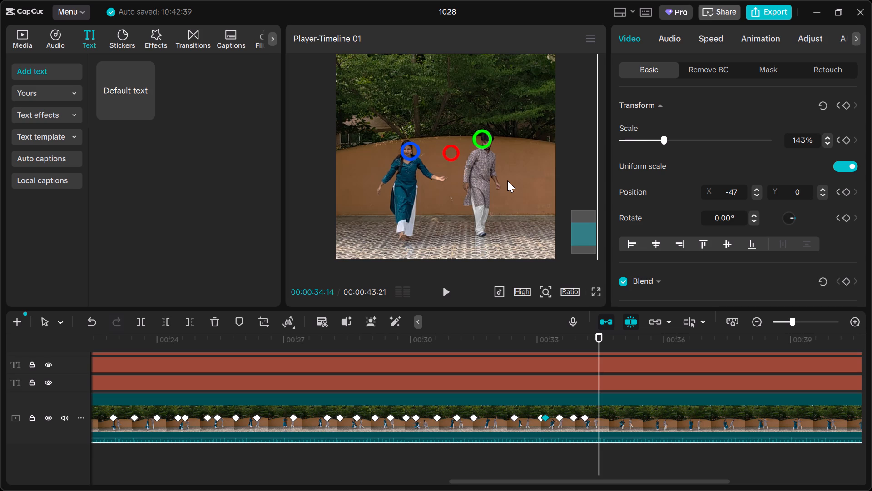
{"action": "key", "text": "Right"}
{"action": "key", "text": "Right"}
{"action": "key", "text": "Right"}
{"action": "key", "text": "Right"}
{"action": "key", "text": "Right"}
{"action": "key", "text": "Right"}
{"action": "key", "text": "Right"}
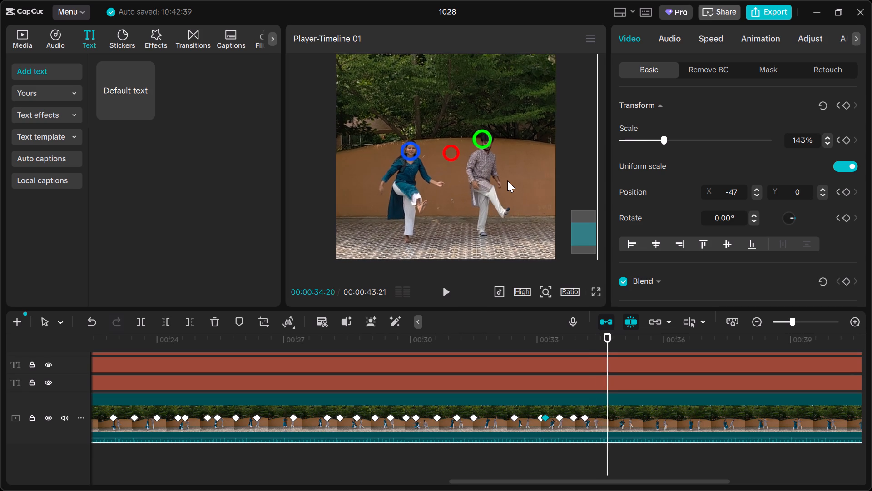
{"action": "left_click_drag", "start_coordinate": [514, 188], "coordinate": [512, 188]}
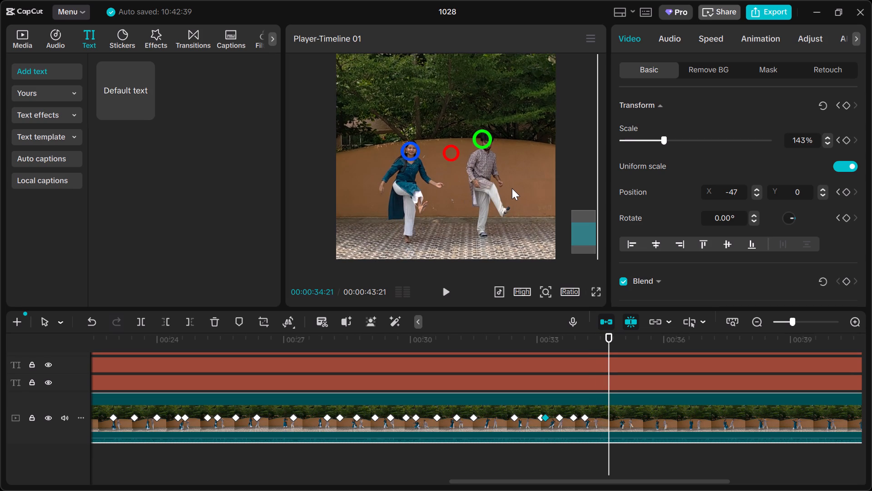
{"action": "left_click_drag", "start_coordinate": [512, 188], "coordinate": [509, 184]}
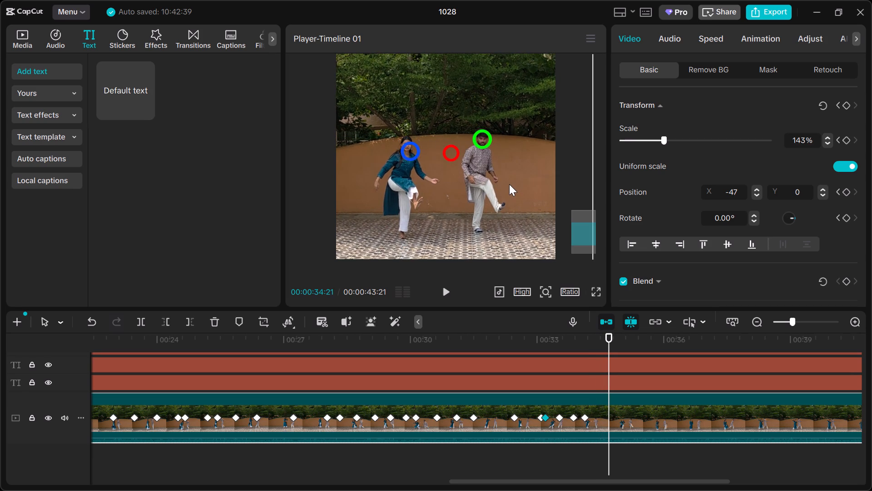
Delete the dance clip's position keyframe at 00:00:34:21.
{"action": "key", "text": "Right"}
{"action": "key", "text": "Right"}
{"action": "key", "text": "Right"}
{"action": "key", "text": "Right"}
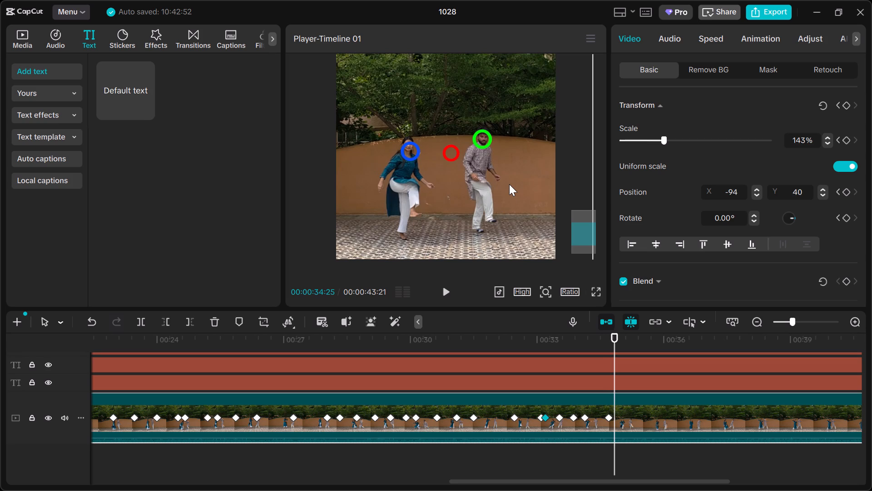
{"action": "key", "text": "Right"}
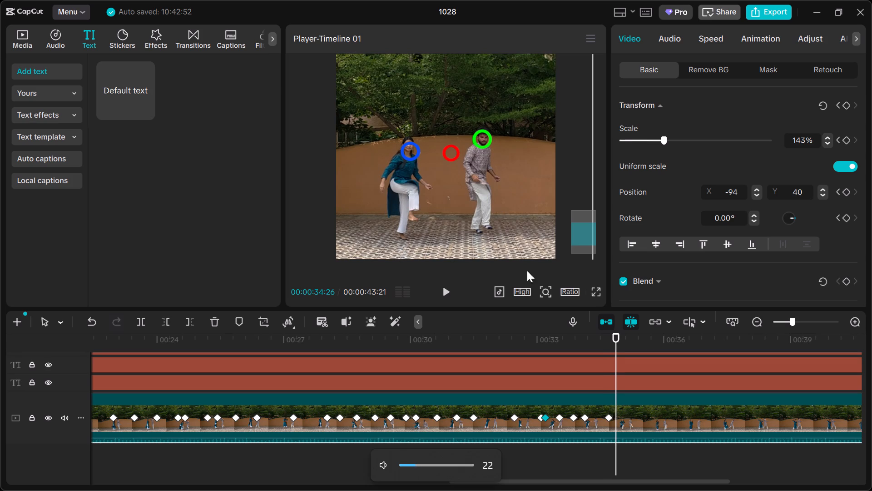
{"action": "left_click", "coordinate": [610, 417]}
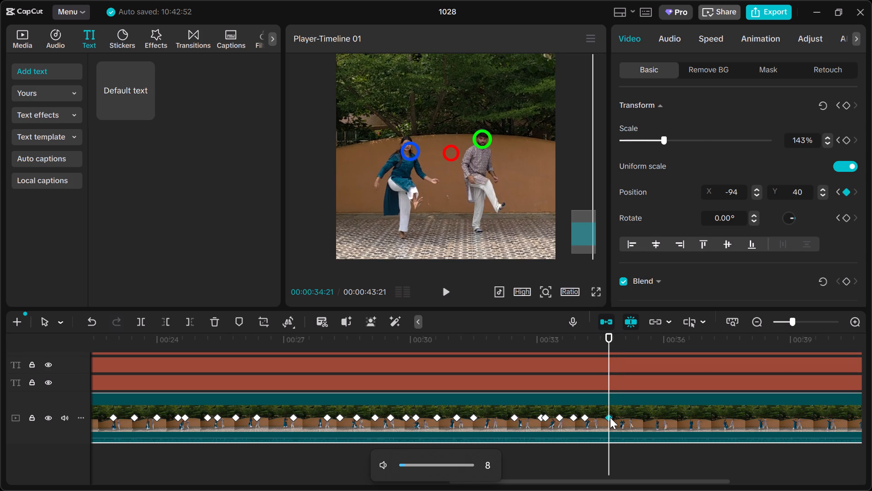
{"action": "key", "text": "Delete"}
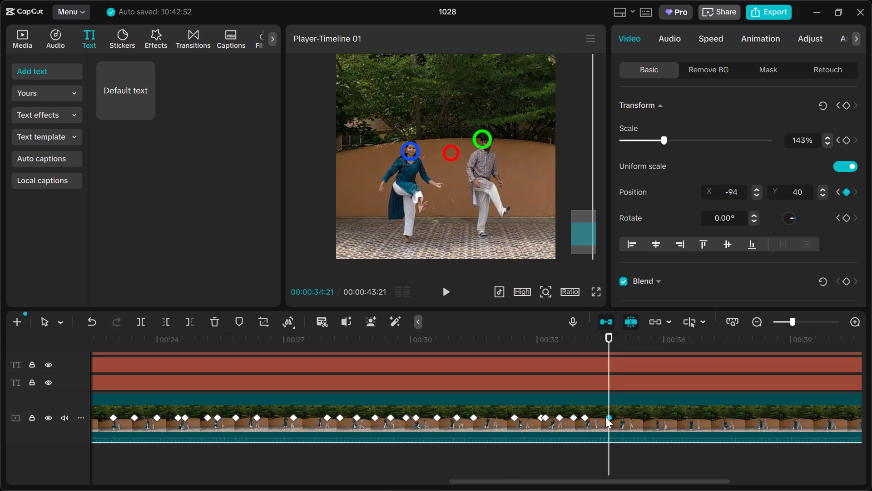
Keyframe the dance clip's position at 00:00:34:14 to X -94, Y 40, bringing the man's head into the green circle.
{"action": "key", "text": "Left"}
{"action": "key", "text": "Left"}
{"action": "key", "text": "Left"}
{"action": "key", "text": "Left"}
{"action": "key", "text": "Left"}
{"action": "key", "text": "Left"}
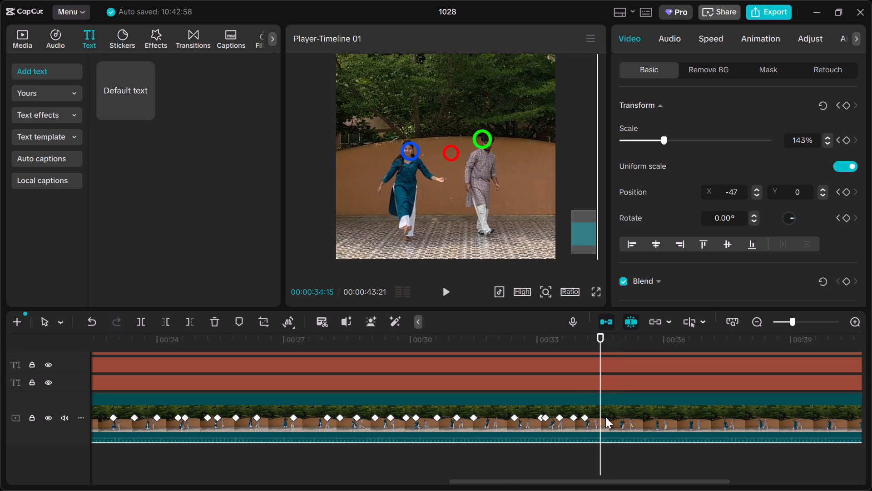
{"action": "key", "text": "Left"}
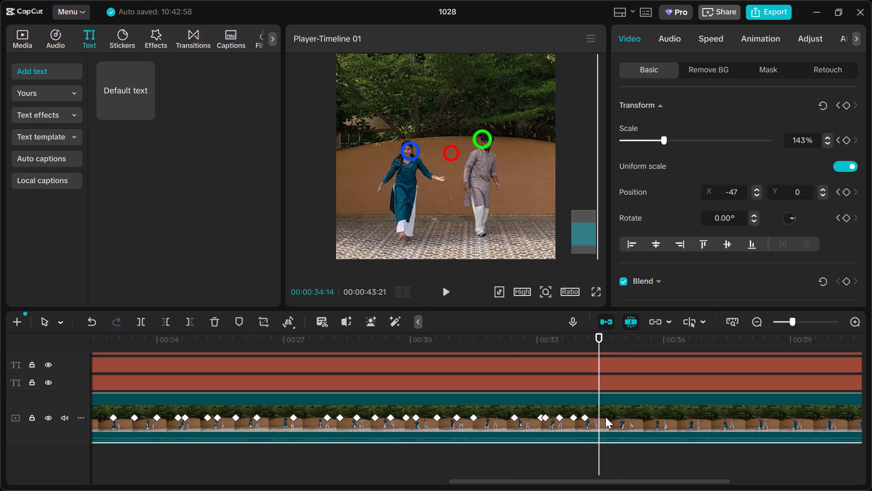
{"action": "left_click_drag", "start_coordinate": [525, 241], "coordinate": [522, 240]}
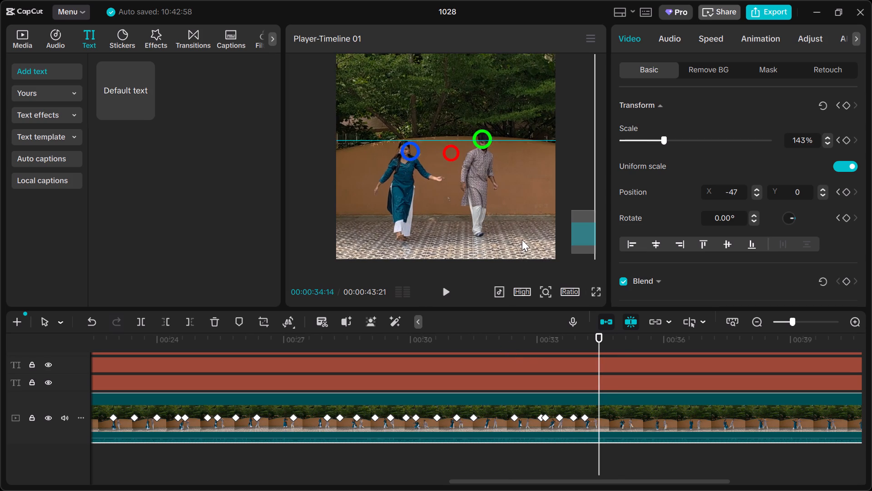
{"action": "left_click_drag", "start_coordinate": [522, 240], "coordinate": [520, 237]}
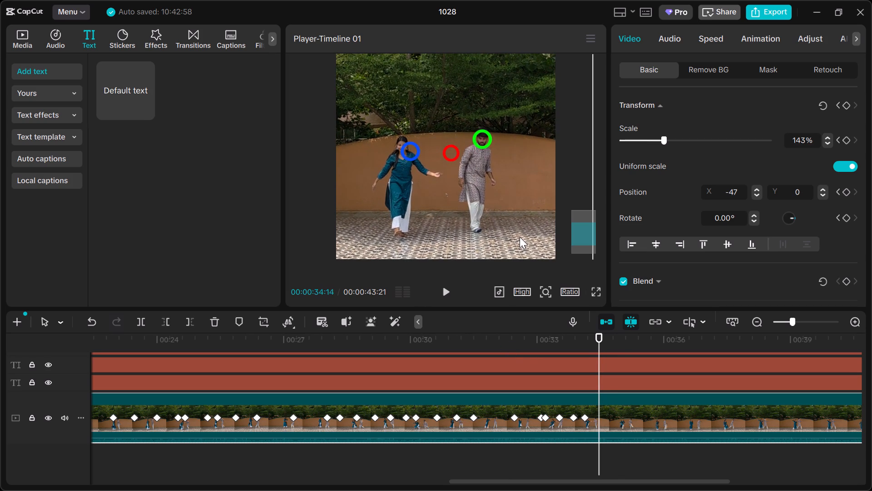
Keyframe the dance clip's position at 00:00:34:23 to X -114, Y 0, bringing the man's head up to the green circle.
{"action": "key", "text": "Right"}
{"action": "key", "text": "Right"}
{"action": "key", "text": "Right"}
{"action": "key", "text": "Right"}
{"action": "key", "text": "Right"}
{"action": "key", "text": "Right"}
{"action": "key", "text": "Right"}
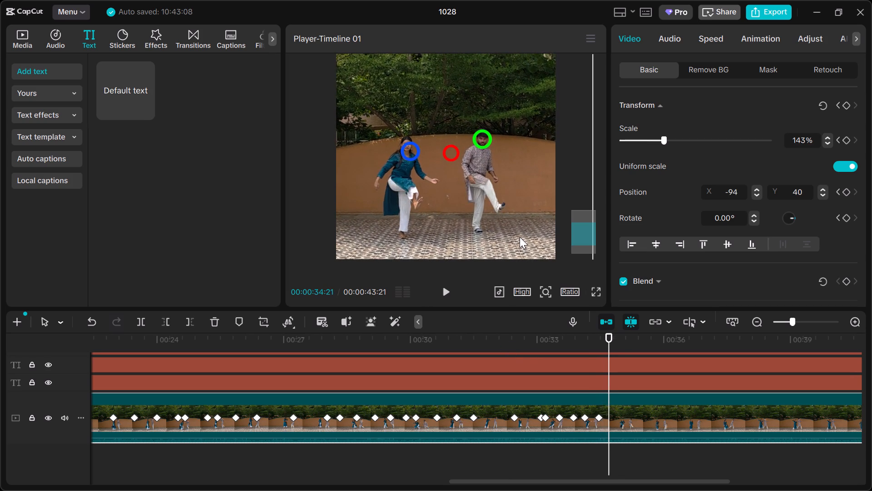
{"action": "key", "text": "Right"}
{"action": "key", "text": "Right"}
{"action": "left_click_drag", "start_coordinate": [520, 237], "coordinate": [520, 249]}
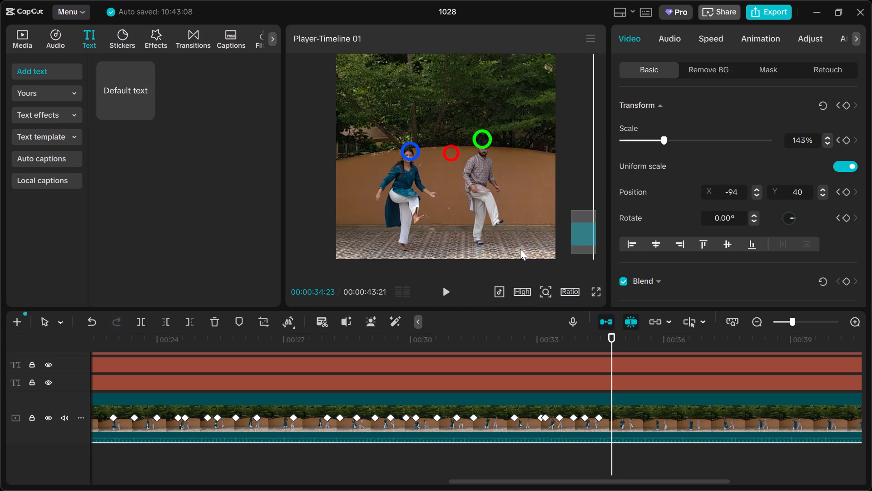
{"action": "left_click_drag", "start_coordinate": [520, 249], "coordinate": [518, 243]}
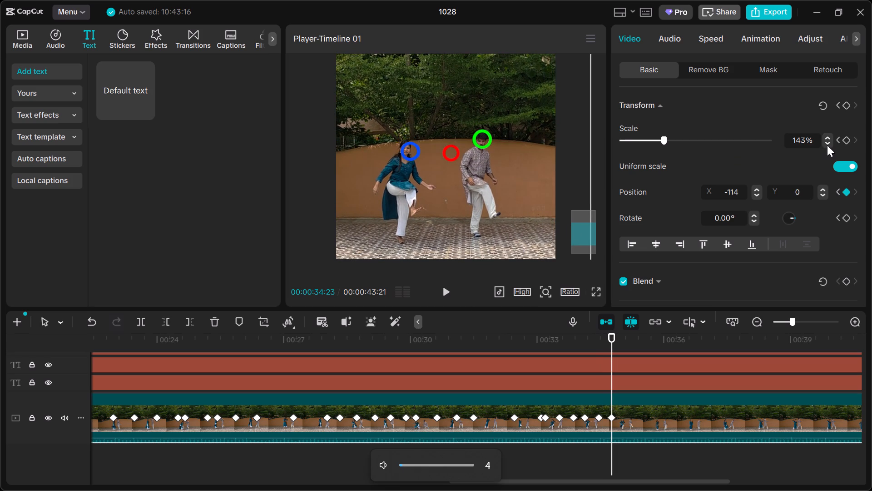
Keyframe the dance clip's scale at 00:00:34:23 to 130%.
{"action": "triple_click", "coordinate": [827, 143]}
{"action": "triple_click", "coordinate": [827, 143]}
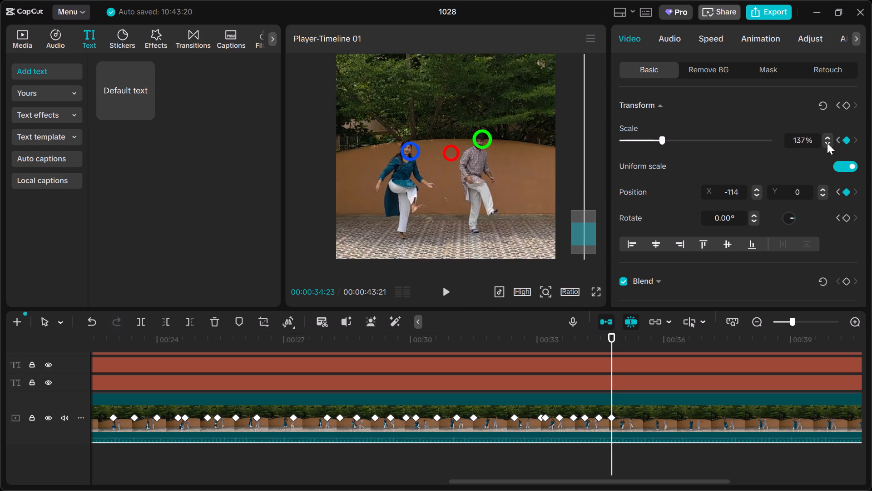
{"action": "double_click", "coordinate": [827, 143]}
{"action": "double_click", "coordinate": [827, 143]}
{"action": "left_click", "coordinate": [827, 143]}
{"action": "left_click", "coordinate": [827, 143]}
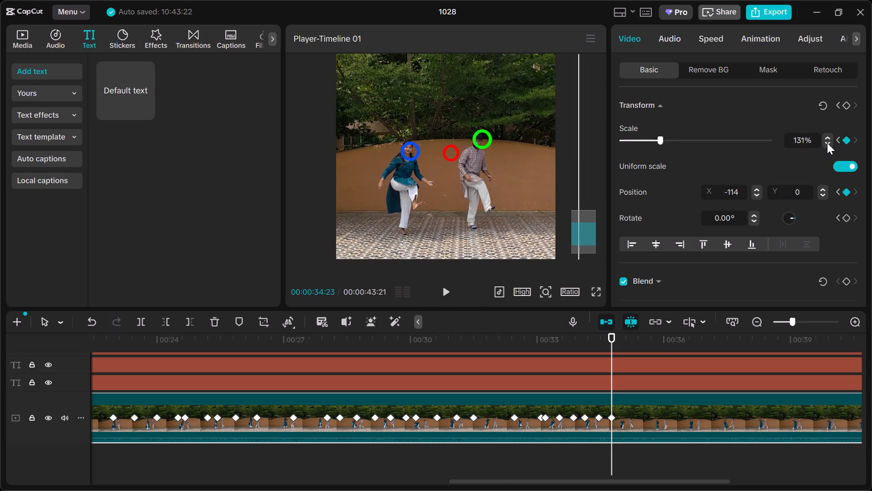
{"action": "left_click", "coordinate": [827, 143]}
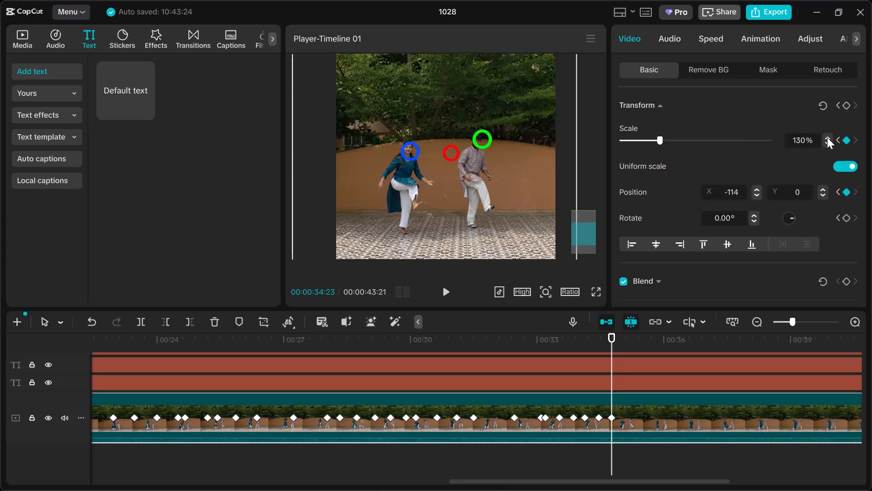
Set the dance clip's position at 00:00:34:23 to X -60, Y 0, aligning both heads with the blue and green circles.
{"action": "left_click", "coordinate": [524, 178]}
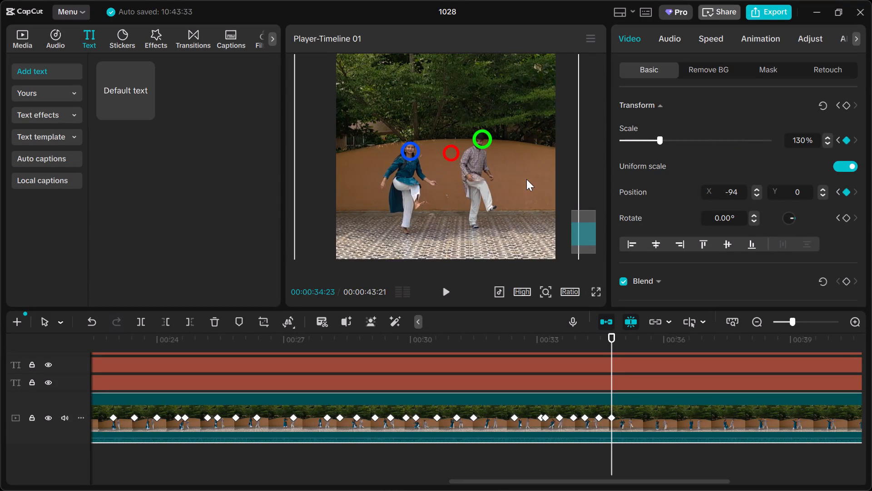
{"action": "left_click", "coordinate": [526, 179]}
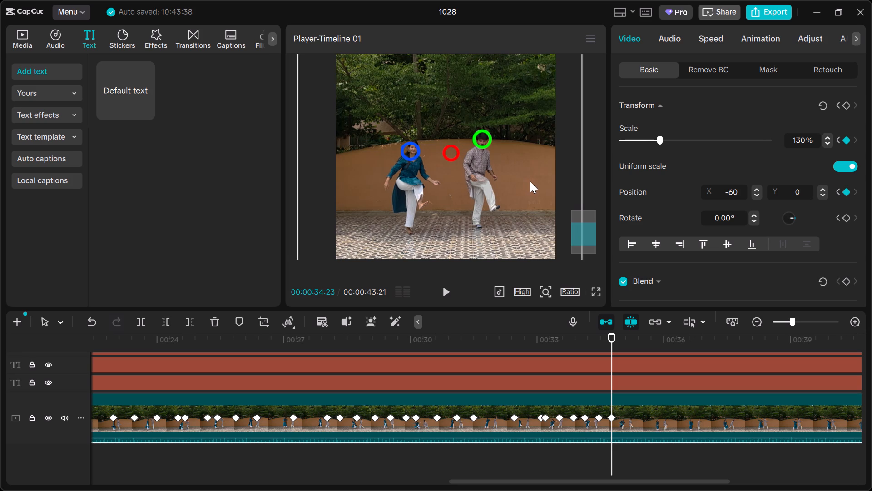
Keyframe the dance clip's position at 00:00:35:01 to X -71, Y 78, centring the man's head in the green circle.
{"action": "key", "text": "Right"}
{"action": "key", "text": "Right"}
{"action": "key", "text": "Right"}
{"action": "key", "text": "Right"}
{"action": "key", "text": "Right"}
{"action": "key", "text": "Right"}
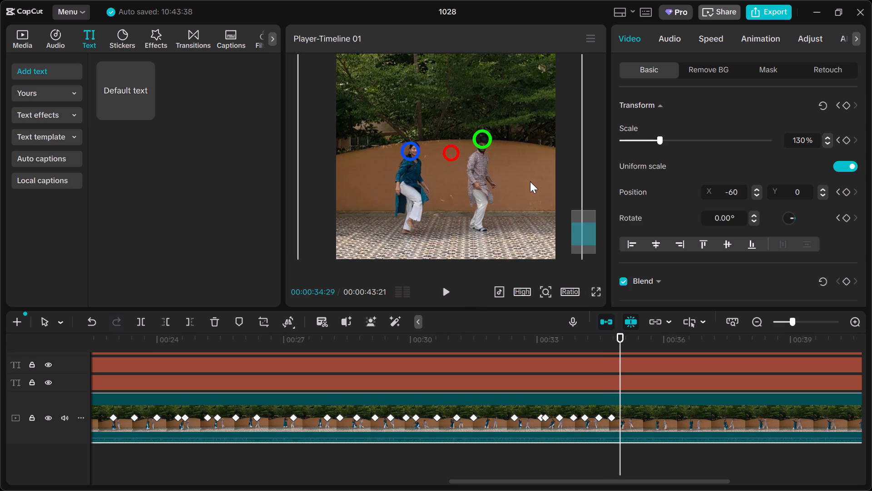
{"action": "key", "text": "Right"}
{"action": "key", "text": "Right"}
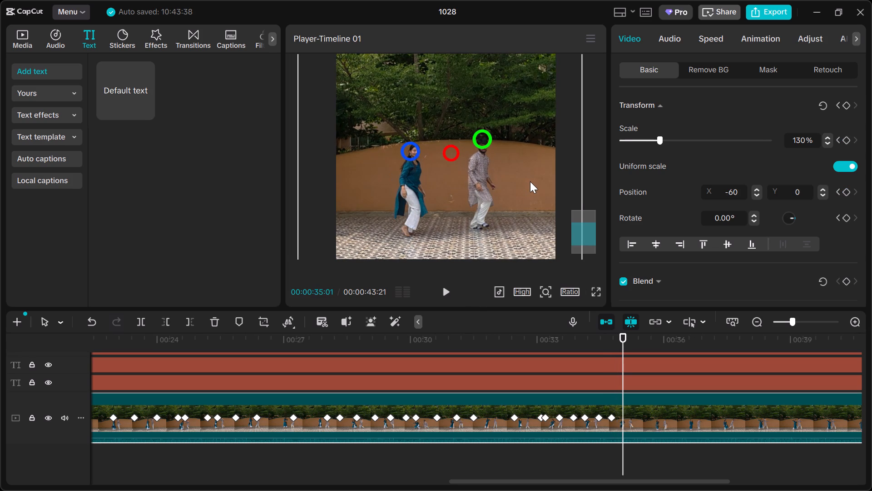
{"action": "left_click_drag", "start_coordinate": [530, 181], "coordinate": [528, 173]}
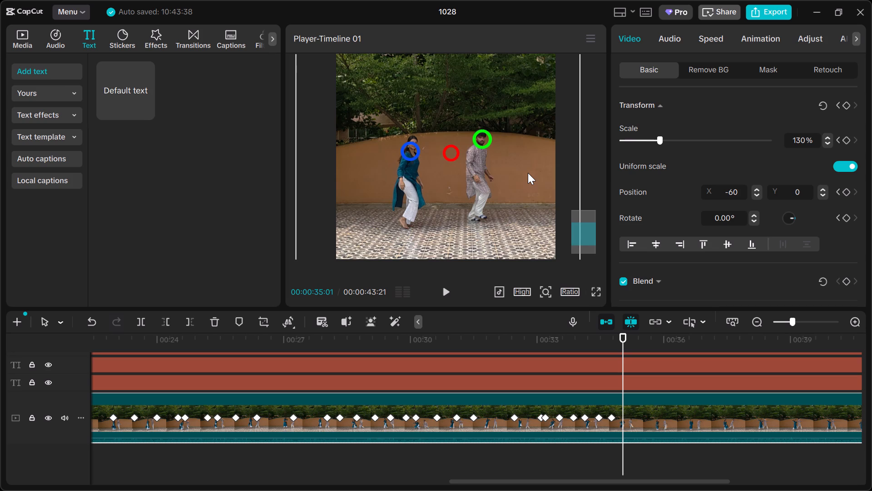
{"action": "left_click_drag", "start_coordinate": [528, 173], "coordinate": [525, 172]}
{"action": "scroll", "coordinate": [525, 172], "scroll_direction": "up", "scroll_amount": 7, "text": "ctrl"}
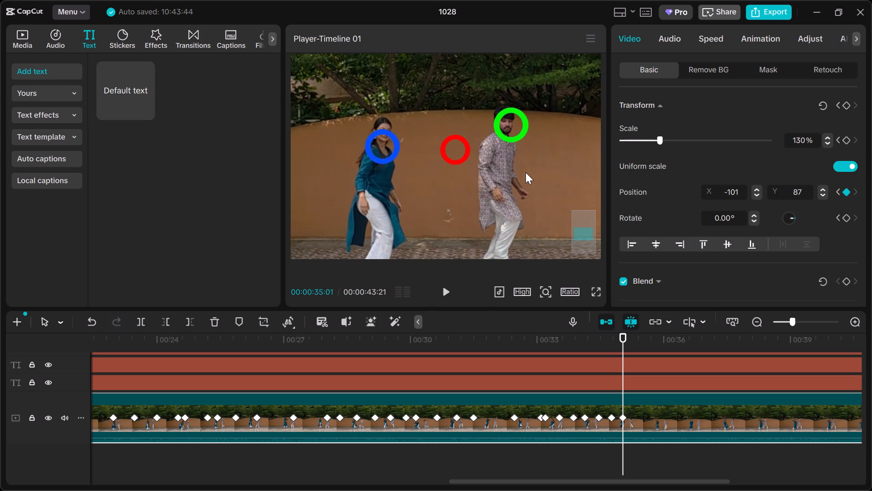
{"action": "left_click_drag", "start_coordinate": [525, 172], "coordinate": [531, 174]}
Keyframe the dance clip's position at 00:00:35:08 to X -106, Y 0, bringing the man's head into the green circle.
{"action": "scroll", "coordinate": [531, 174], "scroll_direction": "down", "scroll_amount": 1, "text": "ctrl"}
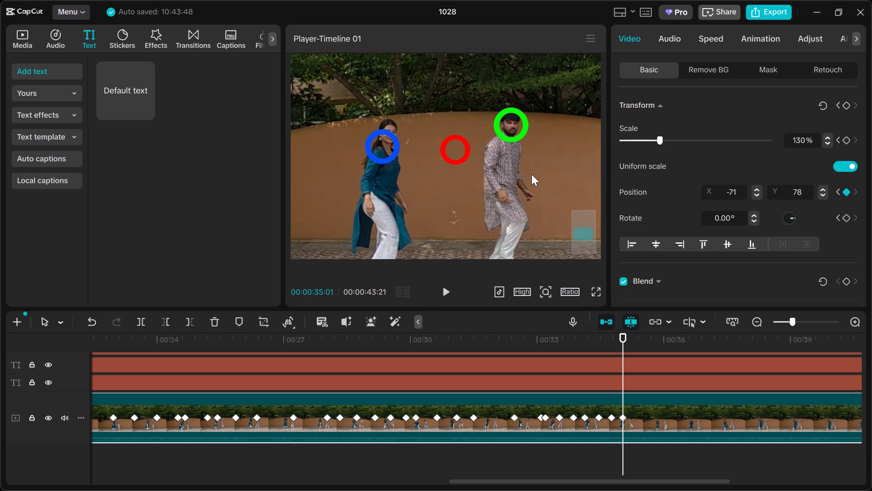
{"action": "scroll", "coordinate": [531, 174], "scroll_direction": "down", "scroll_amount": 6, "text": "ctrl"}
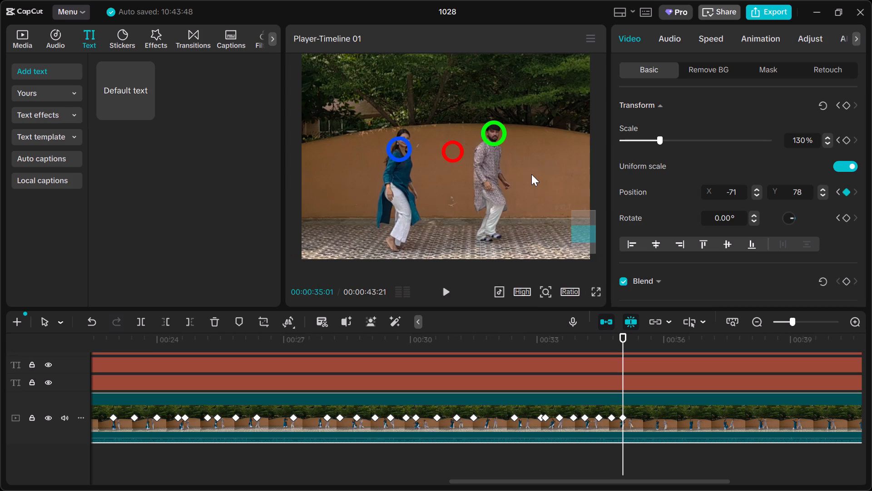
{"action": "key", "text": "Right"}
{"action": "key", "text": "Right"}
{"action": "key", "text": "Right"}
{"action": "key", "text": "Right"}
{"action": "key", "text": "Right"}
{"action": "key", "text": "Right"}
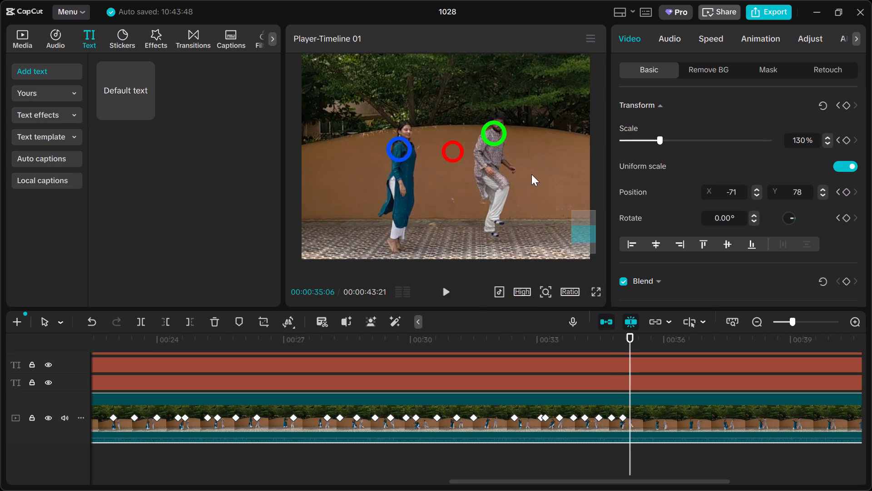
{"action": "key", "text": "Right"}
{"action": "key", "text": "Right"}
{"action": "key", "text": "Left"}
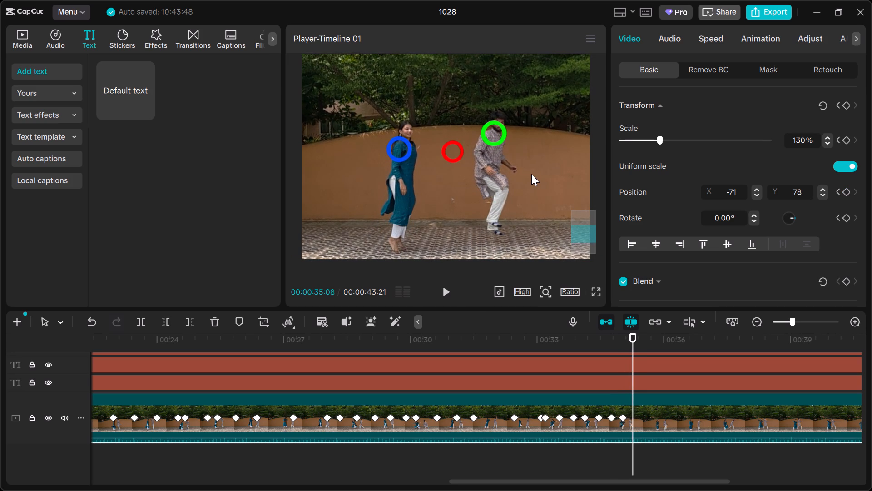
{"action": "left_click_drag", "start_coordinate": [531, 174], "coordinate": [528, 184]}
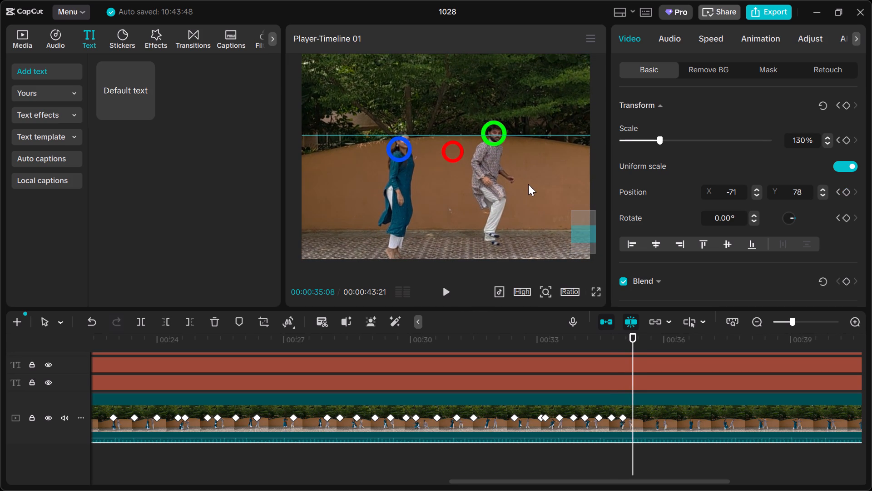
{"action": "left_click_drag", "start_coordinate": [528, 184], "coordinate": [526, 182]}
Keyframe the dance clip's position at 00:00:35:14 to X -101, Y 112, centring the man's head in the green circle.
{"action": "key", "text": "Right"}
{"action": "key", "text": "Right"}
{"action": "key", "text": "Right"}
{"action": "key", "text": "Right"}
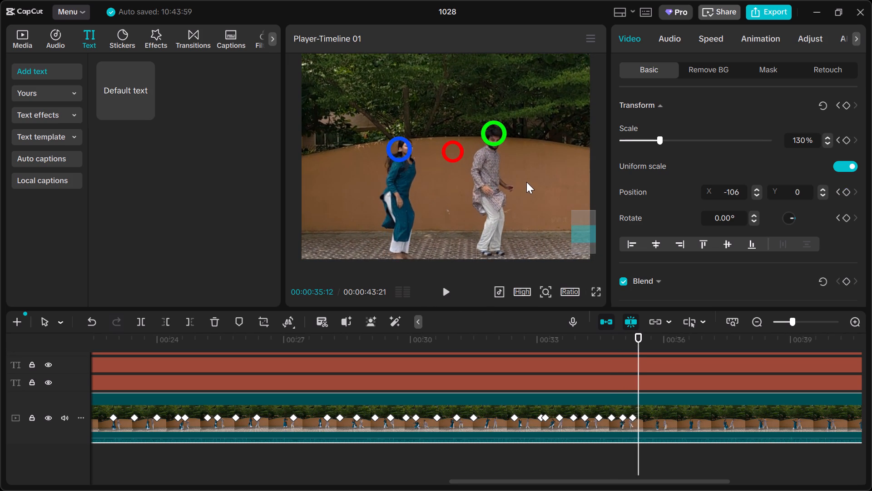
{"action": "key", "text": "Right"}
{"action": "key", "text": "Right"}
{"action": "key", "text": "Right"}
{"action": "key", "text": "Right"}
{"action": "key", "text": "Right"}
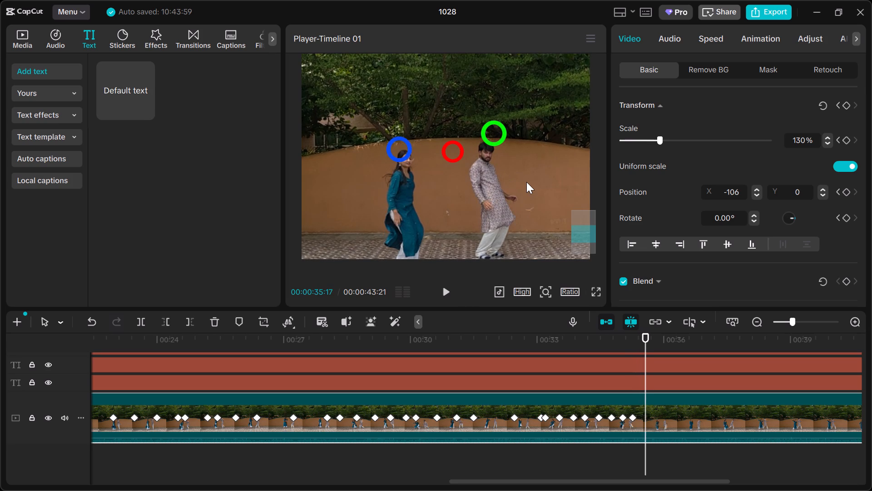
{"action": "key", "text": "Right"}
{"action": "key", "text": "Left"}
{"action": "key", "text": "Left"}
{"action": "key", "text": "Left"}
{"action": "key", "text": "Left"}
{"action": "key", "text": "Left"}
{"action": "key", "text": "Left"}
{"action": "key", "text": "Left"}
{"action": "key", "text": "Left"}
{"action": "key", "text": "Left"}
{"action": "key", "text": "Left"}
{"action": "key", "text": "Right"}
{"action": "key", "text": "Right"}
{"action": "key", "text": "Right"}
{"action": "key", "text": "Right"}
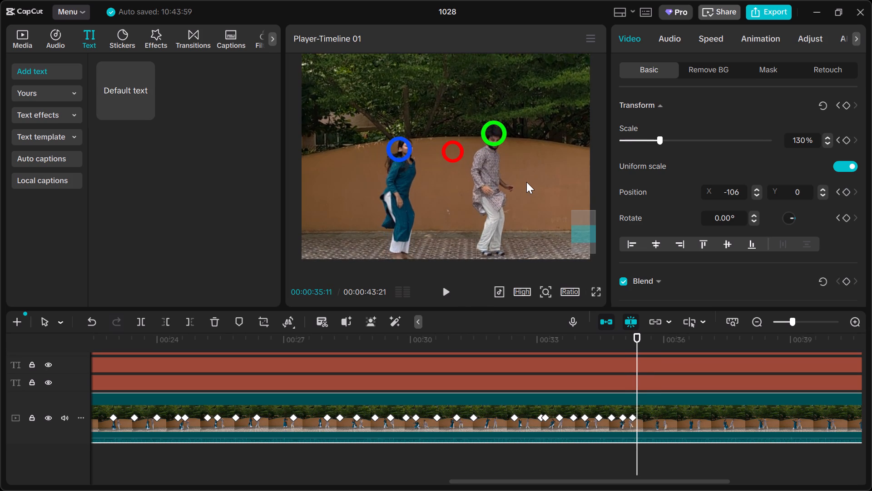
{"action": "key", "text": "Right"}
{"action": "key", "text": "Right"}
{"action": "left_click_drag", "start_coordinate": [526, 182], "coordinate": [526, 166]}
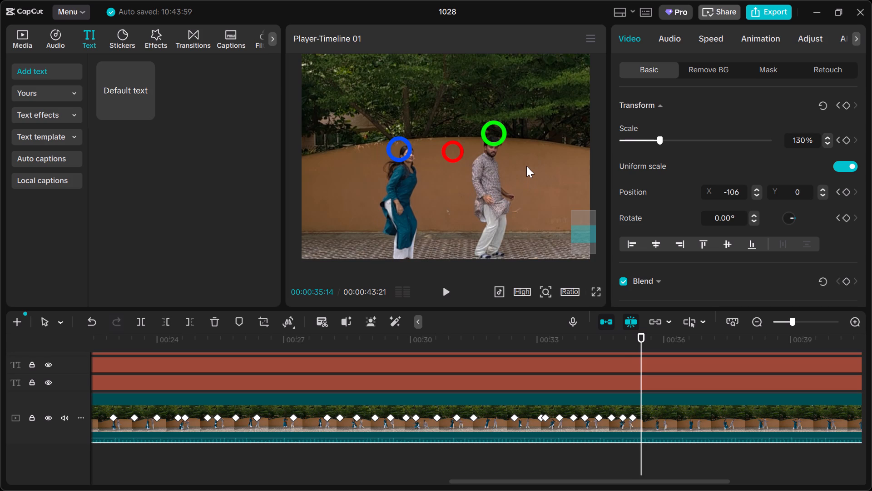
{"action": "left_click_drag", "start_coordinate": [526, 166], "coordinate": [526, 166]}
{"action": "left_click_drag", "start_coordinate": [526, 166], "coordinate": [525, 151]}
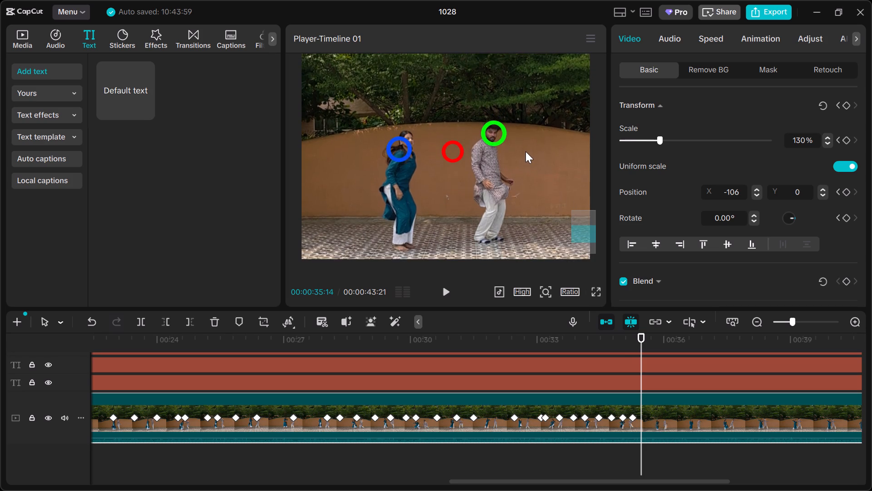
{"action": "left_click_drag", "start_coordinate": [525, 151], "coordinate": [527, 151]}
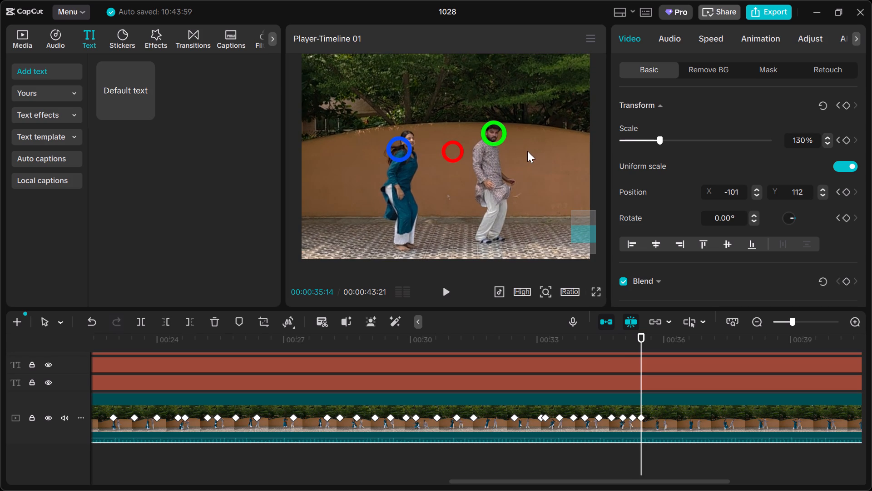
Keyframe the dance clip's position at 00:00:35:19 to X -17, Y 143, centring the man's head in the green circle.
{"action": "key", "text": "Right"}
{"action": "key", "text": "Right"}
{"action": "key", "text": "Right"}
{"action": "key", "text": "Right"}
{"action": "key", "text": "Right"}
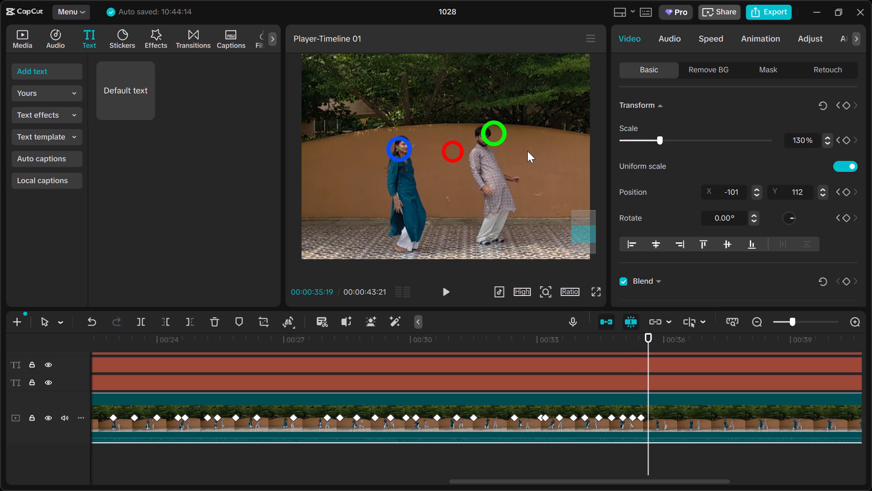
{"action": "key", "text": "Left"}
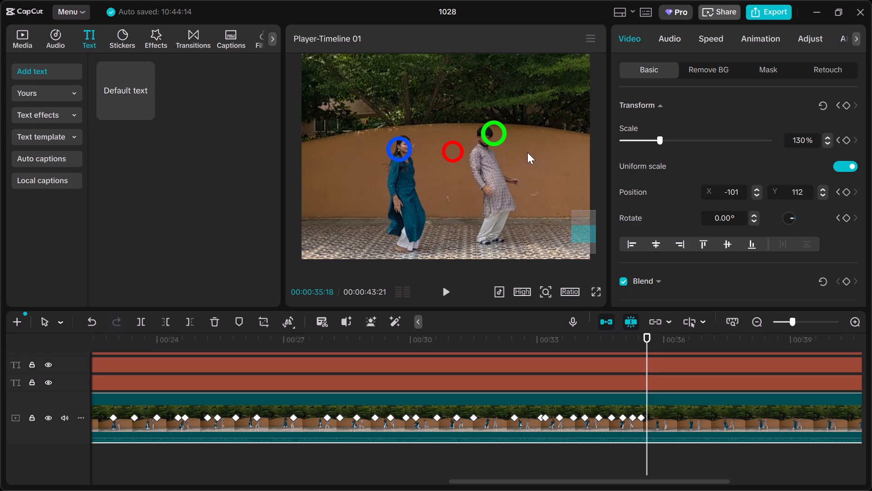
{"action": "key", "text": "Right"}
{"action": "left_click_drag", "start_coordinate": [527, 152], "coordinate": [536, 149]}
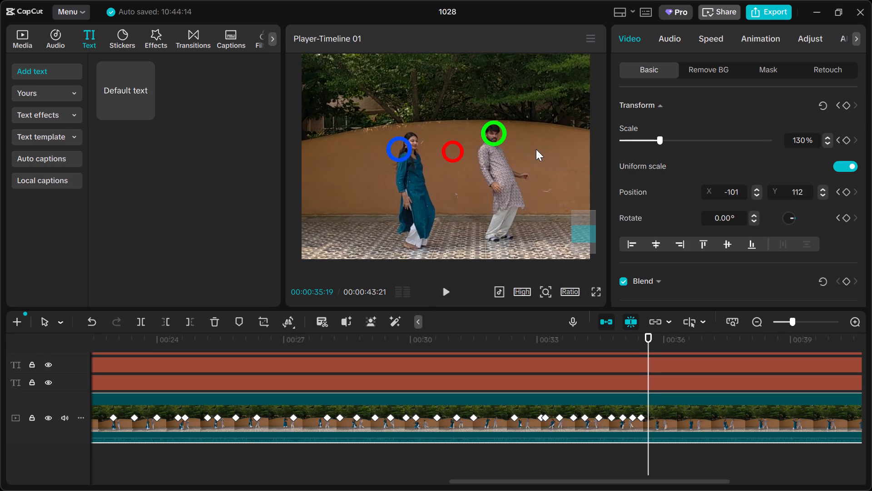
{"action": "left_click_drag", "start_coordinate": [536, 149], "coordinate": [537, 149]}
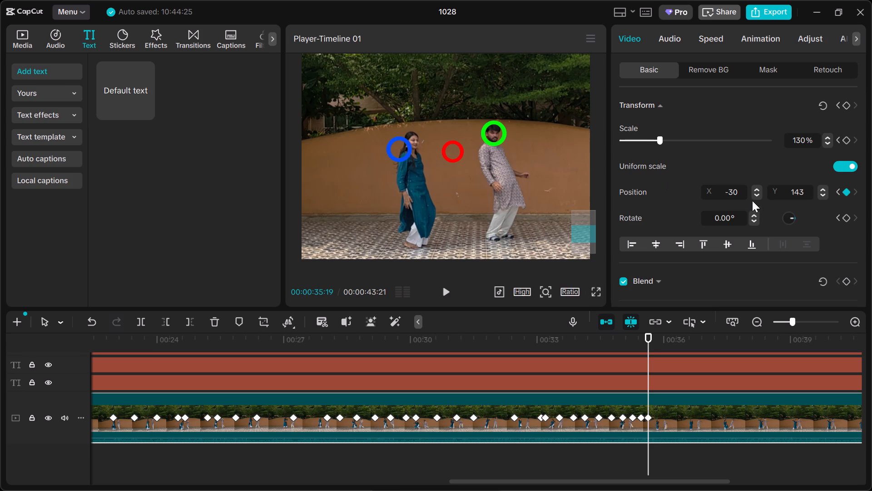
{"action": "left_click", "coordinate": [756, 190]}
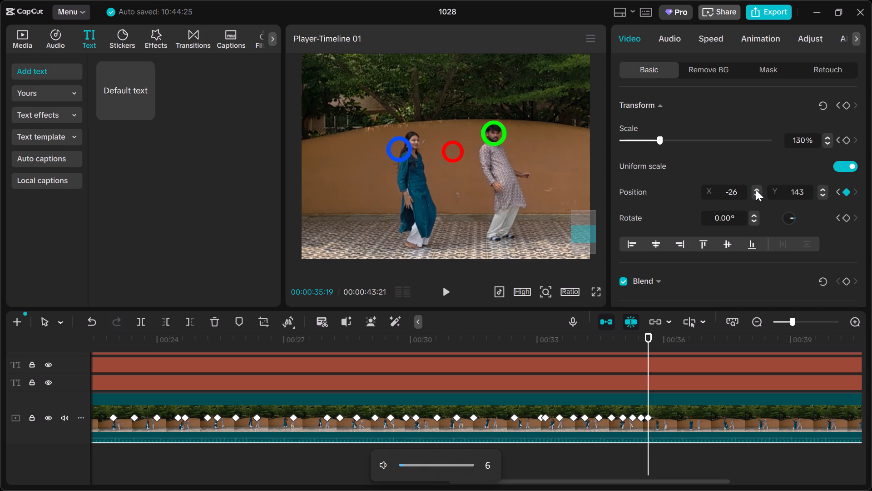
Keyframe the dance clip's position at 00:00:35:25 to X 0, Y 117, bringing the man's head into the green circle.
{"action": "key", "text": "Right"}
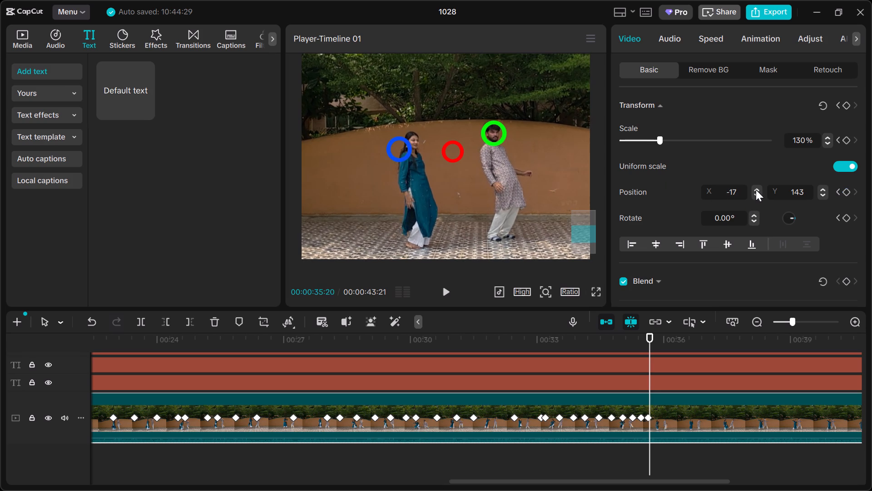
{"action": "key", "text": "Right"}
{"action": "key", "text": "Right"}
{"action": "key", "text": "Right"}
{"action": "key", "text": "Right"}
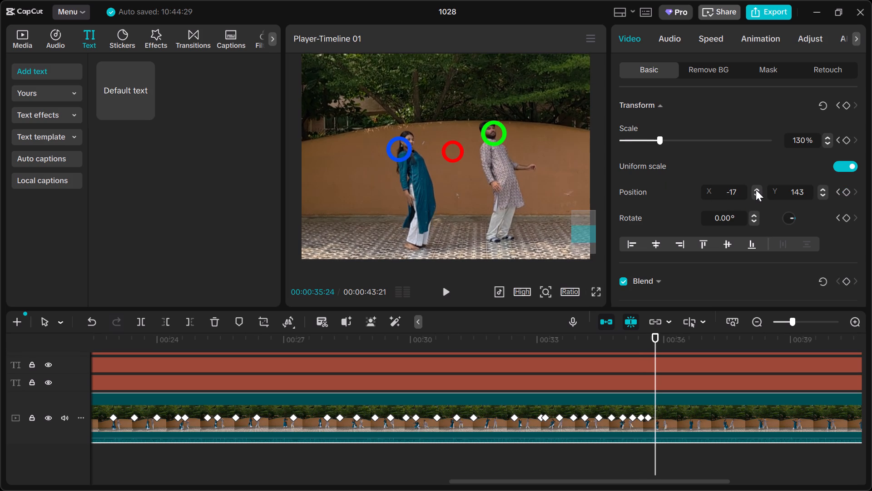
{"action": "key", "text": "Right"}
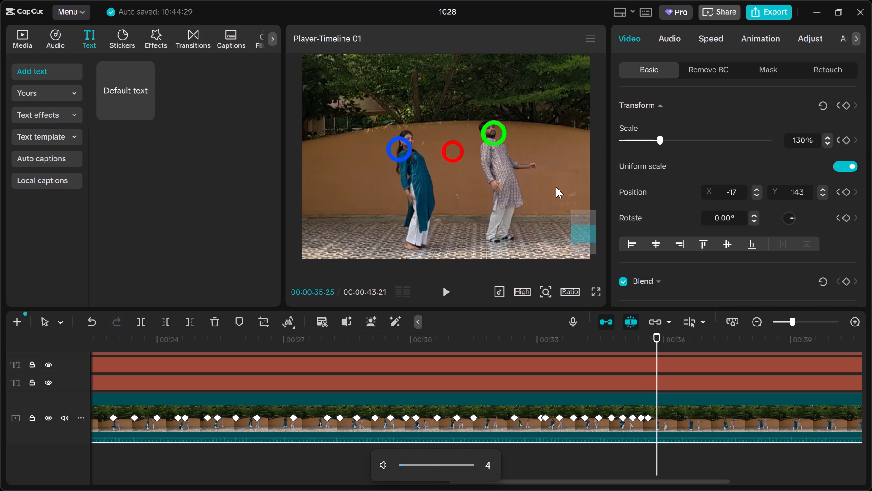
{"action": "left_click_drag", "start_coordinate": [556, 187], "coordinate": [560, 189]}
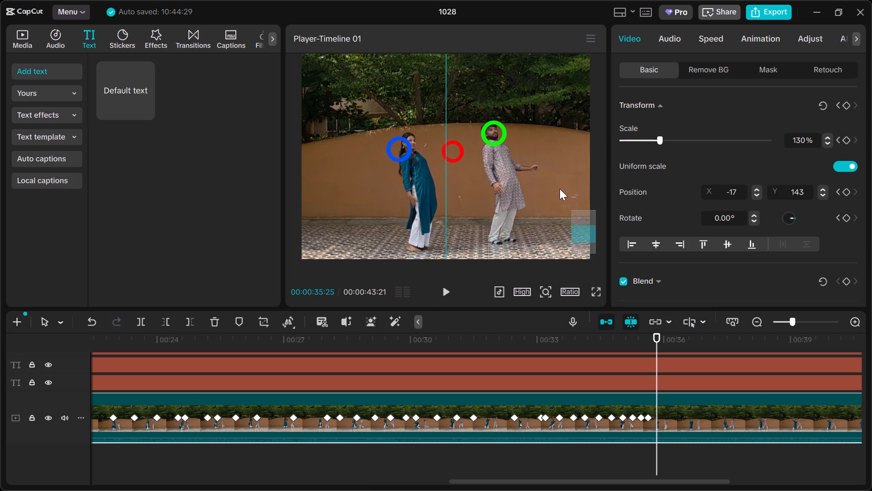
{"action": "left_click_drag", "start_coordinate": [560, 189], "coordinate": [562, 190]}
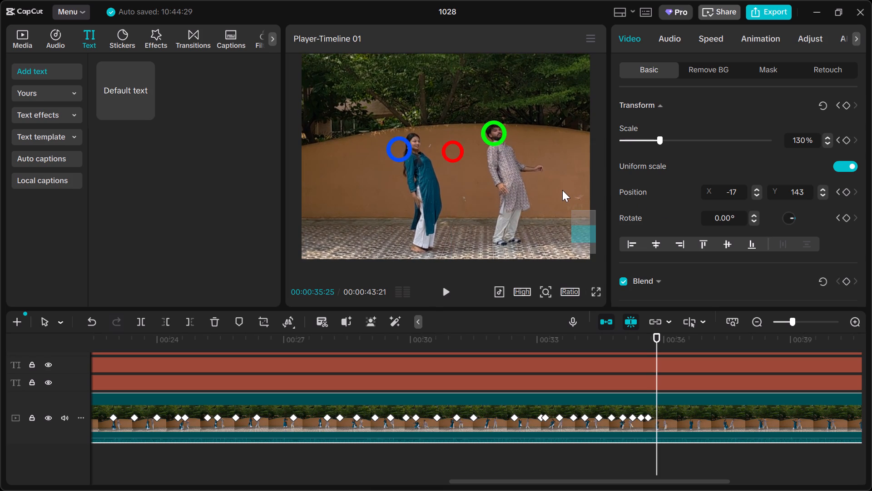
{"action": "left_click_drag", "start_coordinate": [562, 190], "coordinate": [560, 190]}
{"action": "scroll", "coordinate": [560, 190], "scroll_direction": "up", "scroll_amount": 2, "text": "ctrl"}
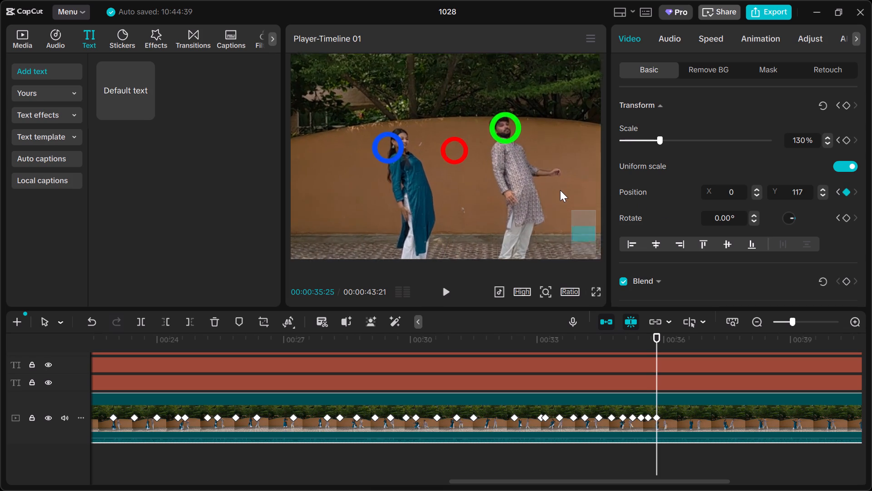
Adjust the dance clip's position keyframe at 00:00:35:25 to X 26, Y 109, refining the man's head within the green circle.
{"action": "scroll", "coordinate": [560, 190], "scroll_direction": "up", "scroll_amount": 5, "text": "ctrl"}
{"action": "left_click_drag", "start_coordinate": [560, 190], "coordinate": [564, 191]}
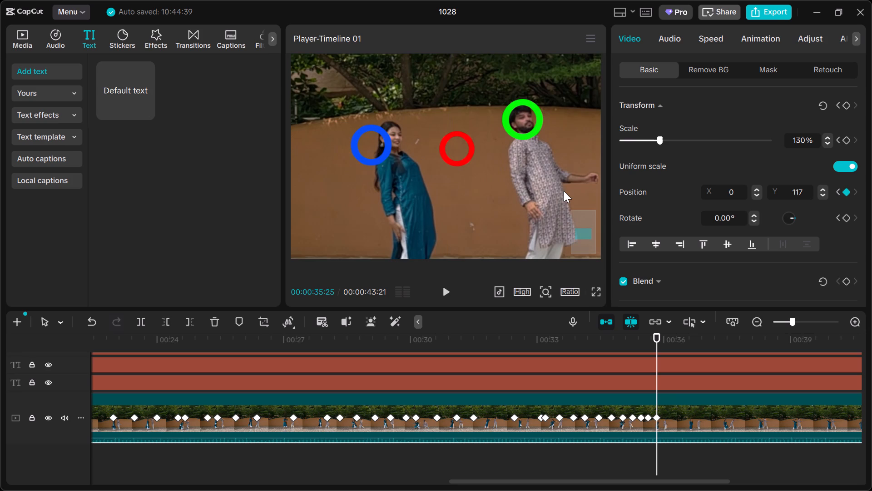
{"action": "left_click_drag", "start_coordinate": [564, 191], "coordinate": [565, 191]}
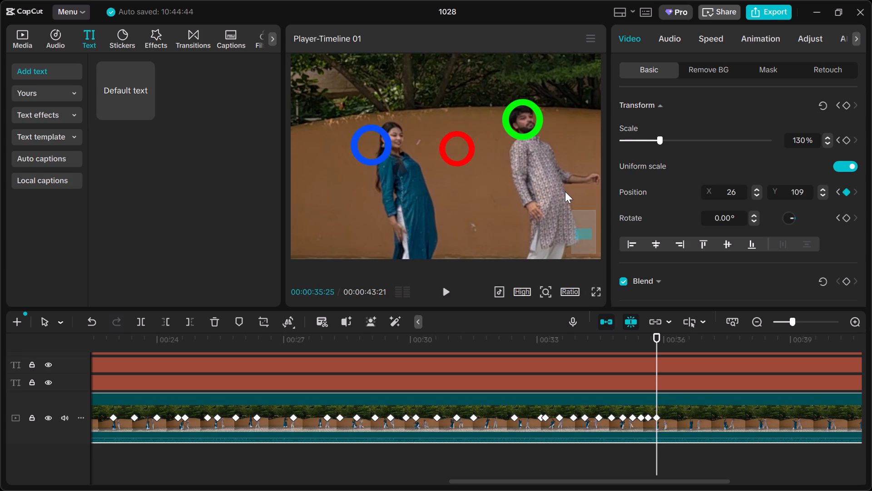
Examine the dancers' head positions frame by frame from 00:00:35:25 to 00:00:36:08.
{"action": "scroll", "coordinate": [565, 191], "scroll_direction": "down", "scroll_amount": 8, "text": "ctrl"}
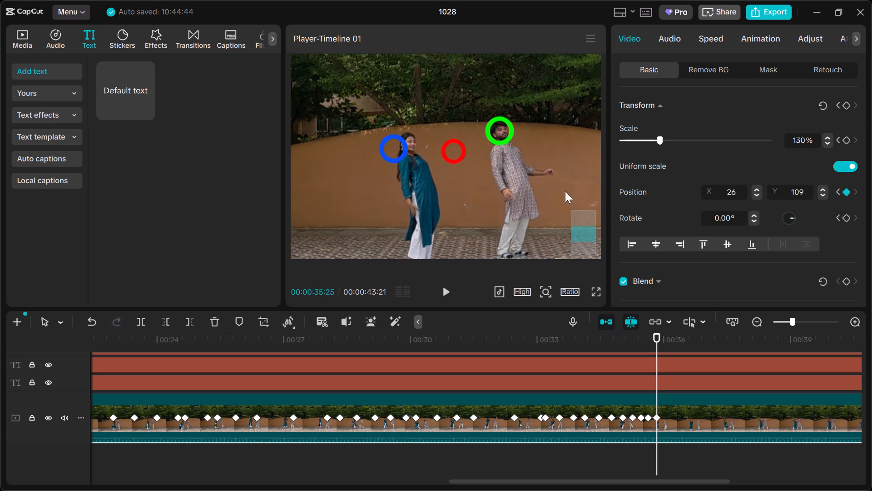
{"action": "key", "text": "Right"}
{"action": "key", "text": "Right"}
{"action": "key", "text": "Right"}
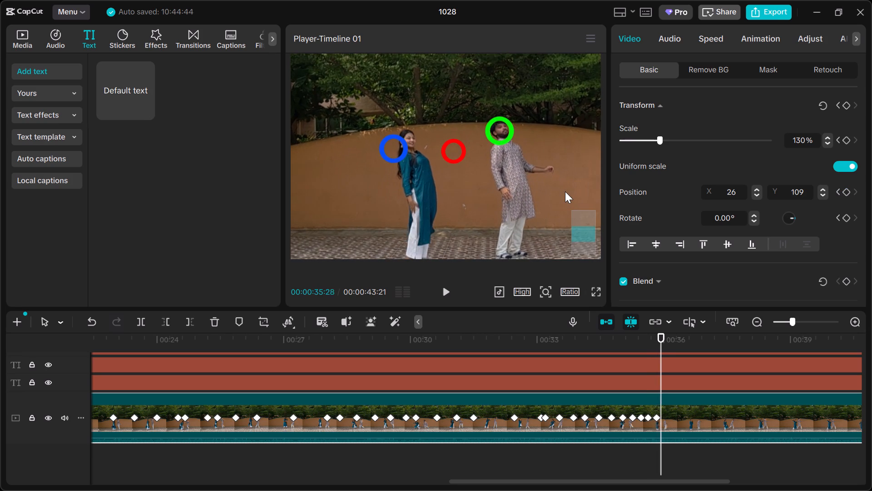
{"action": "key", "text": "Right"}
{"action": "key", "text": "Right"}
{"action": "key", "text": "Right"}
{"action": "key", "text": "Right"}
{"action": "key", "text": "Right"}
{"action": "key", "text": "Right"}
{"action": "key", "text": "Right"}
{"action": "key", "text": "Right"}
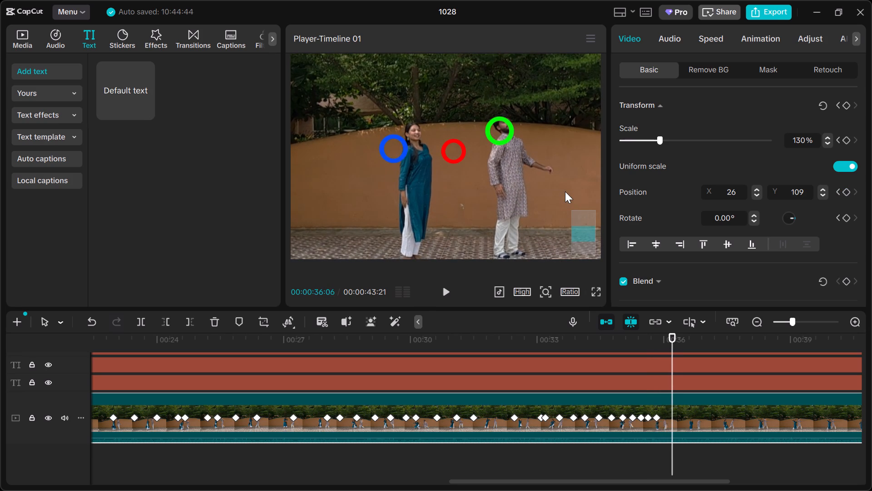
{"action": "key", "text": "Right"}
{"action": "key", "text": "Right"}
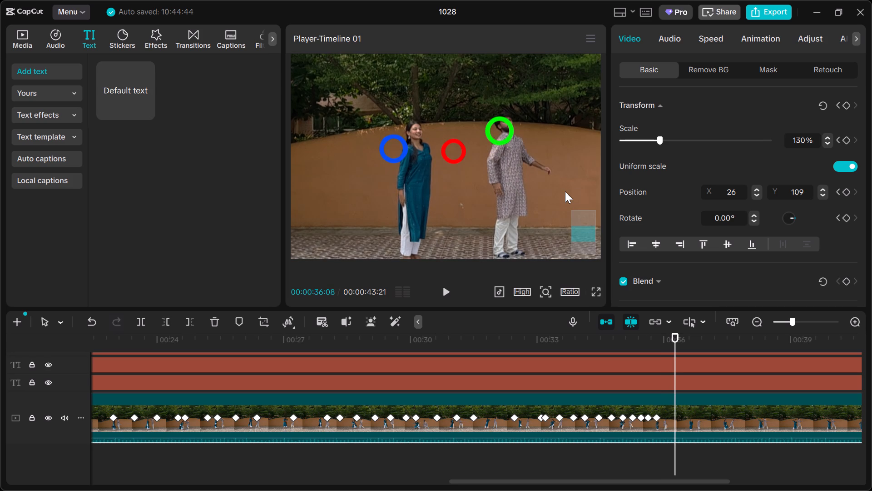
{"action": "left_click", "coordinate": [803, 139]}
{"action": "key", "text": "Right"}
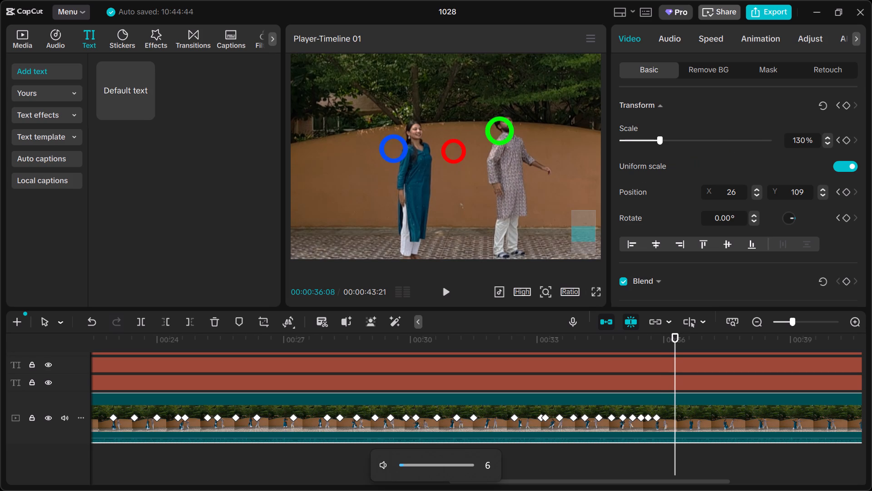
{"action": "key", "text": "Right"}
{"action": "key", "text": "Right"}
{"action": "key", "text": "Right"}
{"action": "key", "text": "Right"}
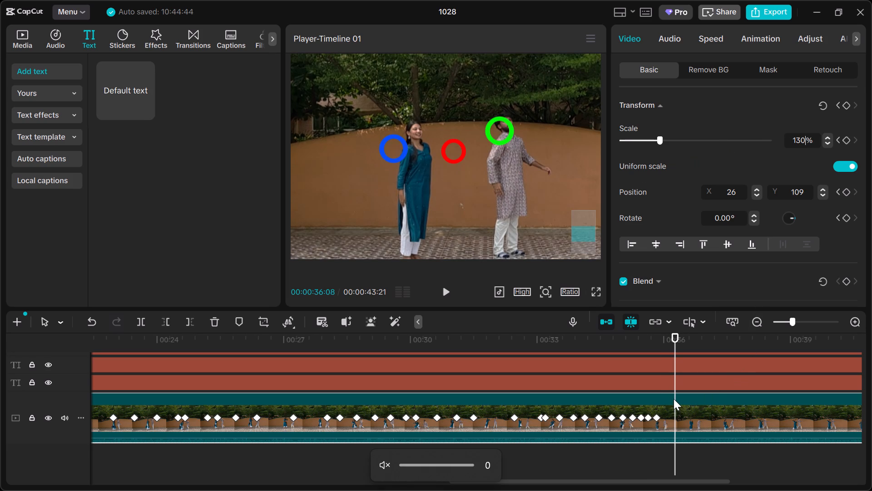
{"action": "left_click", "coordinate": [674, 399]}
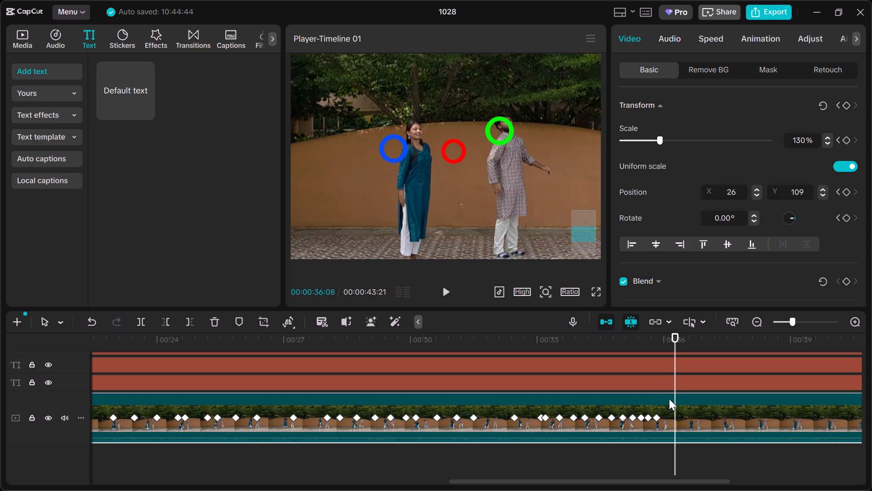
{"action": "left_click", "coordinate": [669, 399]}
Examine the dancers' head movement against the circles frame by frame up to 00:00:36:20 and back to the last keyframe.
{"action": "key", "text": "Right"}
{"action": "key", "text": "Right"}
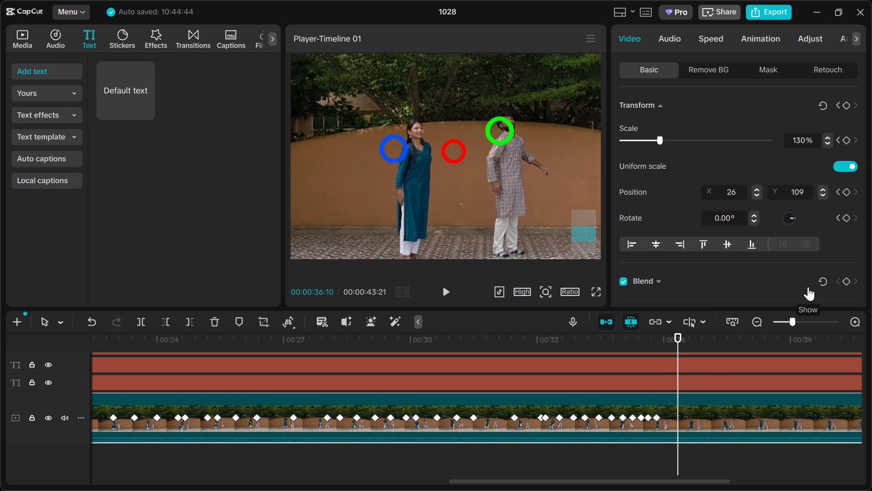
{"action": "key", "text": "Right"}
{"action": "key", "text": "Right"}
{"action": "key", "text": "Right"}
{"action": "key", "text": "Right"}
{"action": "key", "text": "Right"}
{"action": "key", "text": "Right"}
{"action": "key", "text": "Right"}
{"action": "key", "text": "Right"}
{"action": "key", "text": "Right"}
{"action": "key", "text": "Right"}
{"action": "key", "text": "Right"}
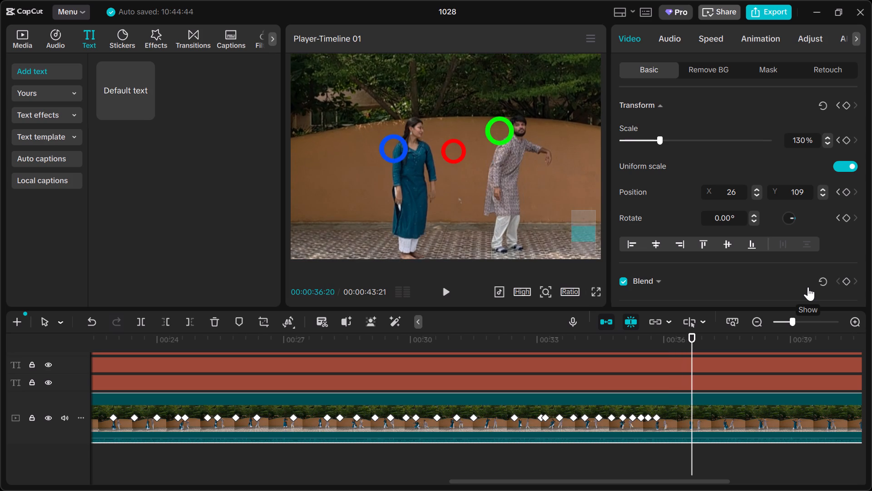
{"action": "key", "text": "Left"}
{"action": "key", "text": "Left"}
{"action": "key", "text": "Left"}
{"action": "key", "text": "Left"}
{"action": "key", "text": "Left"}
{"action": "key", "text": "Left"}
{"action": "key", "text": "Left"}
{"action": "key", "text": "Left"}
{"action": "key", "text": "Left"}
{"action": "key", "text": "Left"}
{"action": "key", "text": "Left"}
{"action": "key", "text": "Left"}
{"action": "key", "text": "Left"}
{"action": "key", "text": "Left"}
{"action": "key", "text": "Left"}
{"action": "key", "text": "Left"}
{"action": "key", "text": "Left"}
{"action": "key", "text": "Left"}
{"action": "key", "text": "Left"}
{"action": "key", "text": "Left"}
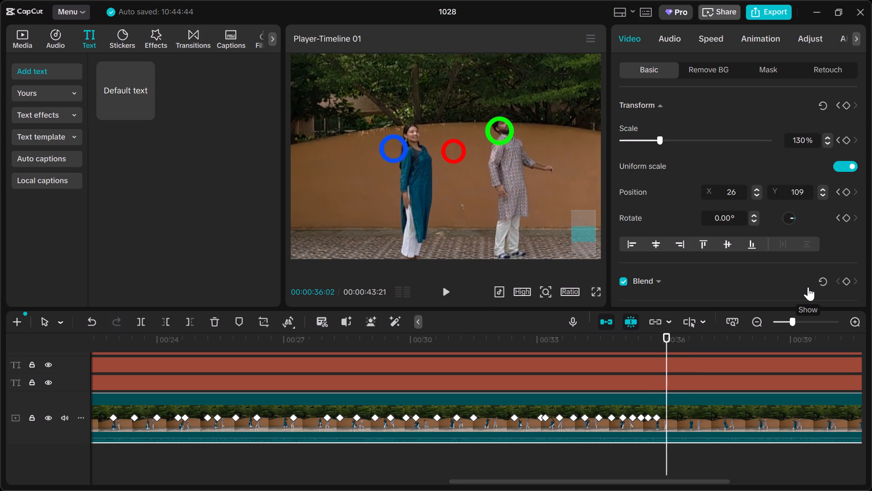
Keyframe the dance clip's scale at 00:00:36:07 to 112%.
{"action": "key", "text": "Right"}
{"action": "key", "text": "Right"}
{"action": "key", "text": "Right"}
{"action": "key", "text": "Right"}
{"action": "key", "text": "Right"}
{"action": "key", "text": "Right"}
{"action": "key", "text": "Right"}
{"action": "key", "text": "Right"}
{"action": "key", "text": "Right"}
{"action": "key", "text": "Right"}
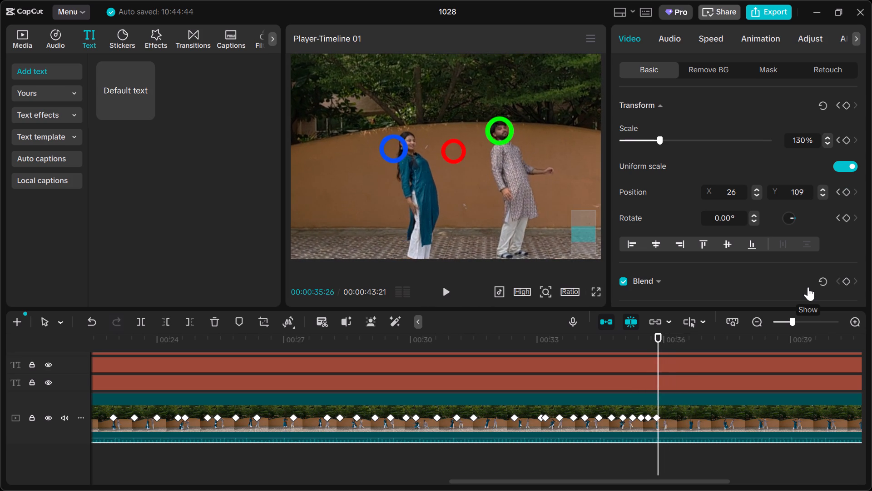
{"action": "key", "text": "Right"}
{"action": "key", "text": "Right"}
{"action": "key", "text": "Right"}
{"action": "key", "text": "Right"}
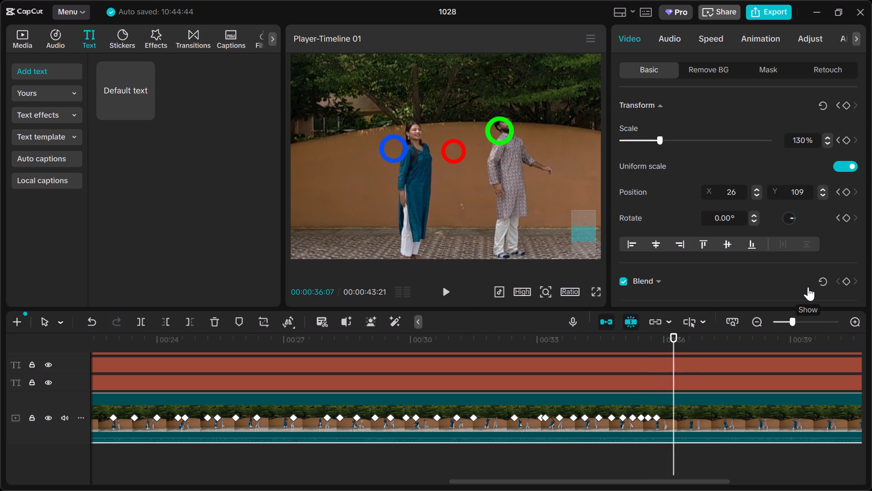
{"action": "triple_click", "coordinate": [827, 143]}
{"action": "triple_click", "coordinate": [827, 143]}
{"action": "triple_click", "coordinate": [827, 143]}
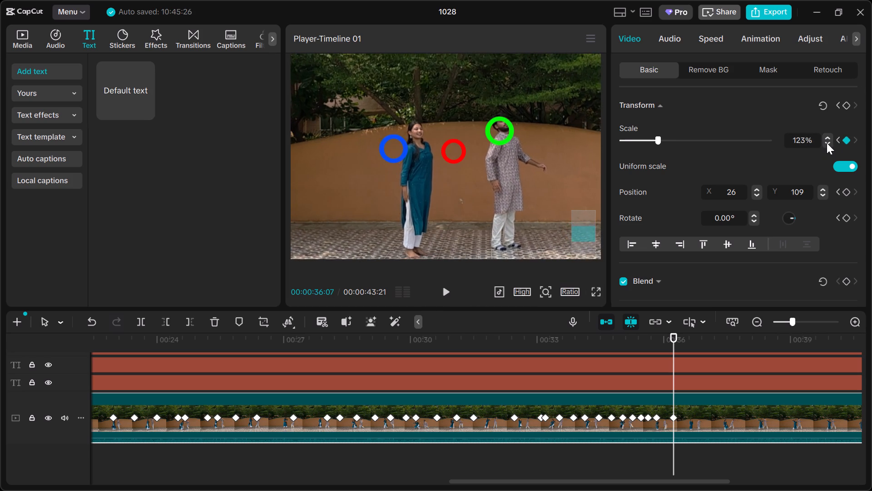
{"action": "triple_click", "coordinate": [827, 143]}
{"action": "double_click", "coordinate": [827, 143]}
{"action": "left_click", "coordinate": [827, 143]}
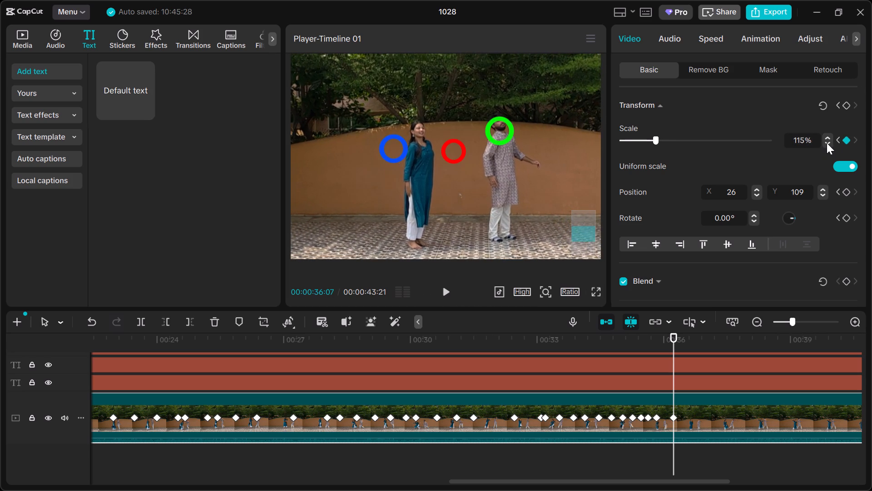
{"action": "left_click", "coordinate": [827, 143]}
{"action": "double_click", "coordinate": [827, 143]}
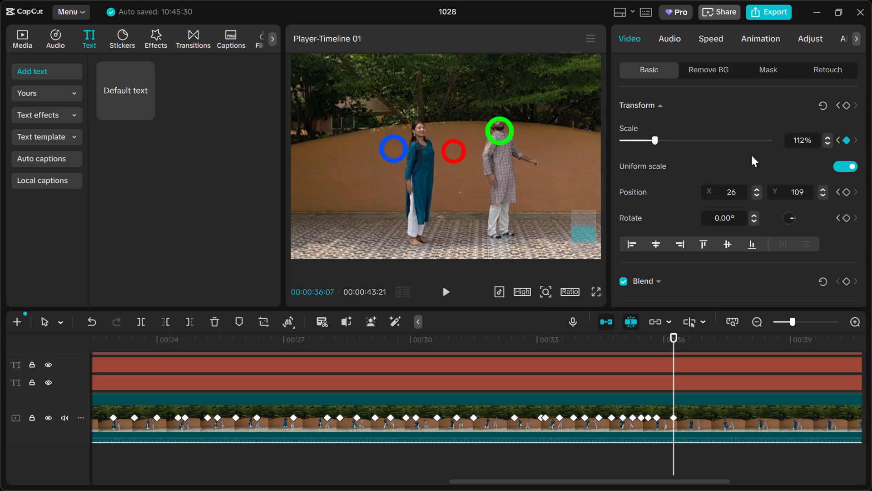
Keyframe the dance clip's position at 00:00:36:07 to X -23, keeping Y at 109.
{"action": "scroll", "coordinate": [520, 178], "scroll_direction": "down", "scroll_amount": 3, "text": "ctrl"}
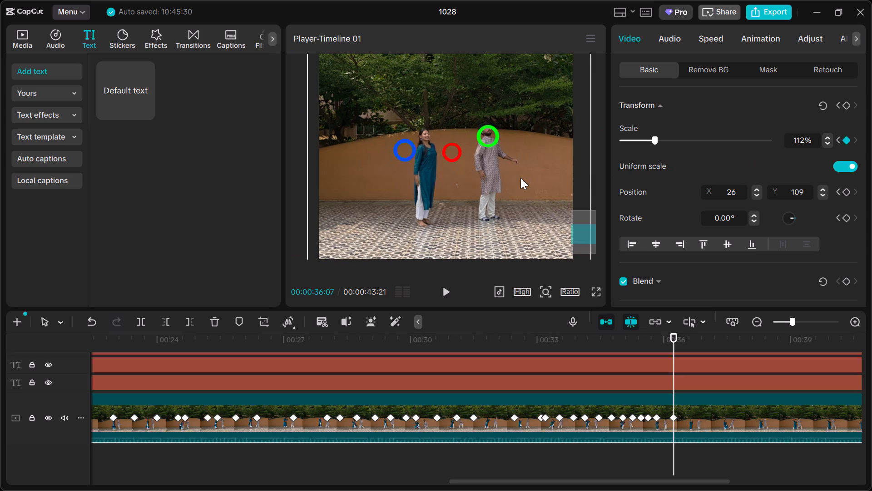
{"action": "left_click", "coordinate": [756, 195]}
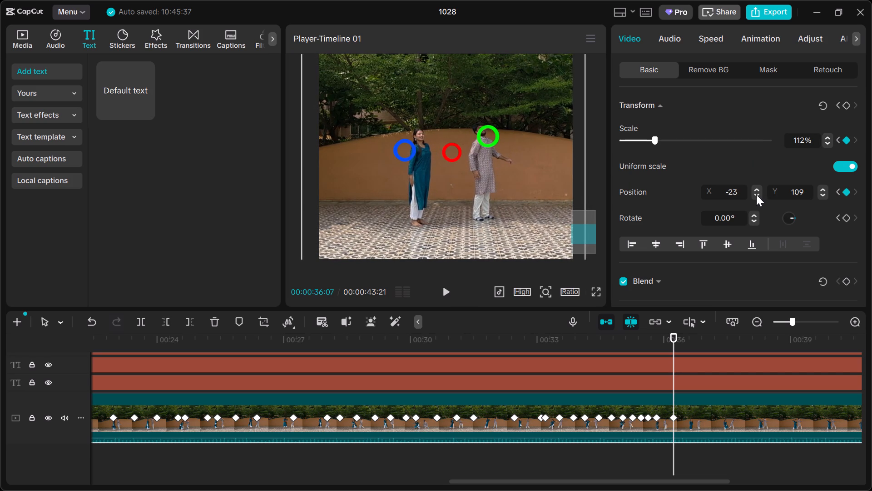
Examine the dancers' head positions frame by frame from 00:00:36:07 to 00:00:36:15.
{"action": "key", "text": "Right"}
{"action": "key", "text": "Right"}
{"action": "key", "text": "Right"}
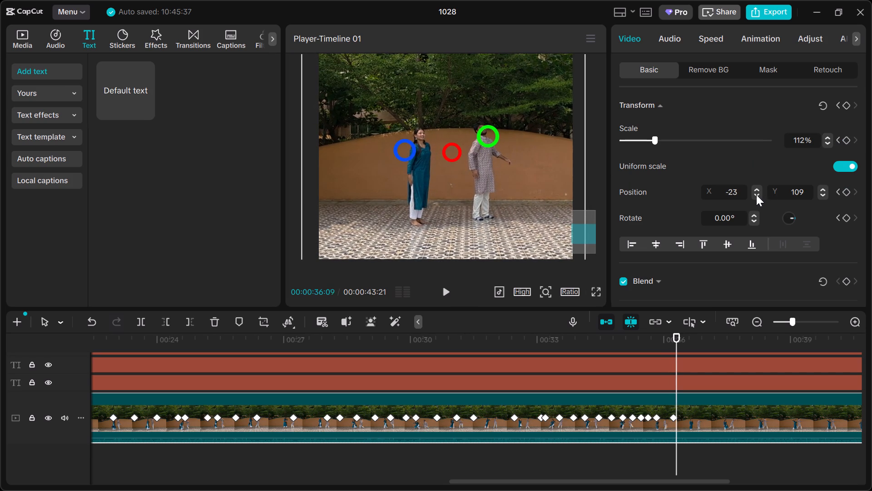
{"action": "key", "text": "Right"}
{"action": "key", "text": "Right"}
{"action": "key", "text": "Right"}
{"action": "key", "text": "Right"}
{"action": "key", "text": "Right"}
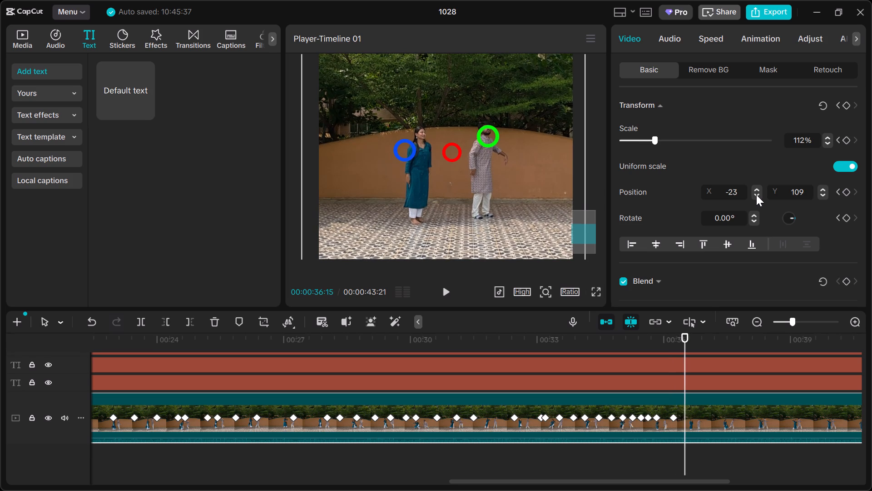
Move the green circle guide onto the man's head at the 00:00:36:07 keyframe.
{"action": "left_click", "coordinate": [671, 418]}
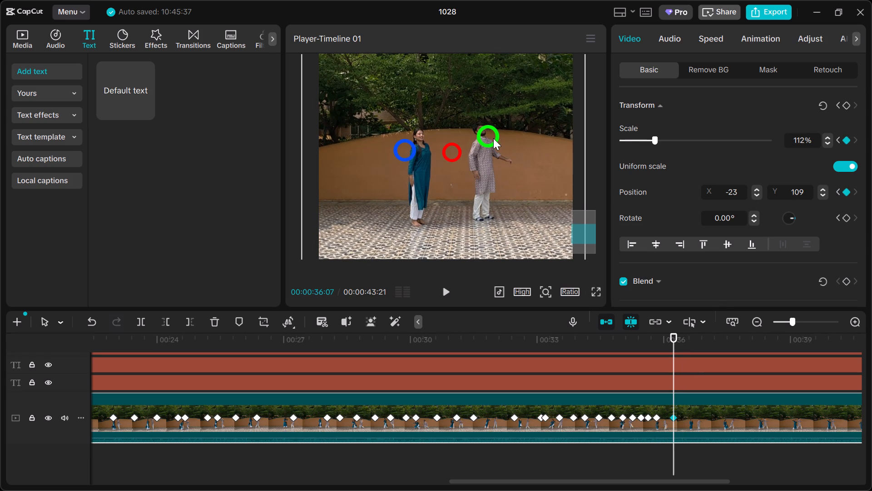
{"action": "left_click", "coordinate": [493, 138]}
{"action": "left_click", "coordinate": [493, 138]}
{"action": "left_click_drag", "start_coordinate": [493, 138], "coordinate": [492, 138]}
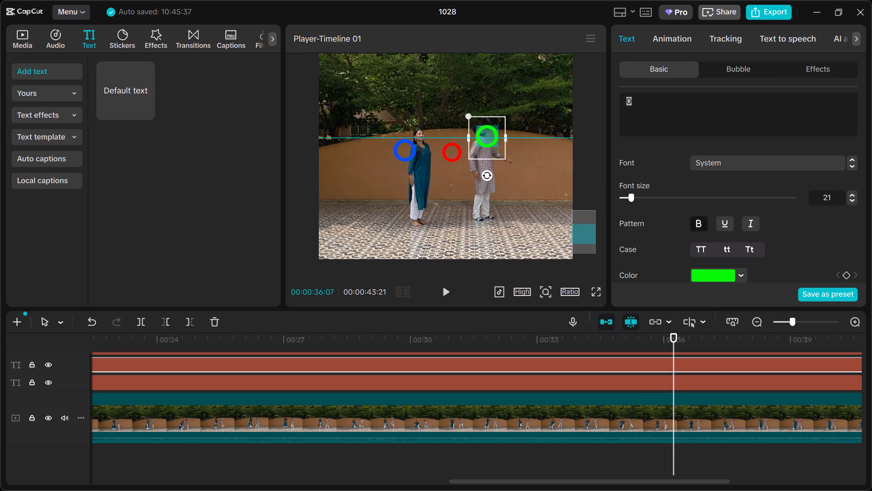
{"action": "left_click_drag", "start_coordinate": [492, 138], "coordinate": [487, 132]}
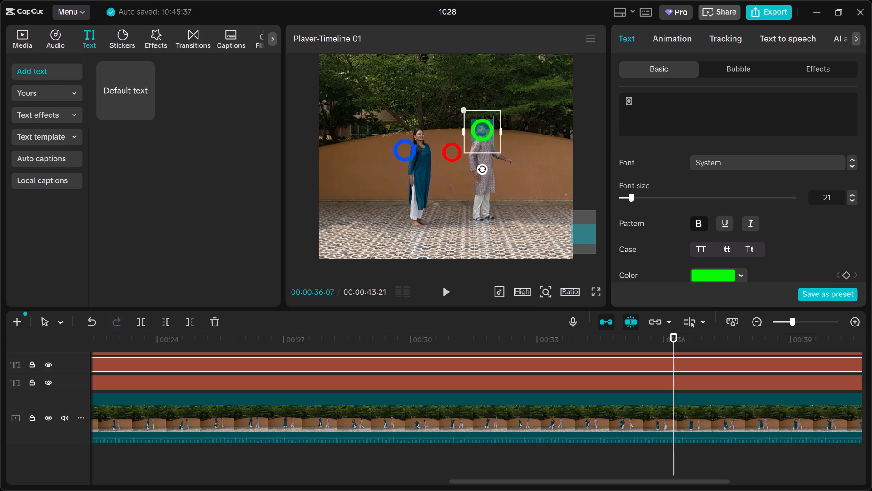
{"action": "left_click_drag", "start_coordinate": [487, 132], "coordinate": [486, 131]}
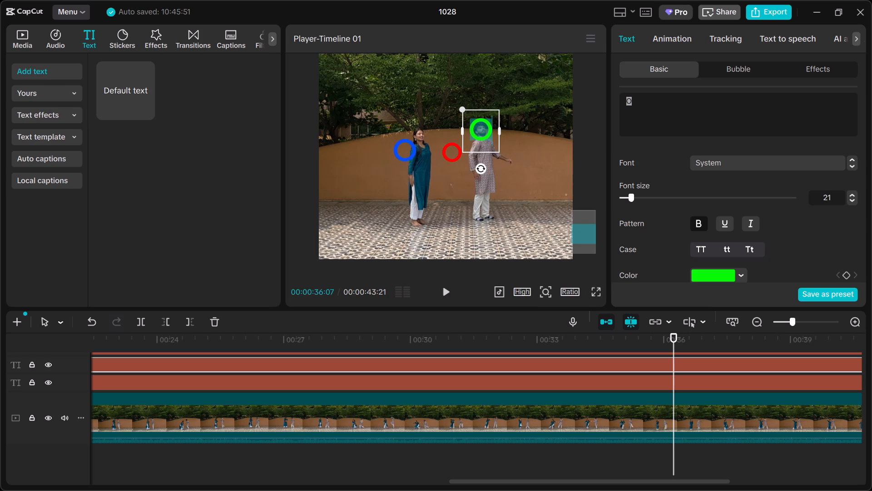
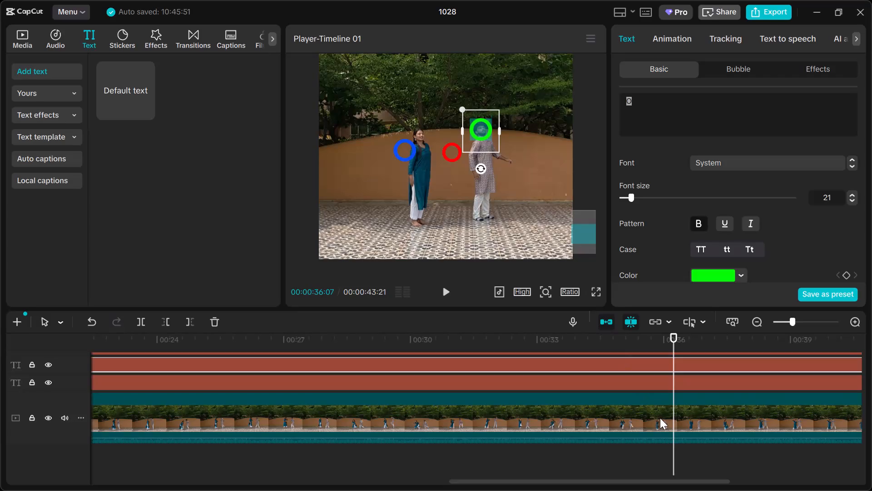
Examine the dance clip frame by frame from the 00:00:36:07 keyframe to 00:00:36:23, comparing head positions with the circle guides, and return to that keyframe.
{"action": "left_click", "coordinate": [660, 418]}
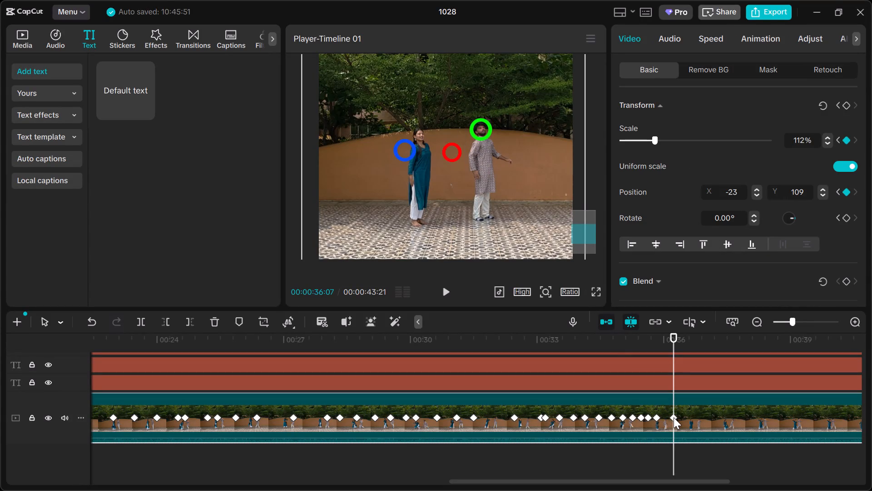
{"action": "left_click", "coordinate": [674, 417]}
{"action": "key", "text": "Right"}
{"action": "key", "text": "Right"}
{"action": "key", "text": "Right"}
{"action": "key", "text": "Right"}
{"action": "key", "text": "Right"}
{"action": "key", "text": "Right"}
{"action": "key", "text": "Right"}
{"action": "key", "text": "Right"}
{"action": "key", "text": "Right"}
{"action": "key", "text": "Right"}
{"action": "key", "text": "Right"}
{"action": "key", "text": "Right"}
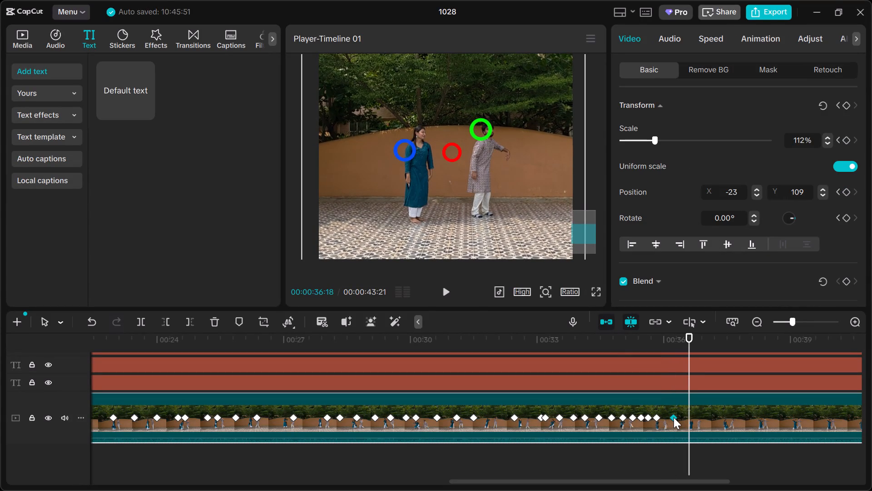
{"action": "key", "text": "Right"}
{"action": "key", "text": "Right"}
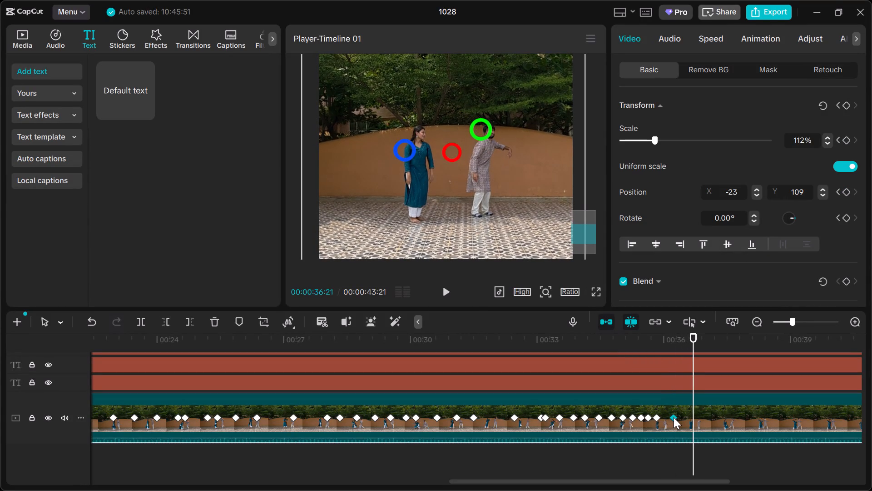
{"action": "key", "text": "Right"}
{"action": "key", "text": "Right"}
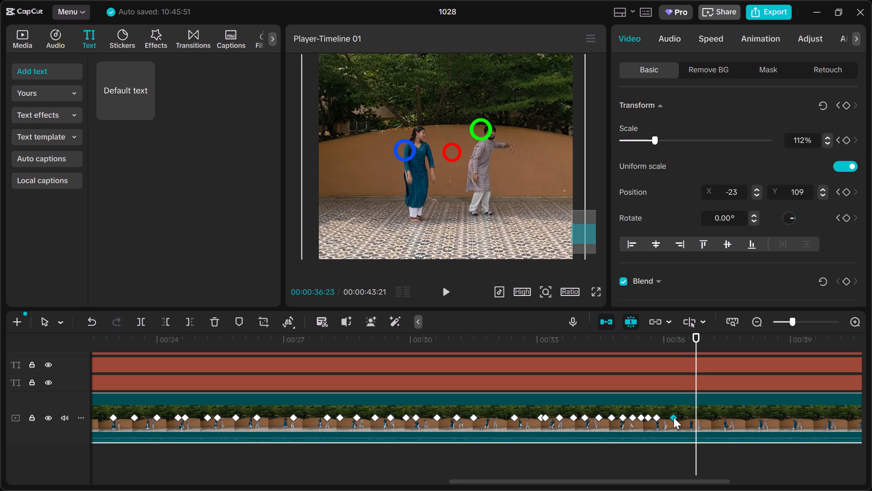
{"action": "left_click", "coordinate": [674, 417]}
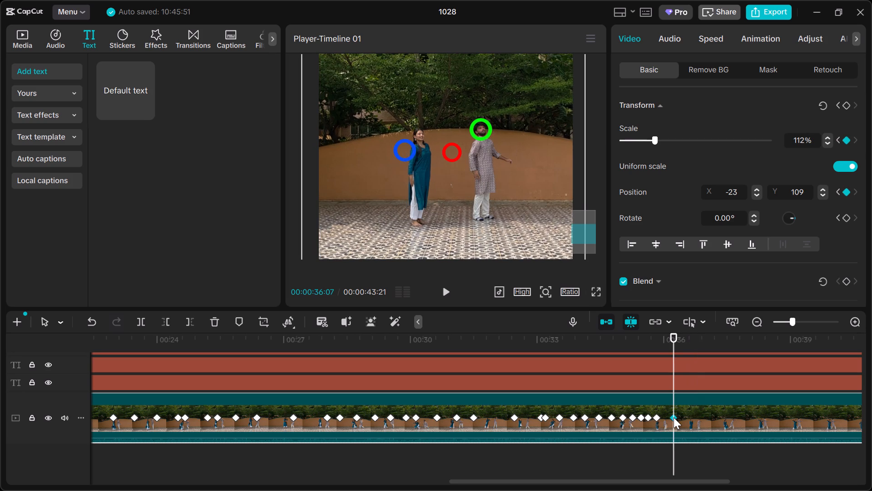
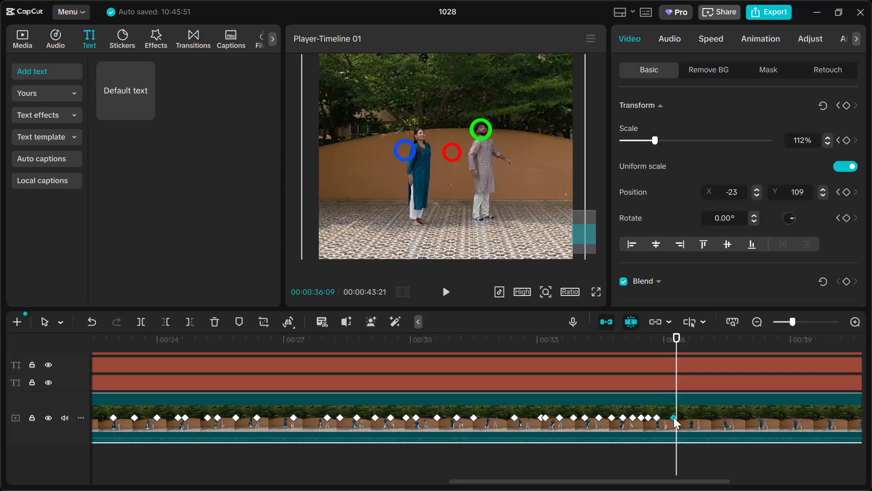
At 00:00:36:22, keyframe the dance clip at 118% scale and position about X -116, Y 132, aligning the man's head with the green circle.
{"action": "key", "text": "Right"}
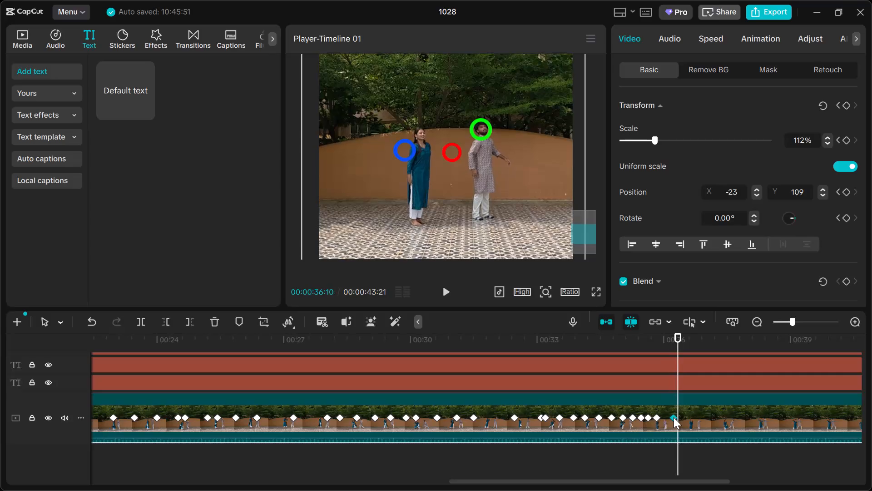
{"action": "key", "text": "Right"}
{"action": "key", "text": "Right"}
{"action": "key", "text": "Right"}
{"action": "key", "text": "Right"}
{"action": "key", "text": "Right"}
{"action": "key", "text": "Right"}
{"action": "key", "text": "Right"}
{"action": "key", "text": "Right"}
{"action": "key", "text": "Right"}
{"action": "key", "text": "Right"}
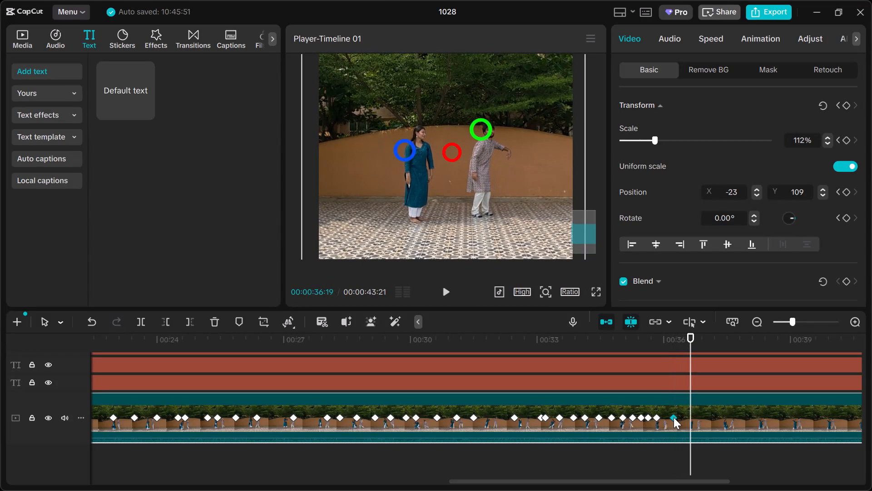
{"action": "key", "text": "Right"}
{"action": "key", "text": "Right"}
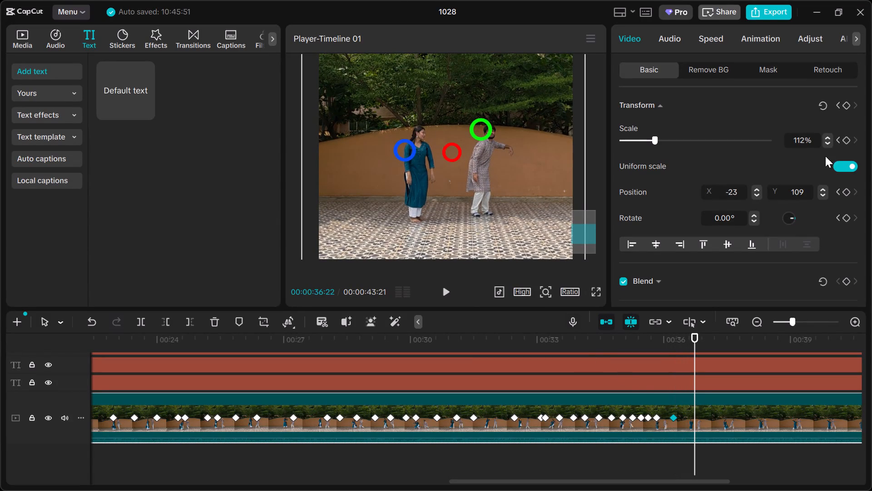
{"action": "triple_click", "coordinate": [828, 135]}
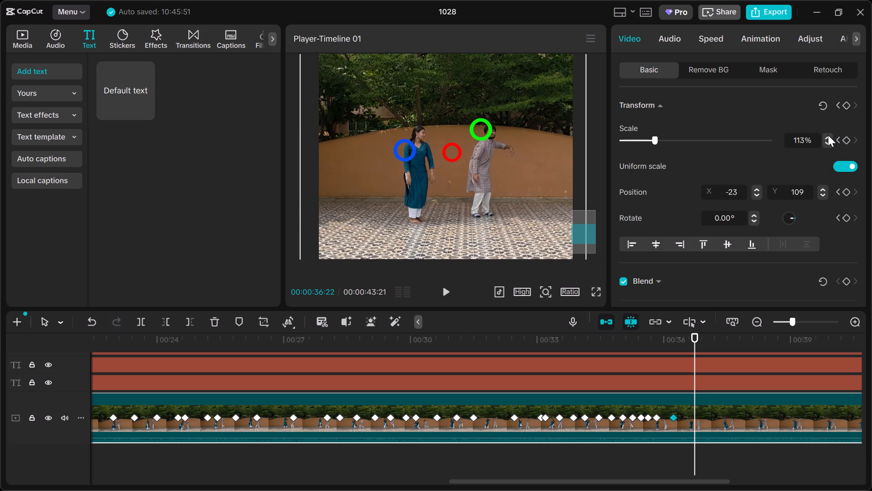
{"action": "double_click", "coordinate": [828, 135]}
{"action": "left_click", "coordinate": [828, 135]}
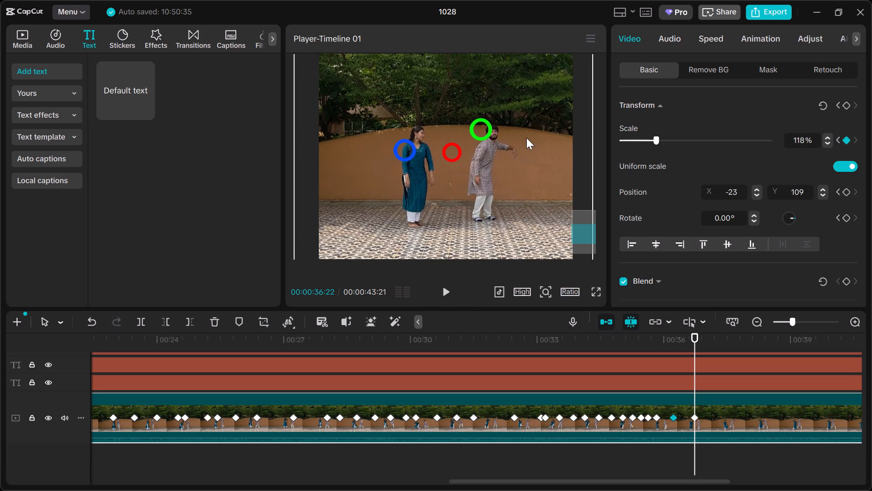
{"action": "left_click_drag", "start_coordinate": [526, 138], "coordinate": [517, 135]}
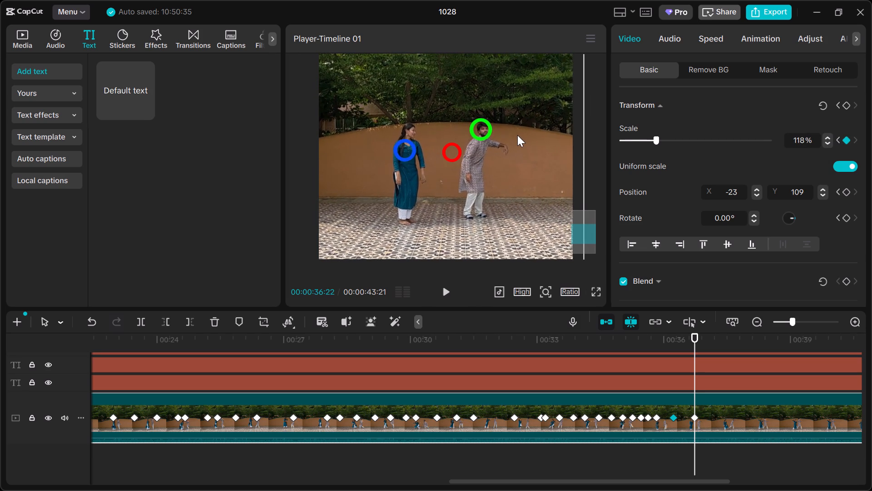
{"action": "left_click_drag", "start_coordinate": [517, 135], "coordinate": [515, 135]}
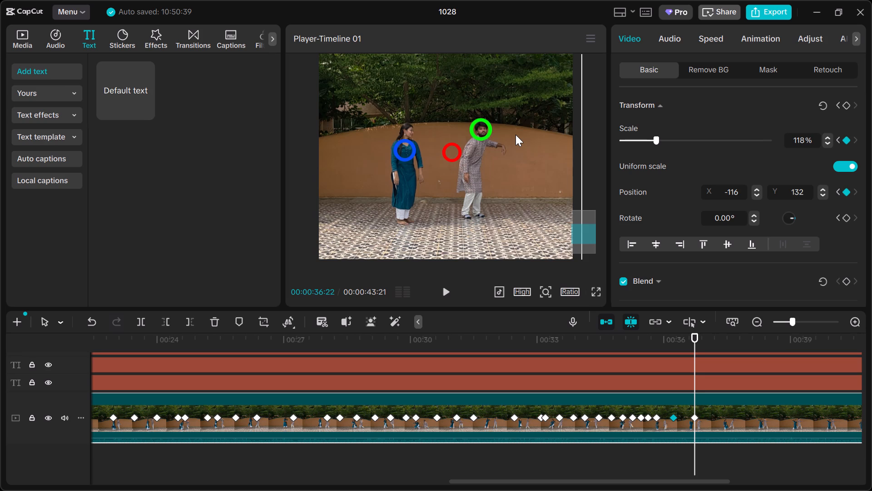
Examine the dance clip frame by frame from 00:00:36:22 to 00:00:37:08, comparing the dancers' head positions with the circle guides.
{"action": "key", "text": "Right"}
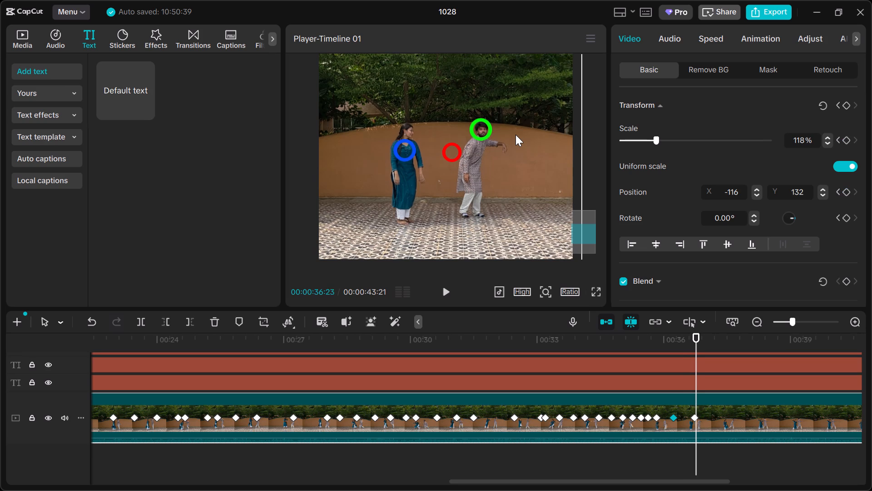
{"action": "key", "text": "Right"}
{"action": "key", "text": "Right"}
{"action": "key", "text": "Right"}
{"action": "key", "text": "Right"}
{"action": "key", "text": "Right"}
{"action": "key", "text": "Right"}
{"action": "key", "text": "Right"}
{"action": "key", "text": "Right"}
{"action": "key", "text": "Right"}
{"action": "key", "text": "Right"}
{"action": "key", "text": "Right"}
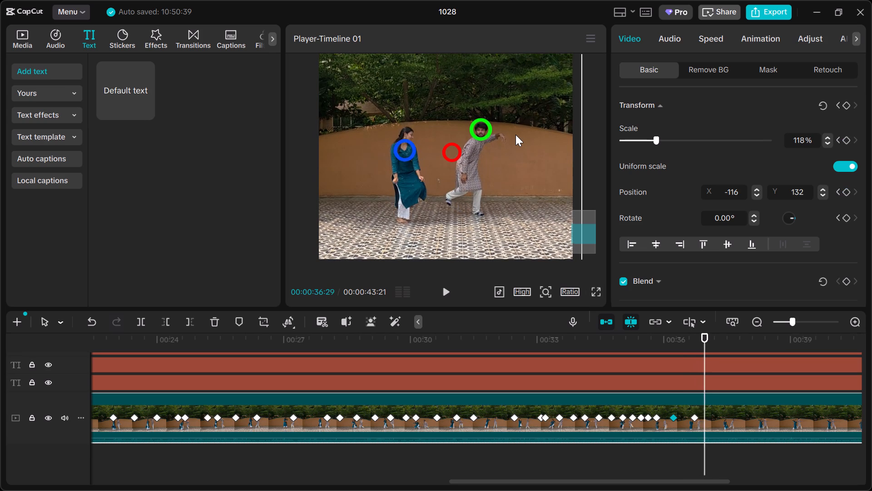
{"action": "key", "text": "Right"}
{"action": "key", "text": "Right"}
{"action": "key", "text": "Right"}
{"action": "key", "text": "Right"}
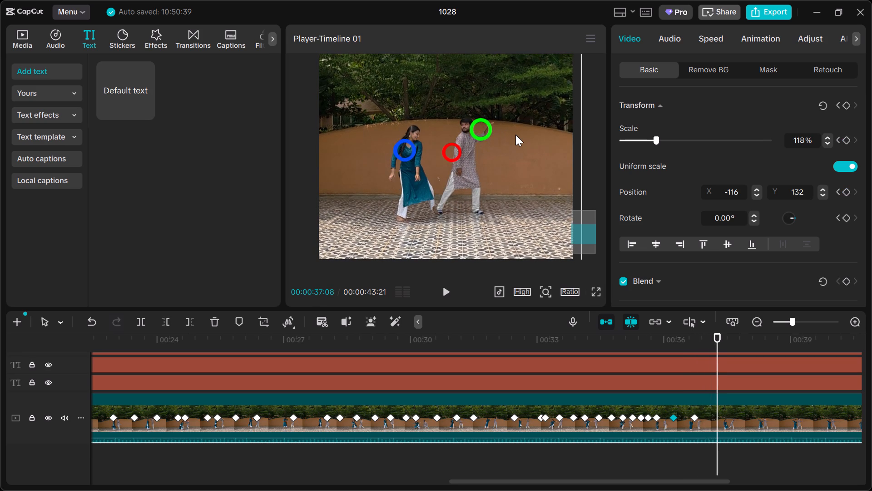
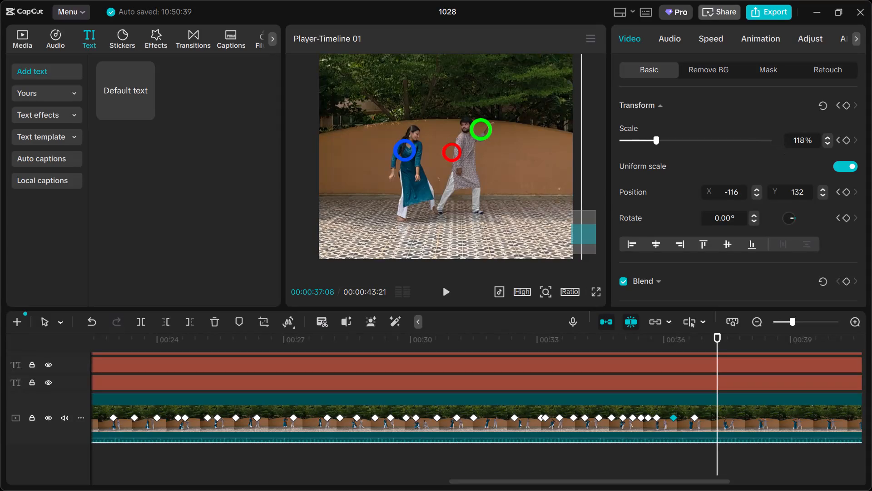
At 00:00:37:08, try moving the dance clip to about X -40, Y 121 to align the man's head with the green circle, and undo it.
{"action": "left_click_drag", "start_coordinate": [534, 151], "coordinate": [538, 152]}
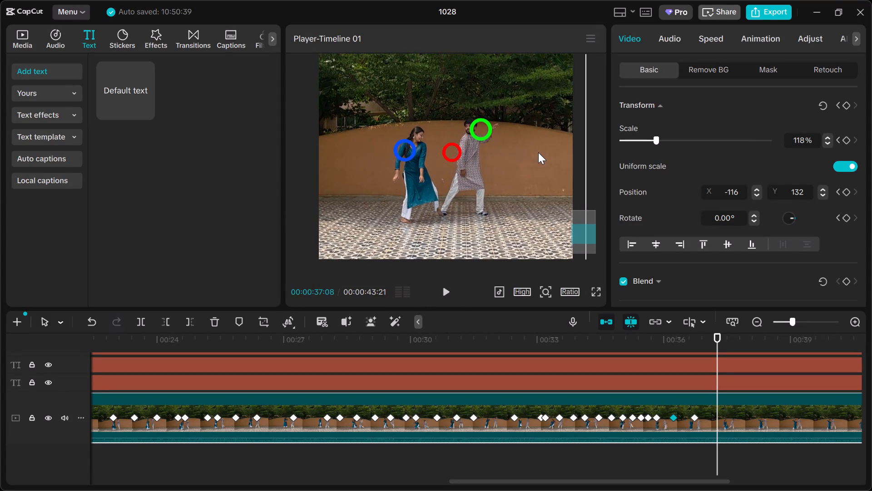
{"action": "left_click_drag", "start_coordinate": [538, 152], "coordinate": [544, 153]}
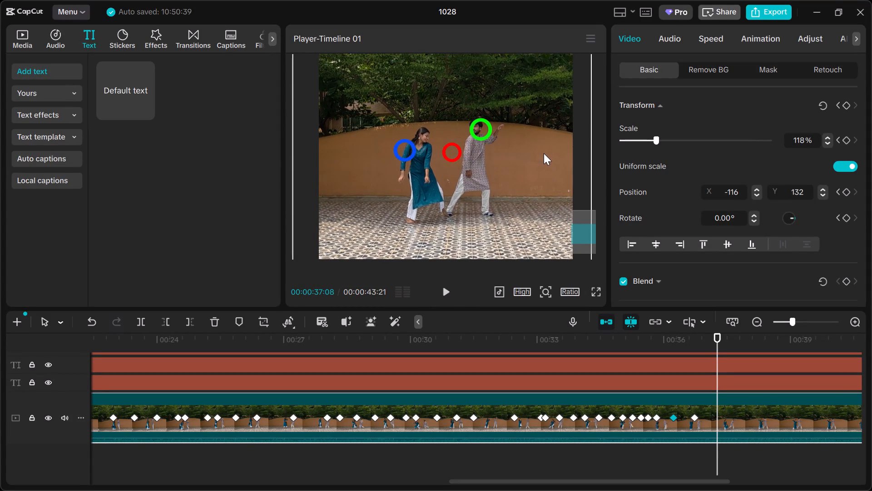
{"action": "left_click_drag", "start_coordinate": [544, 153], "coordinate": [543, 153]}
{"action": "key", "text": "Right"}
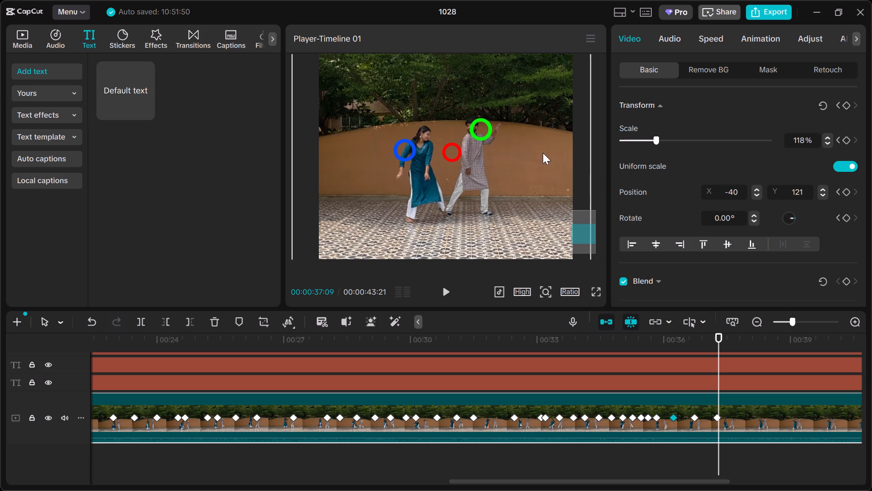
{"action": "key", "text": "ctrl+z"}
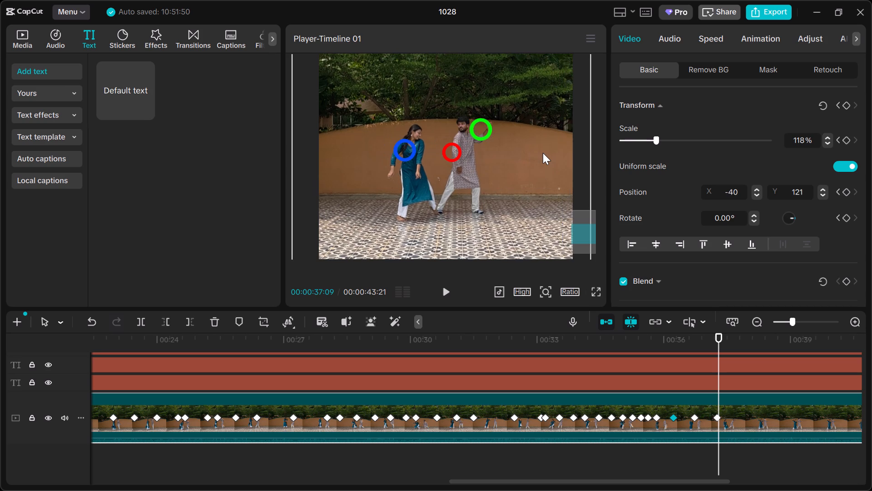
At 00:00:37:11, keyframe the dance clip's position at about X 58, Y 98, aligning the man's head with the green circle.
{"action": "key", "text": "Right"}
{"action": "key", "text": "Right"}
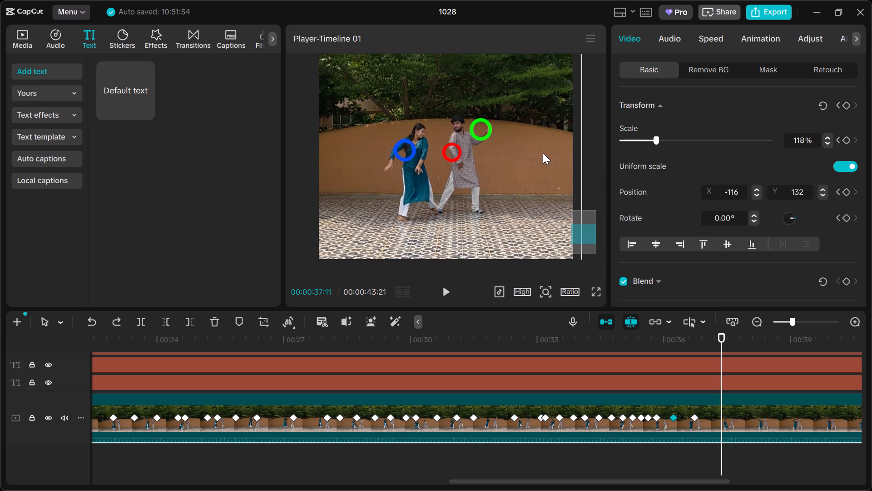
{"action": "left_click_drag", "start_coordinate": [515, 153], "coordinate": [520, 154]}
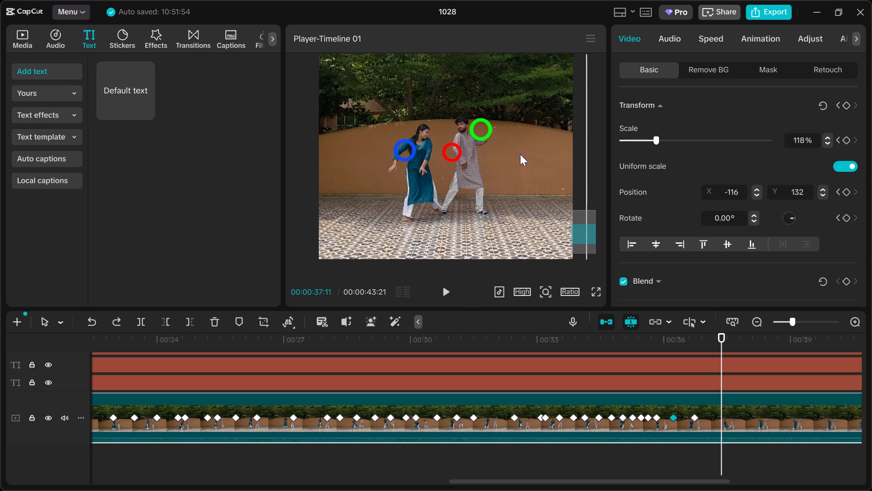
{"action": "left_click_drag", "start_coordinate": [520, 154], "coordinate": [536, 155]}
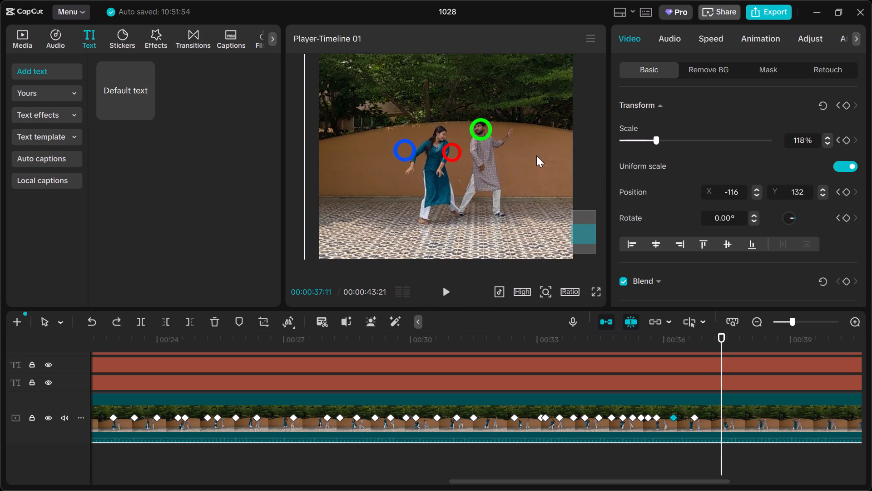
{"action": "left_click_drag", "start_coordinate": [536, 155], "coordinate": [535, 157]}
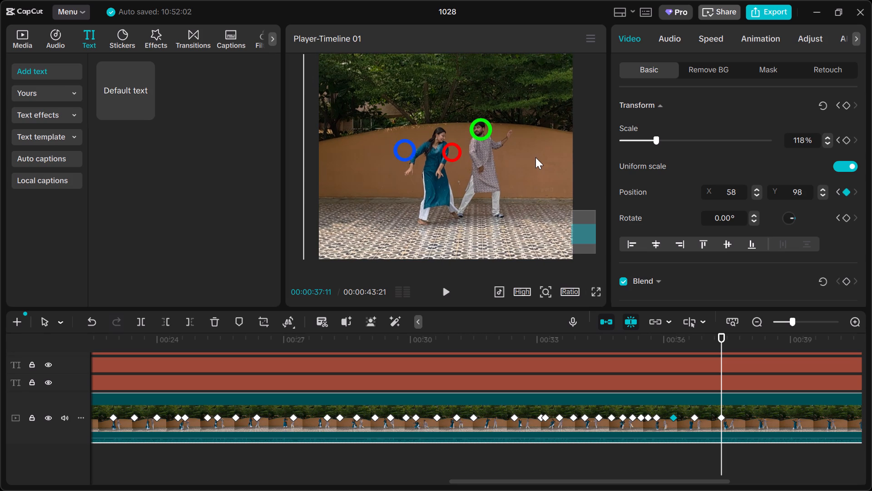
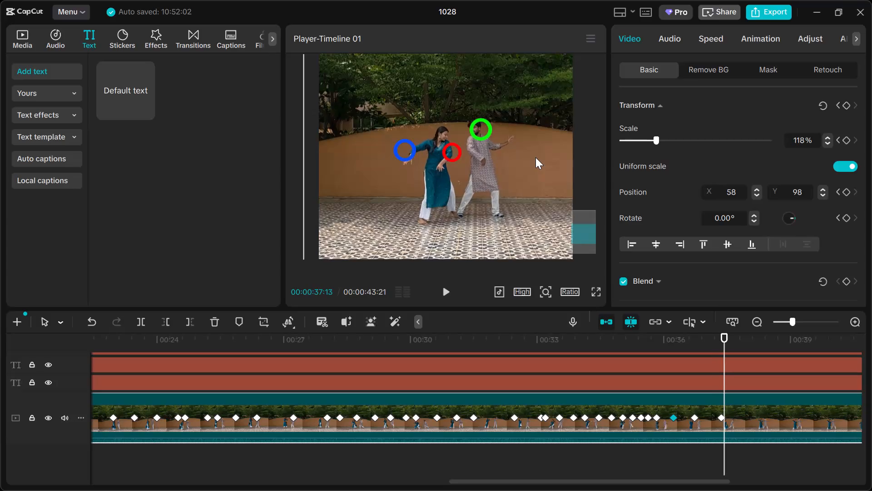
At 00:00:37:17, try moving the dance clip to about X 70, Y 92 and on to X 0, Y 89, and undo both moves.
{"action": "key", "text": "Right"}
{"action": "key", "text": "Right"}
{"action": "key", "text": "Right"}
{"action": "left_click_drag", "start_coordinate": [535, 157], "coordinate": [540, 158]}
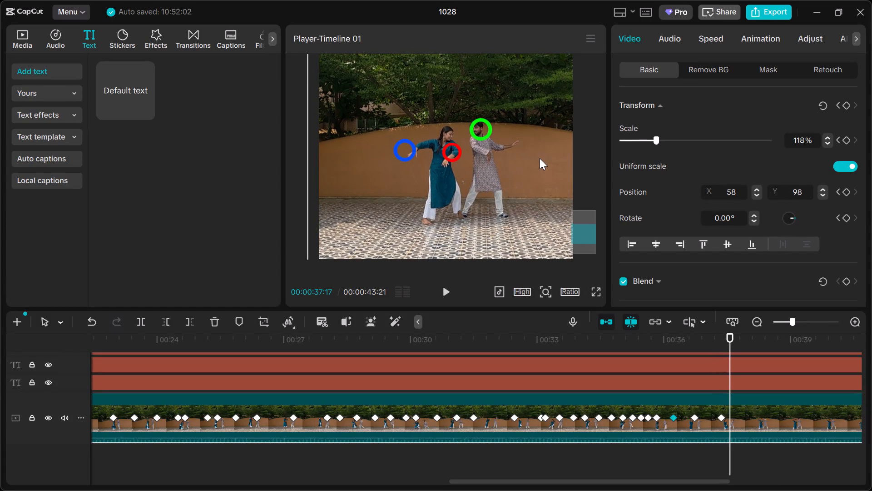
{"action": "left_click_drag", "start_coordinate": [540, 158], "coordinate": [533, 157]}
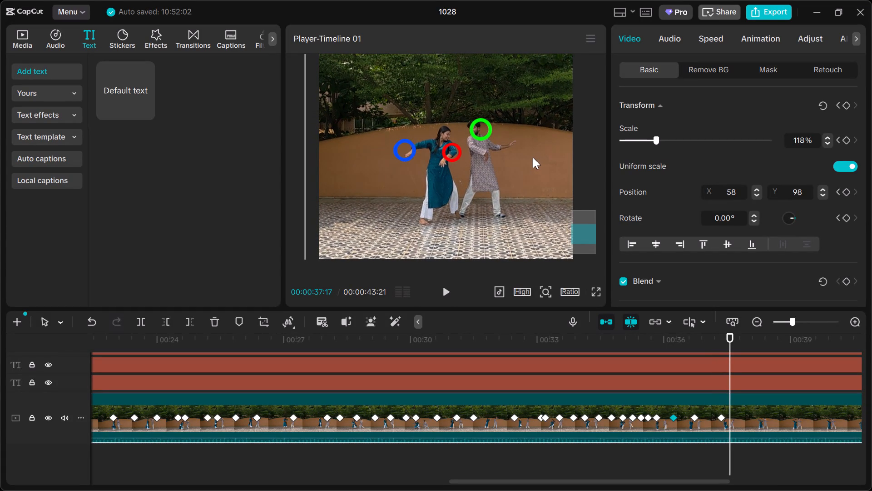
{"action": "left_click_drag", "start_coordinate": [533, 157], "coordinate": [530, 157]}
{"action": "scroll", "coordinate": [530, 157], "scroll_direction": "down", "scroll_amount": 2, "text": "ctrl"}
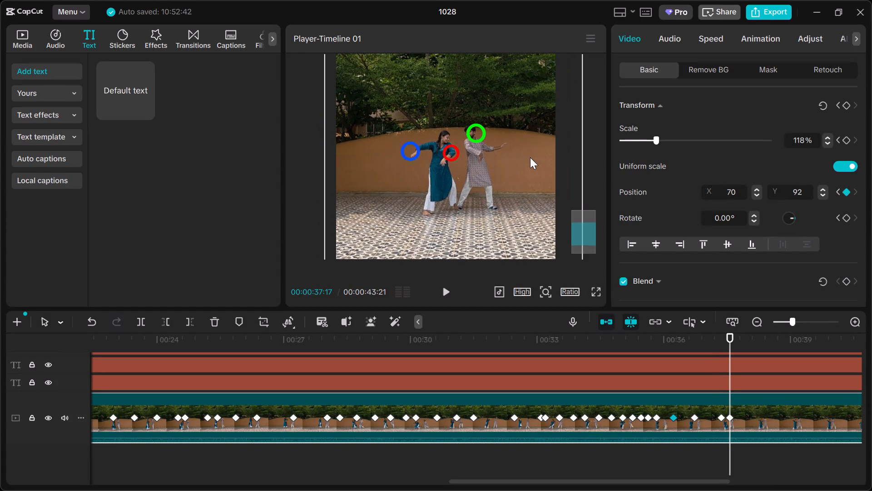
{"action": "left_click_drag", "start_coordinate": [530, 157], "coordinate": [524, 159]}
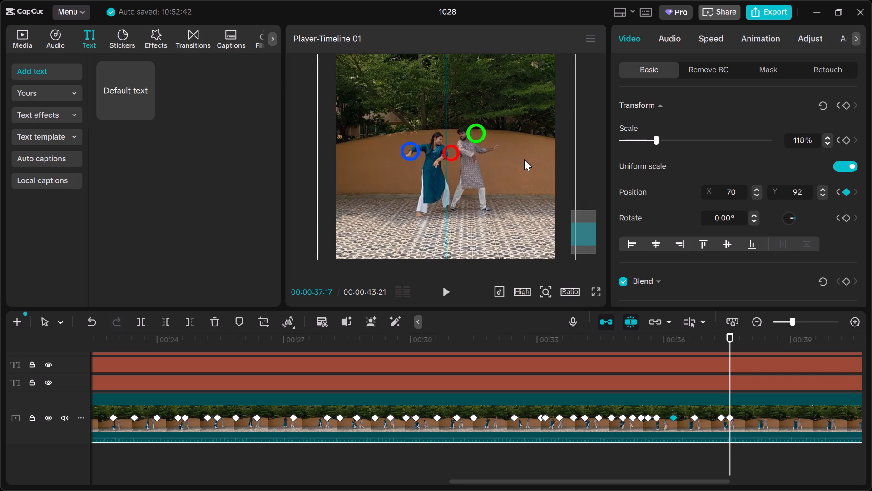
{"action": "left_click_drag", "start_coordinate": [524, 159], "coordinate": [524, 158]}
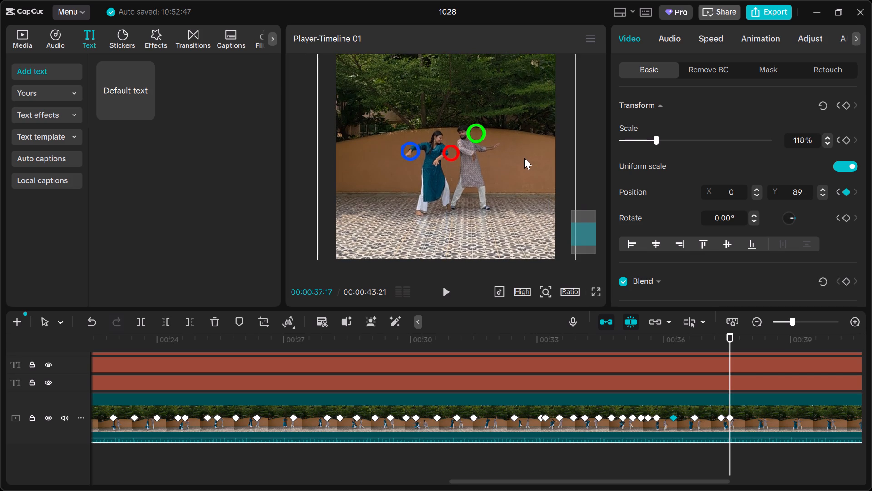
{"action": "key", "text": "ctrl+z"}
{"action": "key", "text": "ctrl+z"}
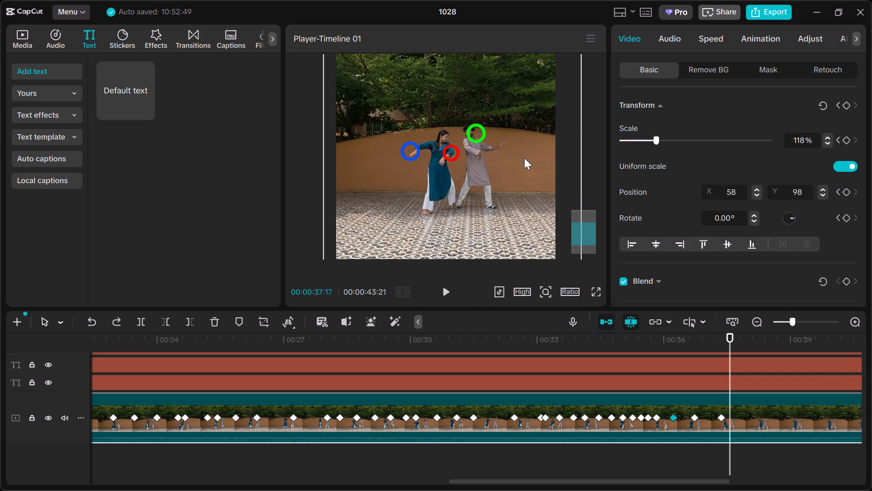
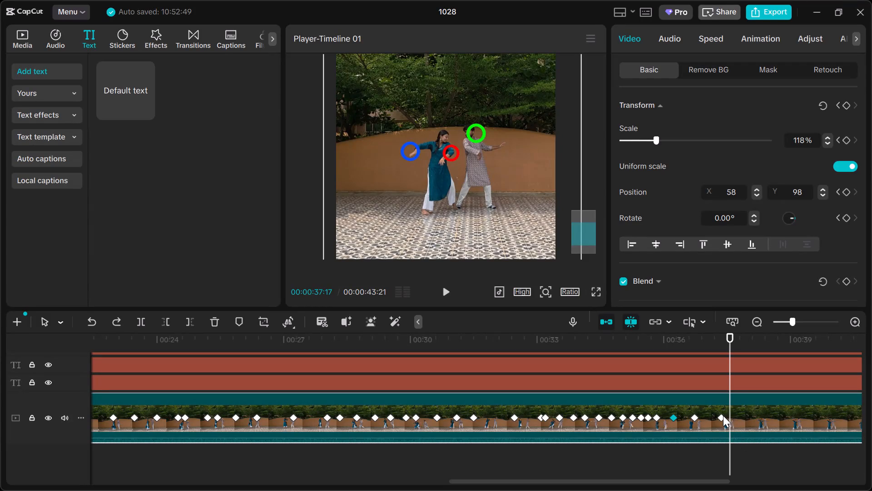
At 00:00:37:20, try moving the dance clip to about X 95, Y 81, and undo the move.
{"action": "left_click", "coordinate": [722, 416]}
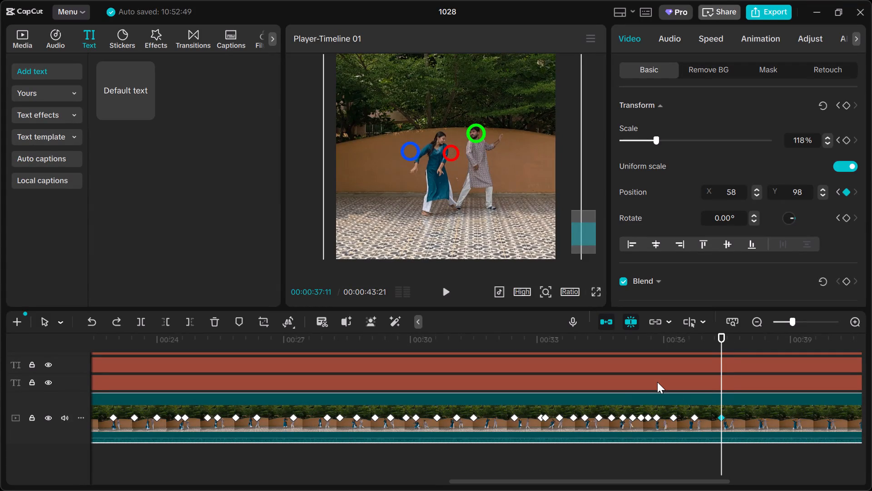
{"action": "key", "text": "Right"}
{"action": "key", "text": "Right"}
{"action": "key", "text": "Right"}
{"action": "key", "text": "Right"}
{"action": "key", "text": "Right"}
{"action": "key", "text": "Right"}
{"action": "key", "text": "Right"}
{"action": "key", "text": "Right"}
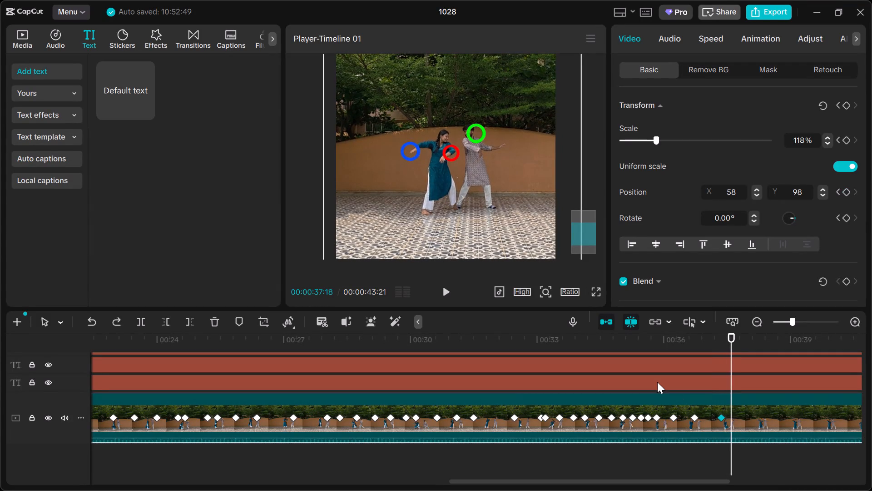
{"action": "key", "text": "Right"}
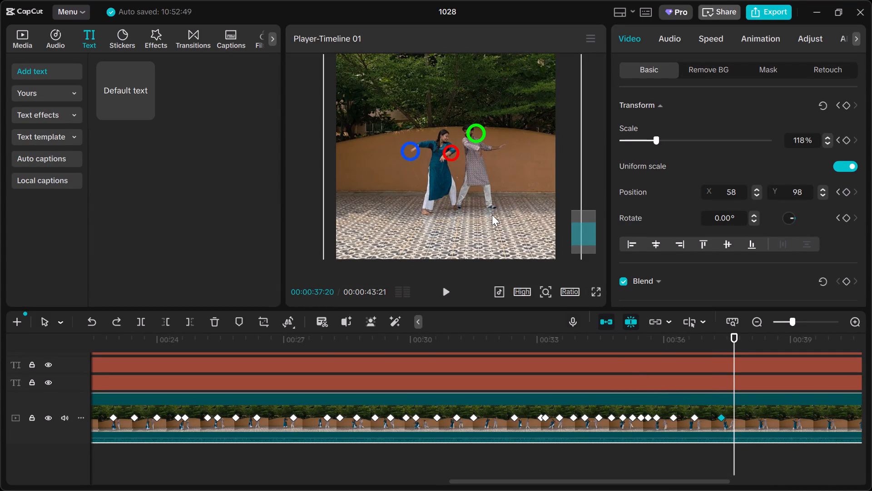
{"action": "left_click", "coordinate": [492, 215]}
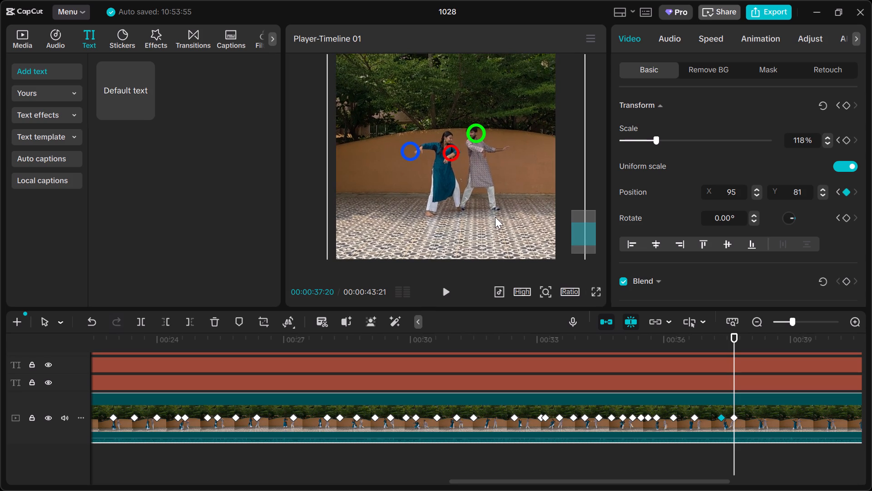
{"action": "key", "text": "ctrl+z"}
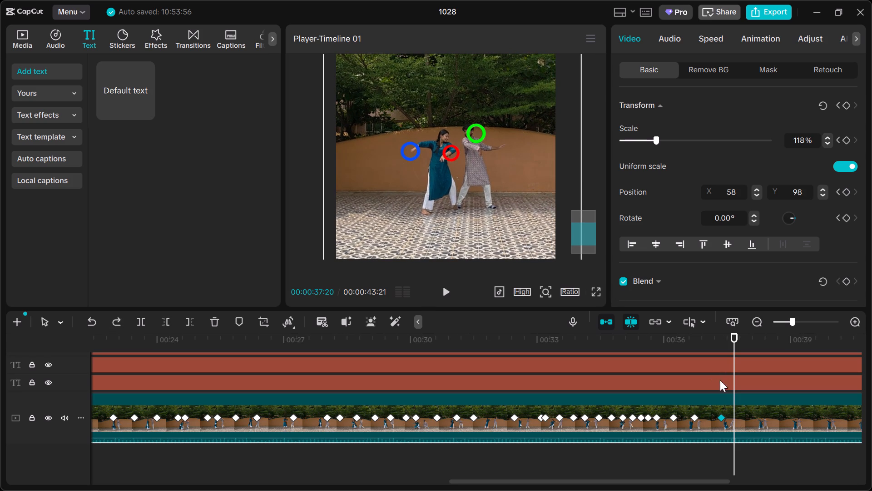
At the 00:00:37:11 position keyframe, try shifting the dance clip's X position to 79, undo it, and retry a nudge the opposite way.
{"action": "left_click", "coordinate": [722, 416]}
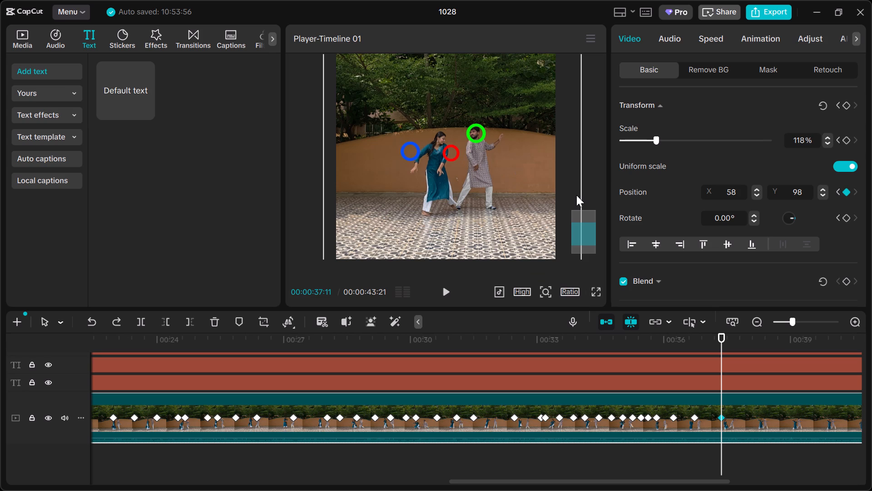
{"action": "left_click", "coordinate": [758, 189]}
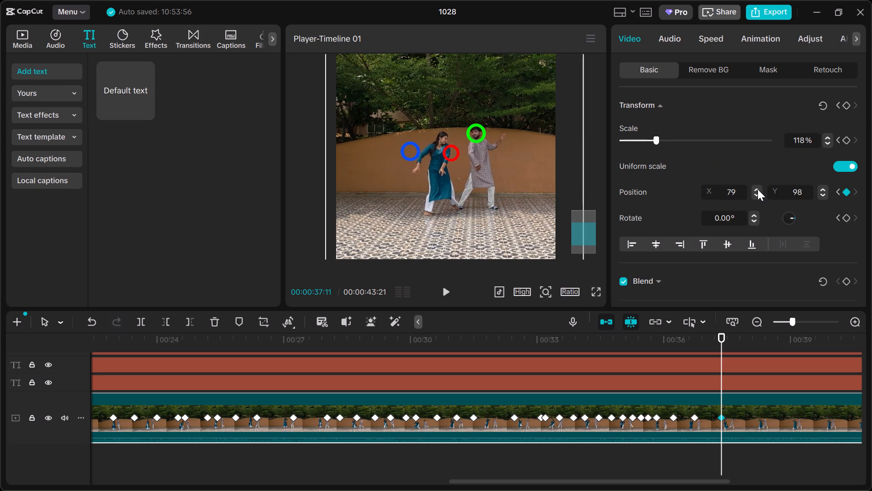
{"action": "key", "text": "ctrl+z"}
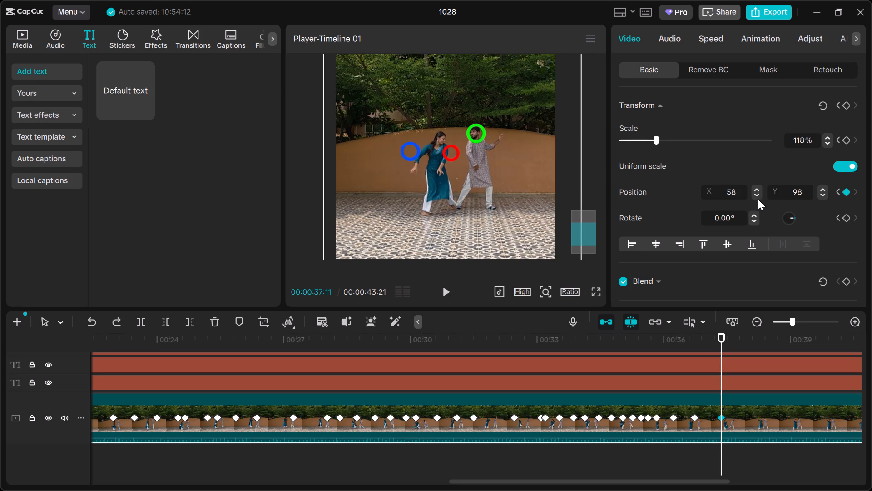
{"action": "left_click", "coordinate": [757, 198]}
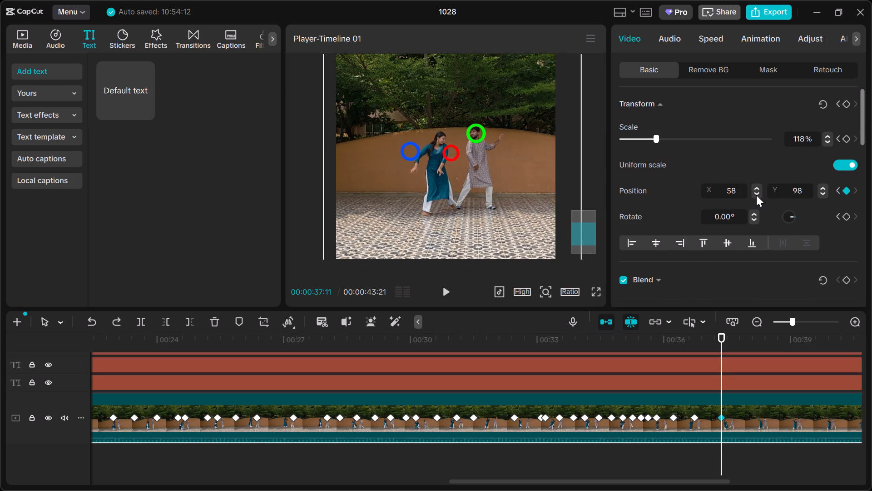
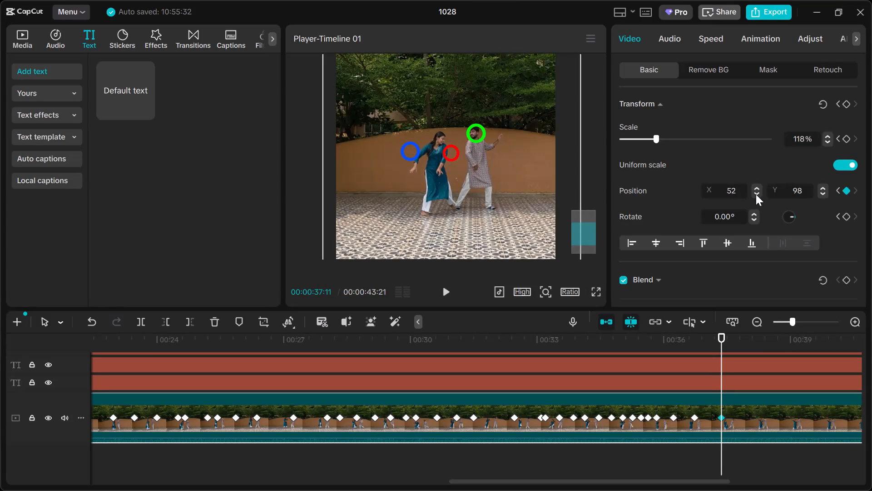
Reduce the dance clip's X position to -5 at the 00:00:37:11 keyframe.
{"action": "left_click", "coordinate": [756, 194]}
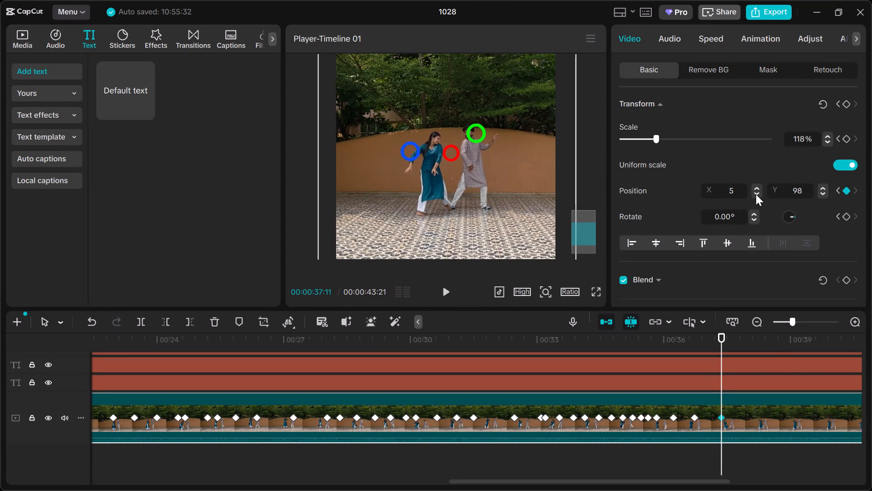
{"action": "triple_click", "coordinate": [756, 194]}
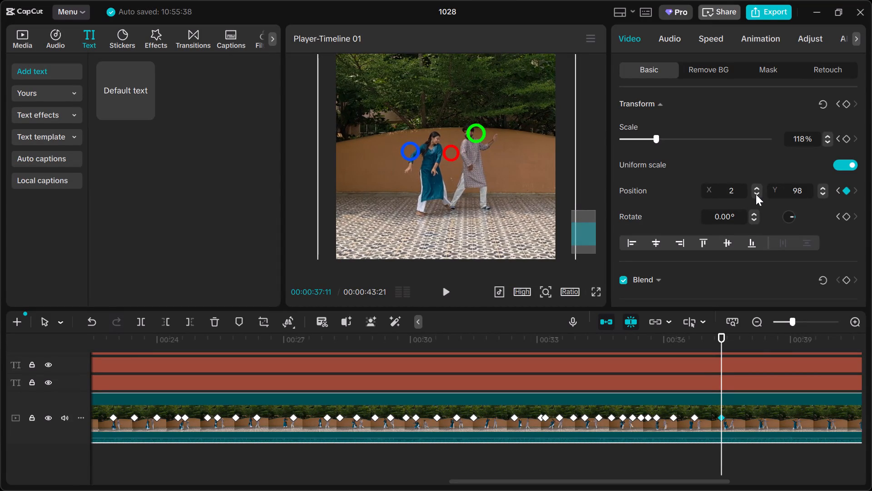
{"action": "triple_click", "coordinate": [756, 194]}
{"action": "triple_click", "coordinate": [756, 194]}
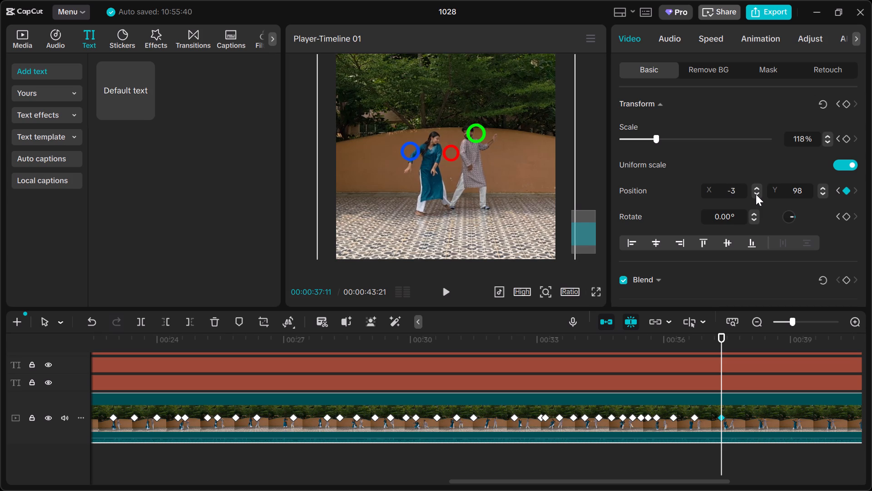
{"action": "left_click", "coordinate": [756, 194]}
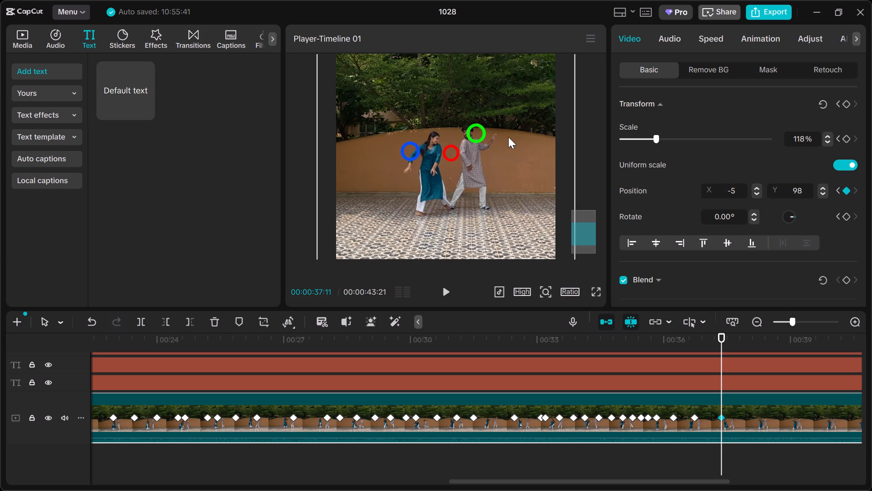
Move the green circle guide onto the male dancer's head at 00:00:37:11.
{"action": "left_click", "coordinate": [471, 133]}
{"action": "left_click_drag", "start_coordinate": [471, 133], "coordinate": [459, 133]}
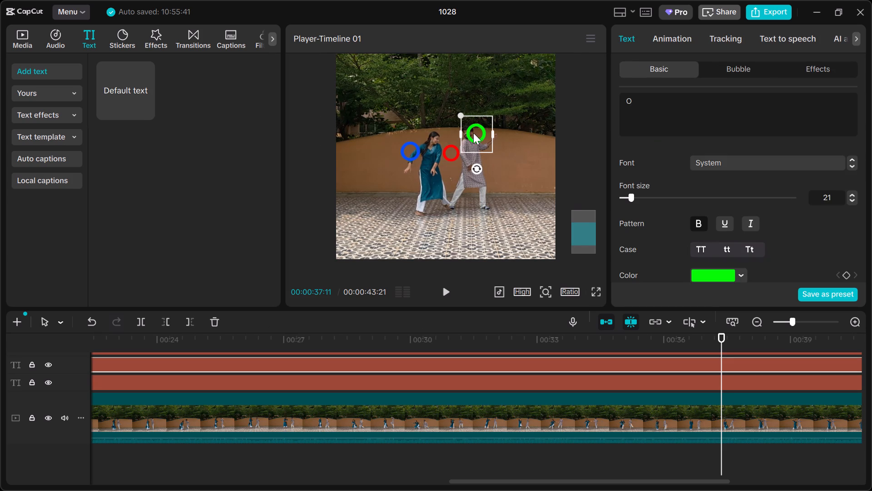
{"action": "left_click", "coordinate": [476, 133]}
{"action": "left_click", "coordinate": [476, 133]}
{"action": "left_click_drag", "start_coordinate": [476, 133], "coordinate": [461, 132]}
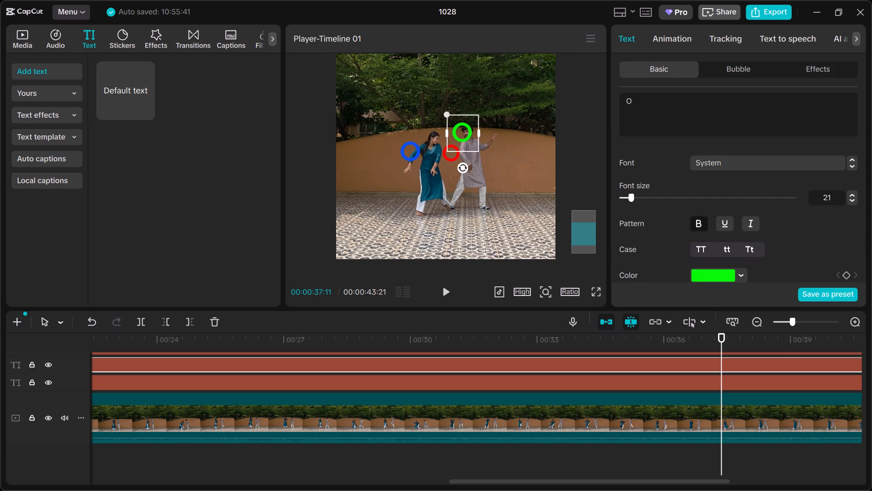
{"action": "left_click_drag", "start_coordinate": [461, 132], "coordinate": [461, 131]}
{"action": "scroll", "coordinate": [461, 131], "scroll_direction": "up", "scroll_amount": 7, "text": "ctrl"}
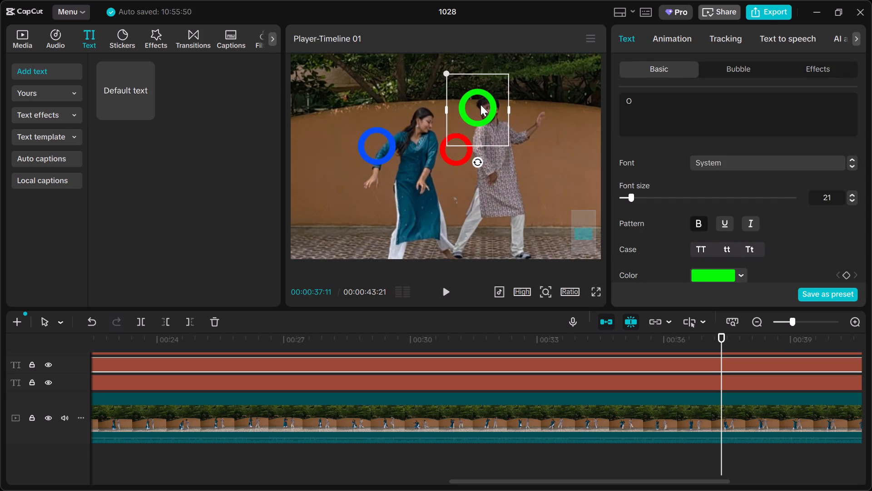
{"action": "left_click_drag", "start_coordinate": [481, 104], "coordinate": [490, 106]}
Move the blue circle guide onto the female dancer's head at 00:00:37:11.
{"action": "left_click", "coordinate": [376, 141]}
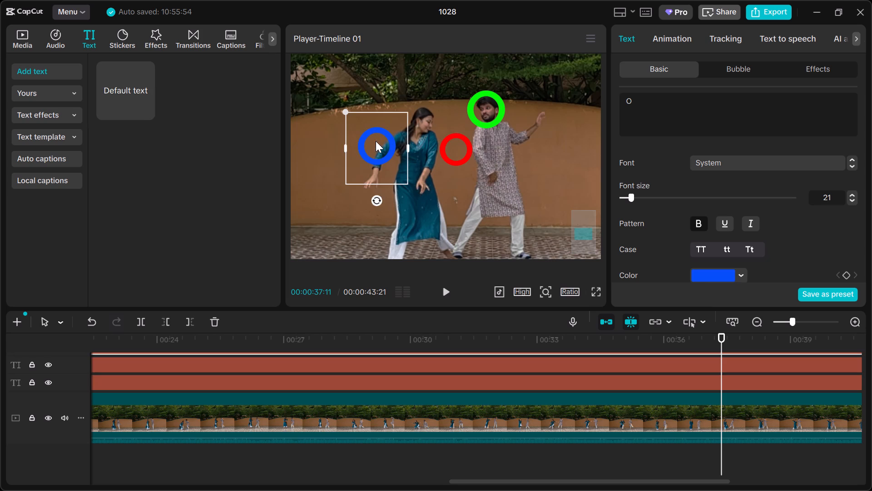
{"action": "left_click_drag", "start_coordinate": [376, 141], "coordinate": [420, 117]}
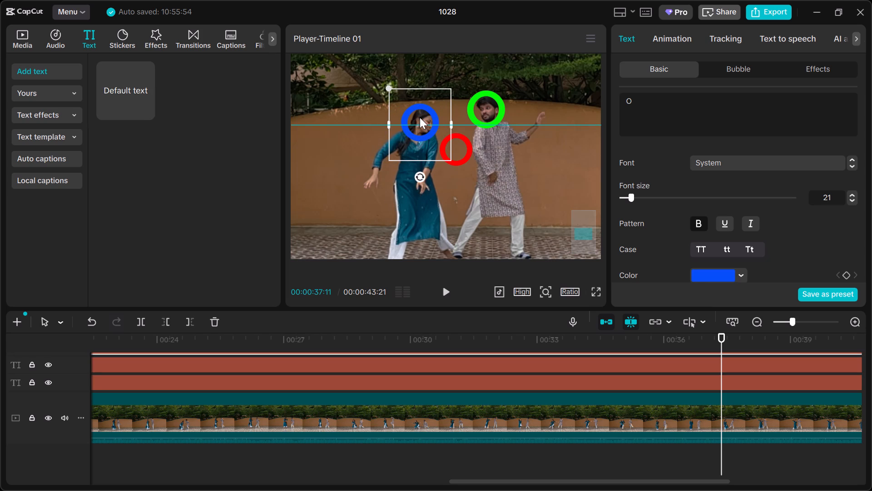
{"action": "left_click_drag", "start_coordinate": [420, 117], "coordinate": [422, 118]}
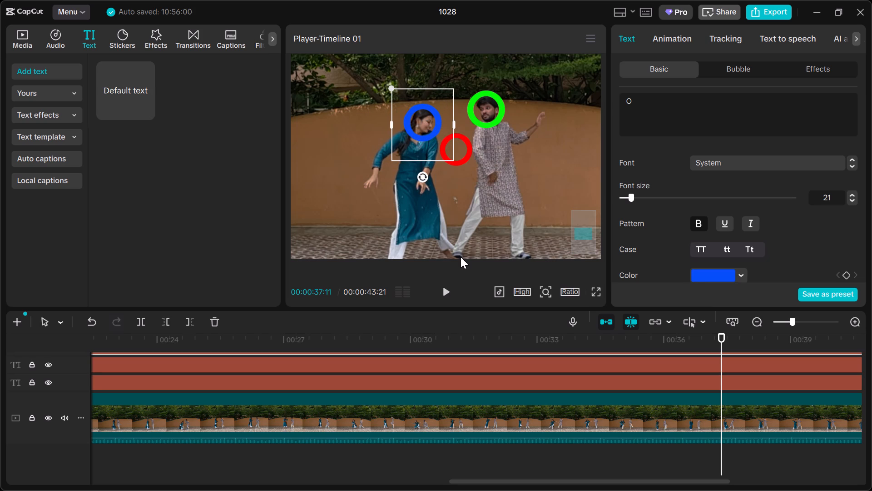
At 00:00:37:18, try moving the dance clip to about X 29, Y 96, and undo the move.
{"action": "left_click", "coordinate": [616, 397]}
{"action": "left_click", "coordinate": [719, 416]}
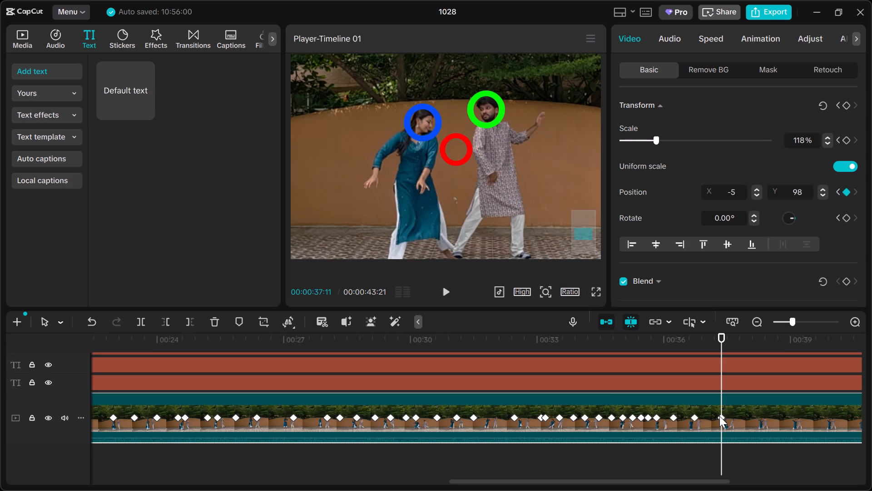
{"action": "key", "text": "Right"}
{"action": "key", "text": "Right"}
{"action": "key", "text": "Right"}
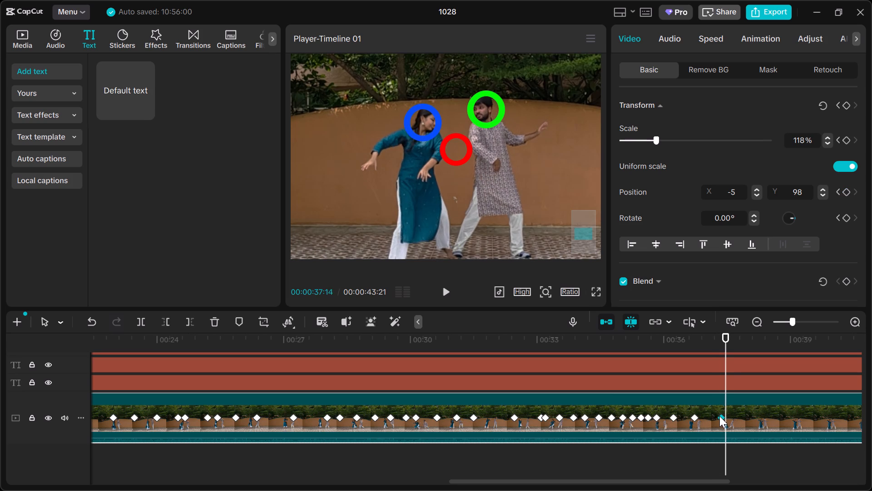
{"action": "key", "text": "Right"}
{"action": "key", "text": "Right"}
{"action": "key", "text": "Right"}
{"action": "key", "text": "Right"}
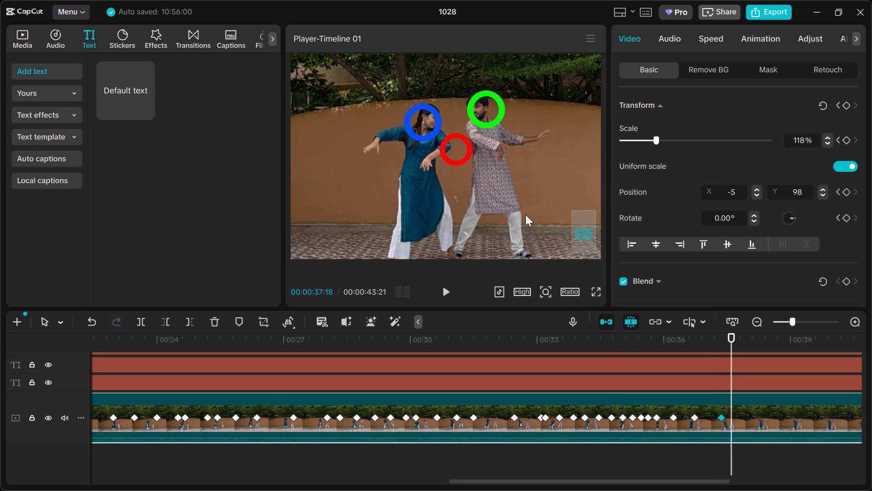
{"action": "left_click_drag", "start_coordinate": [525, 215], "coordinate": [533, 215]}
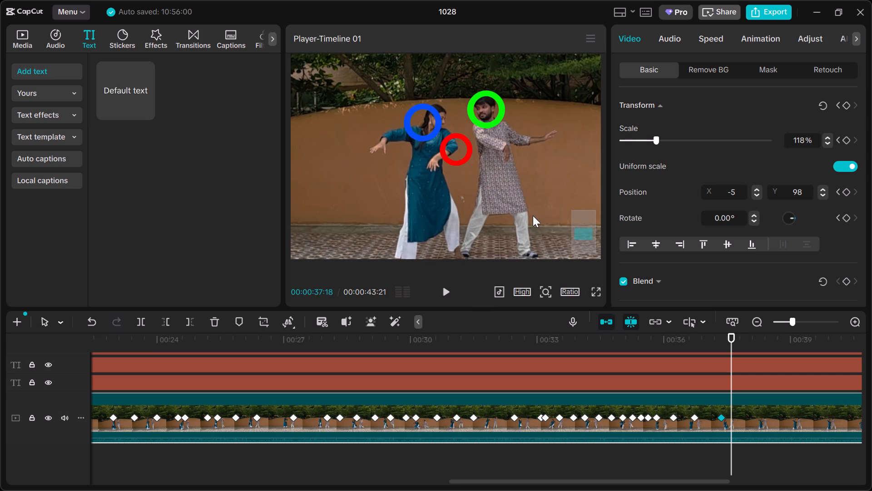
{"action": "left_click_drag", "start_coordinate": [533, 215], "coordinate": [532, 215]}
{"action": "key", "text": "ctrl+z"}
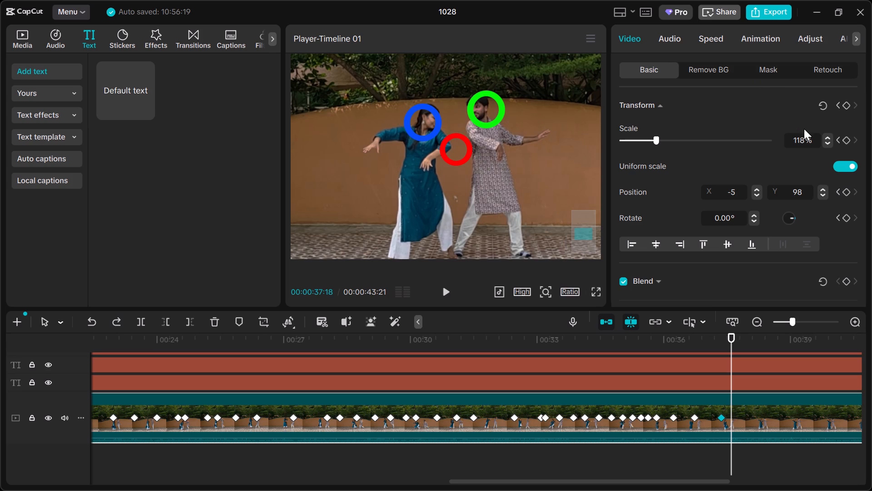
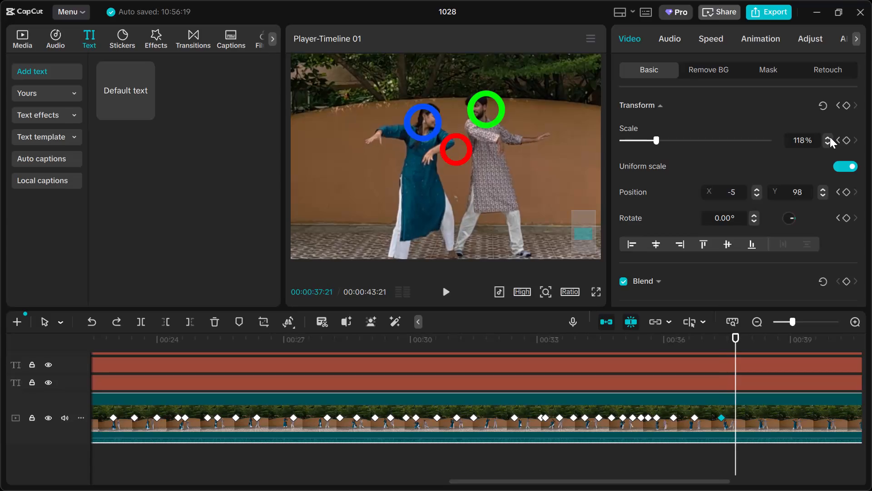
Move the green circle guide onto the male dancer's head at 00:00:37:26.
{"action": "key", "text": "Right"}
{"action": "key", "text": "Right"}
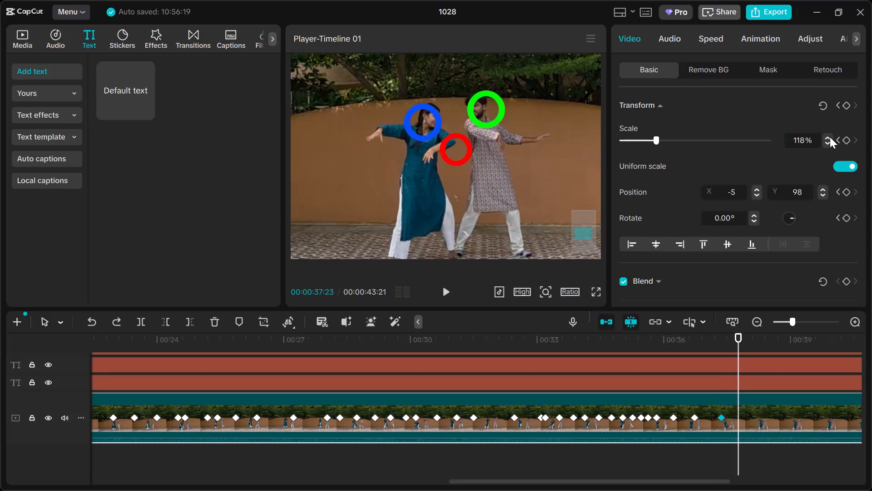
{"action": "key", "text": "Right"}
{"action": "key", "text": "Right"}
{"action": "key", "text": "Right"}
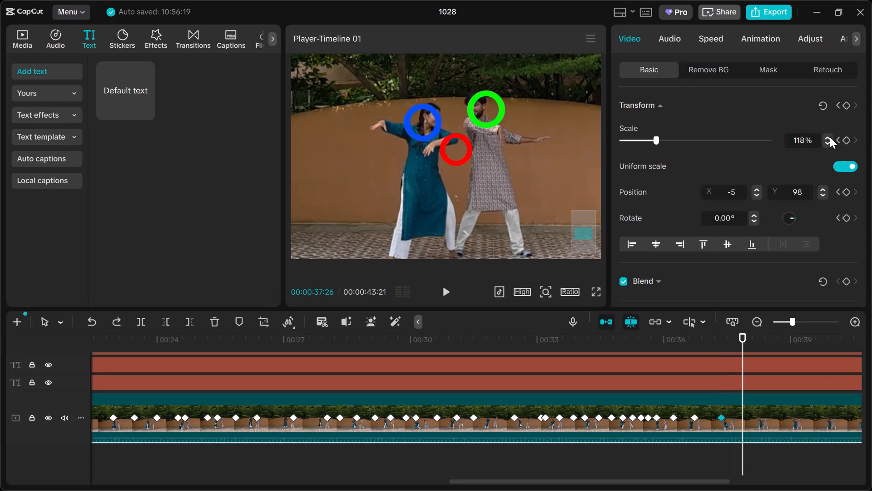
{"action": "left_click", "coordinate": [485, 109]}
{"action": "left_click_drag", "start_coordinate": [485, 109], "coordinate": [481, 109]}
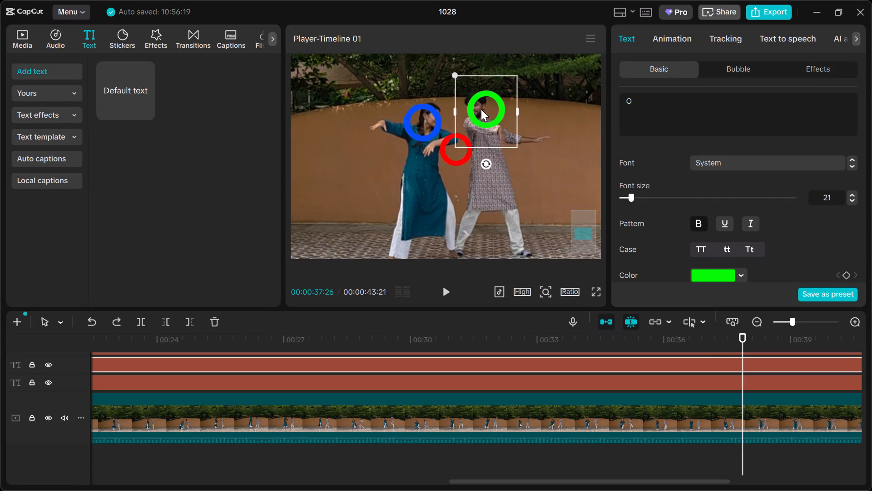
{"action": "left_click_drag", "start_coordinate": [481, 109], "coordinate": [477, 106]}
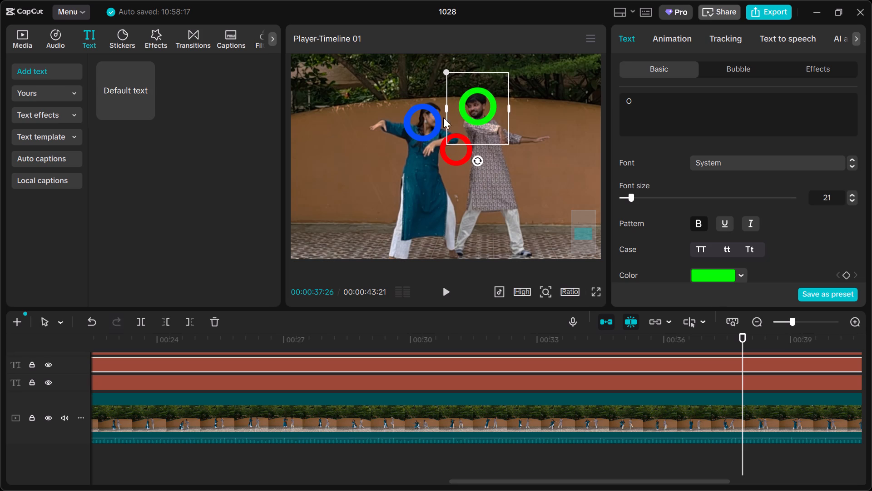
Move the blue circle guide onto the female dancer's head at 00:00:37:26.
{"action": "left_click", "coordinate": [426, 120]}
{"action": "left_click_drag", "start_coordinate": [426, 120], "coordinate": [435, 115]}
Add a position keyframe to the dance clip at 00:00:38:24 with X at -2.
{"action": "left_click", "coordinate": [711, 398]}
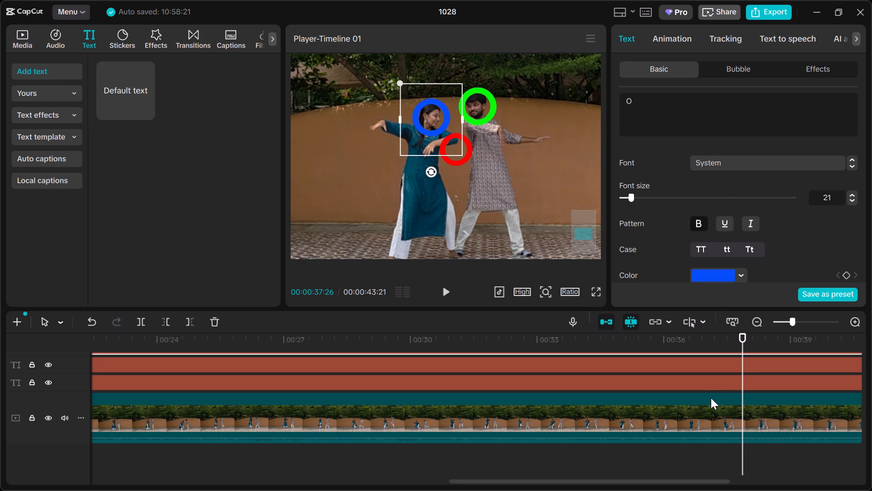
{"action": "left_click", "coordinate": [738, 419]}
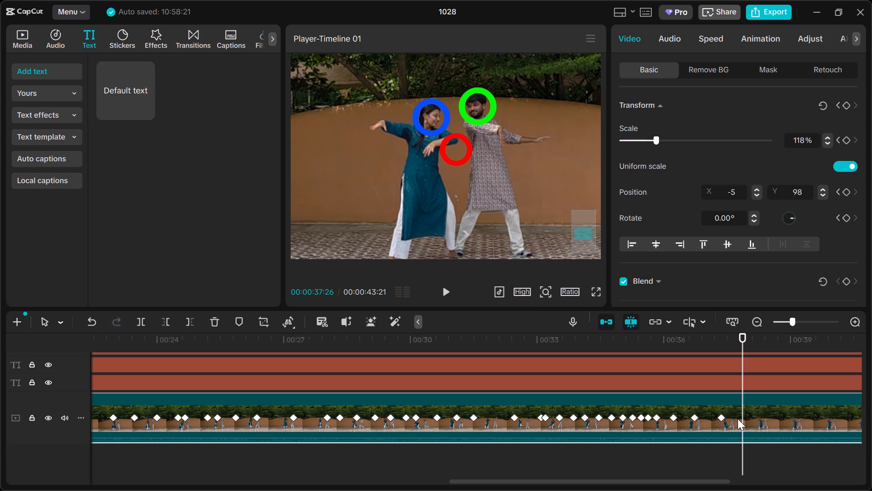
{"action": "key", "text": "Right"}
{"action": "key", "text": "Right"}
{"action": "key", "text": "Right"}
{"action": "key", "text": "Right"}
{"action": "key", "text": "Right"}
{"action": "key", "text": "Right"}
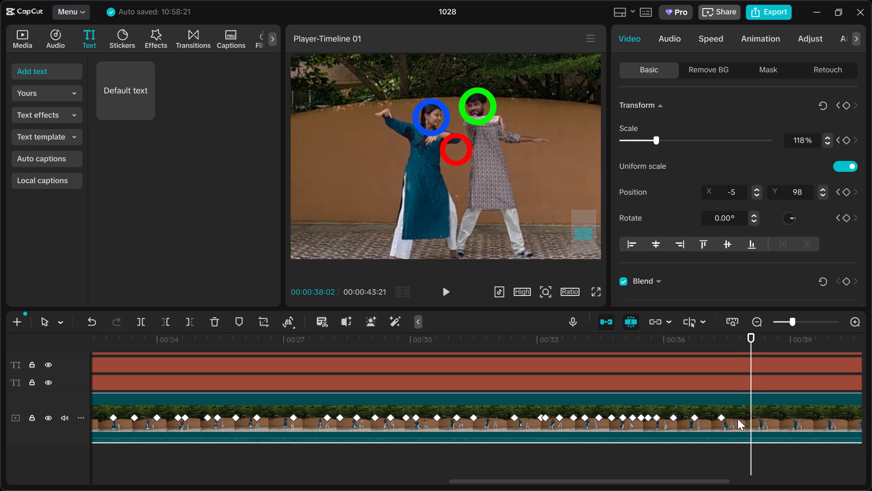
{"action": "key", "text": "Right"}
{"action": "key", "text": "Right"}
{"action": "key", "text": "Right"}
{"action": "key", "text": "Right"}
{"action": "key", "text": "Right"}
{"action": "key", "text": "Right"}
{"action": "key", "text": "Right"}
{"action": "key", "text": "Right"}
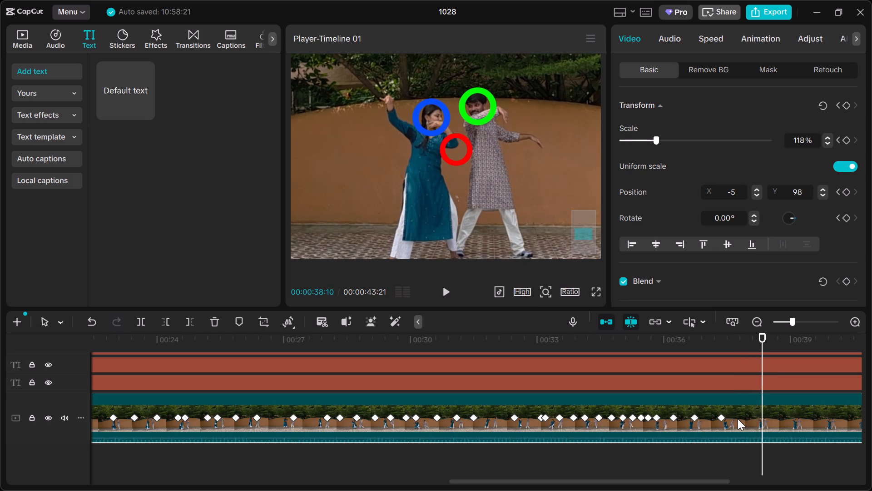
{"action": "key", "text": "Right"}
{"action": "key", "text": "Right"}
{"action": "key", "text": "Right"}
{"action": "key", "text": "Right"}
{"action": "key", "text": "Right"}
{"action": "key", "text": "Right"}
{"action": "key", "text": "Right"}
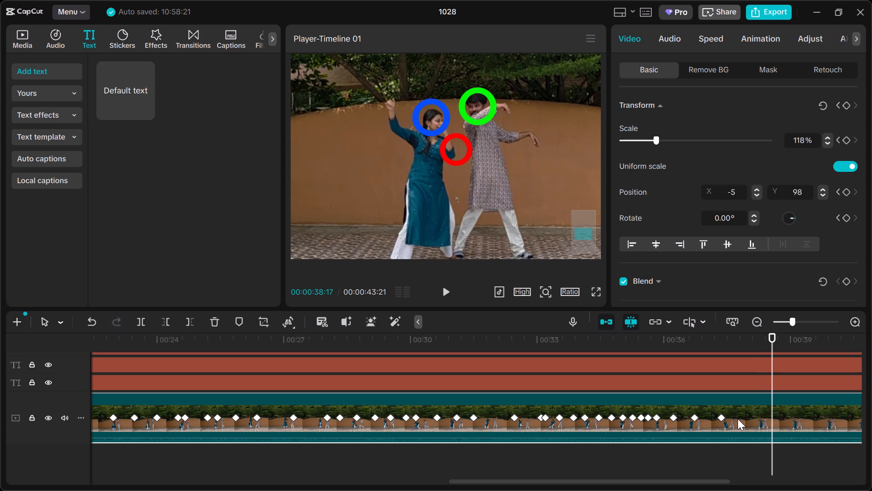
{"action": "key", "text": "Right"}
{"action": "key", "text": "Right"}
{"action": "key", "text": "Right"}
{"action": "key", "text": "Right"}
{"action": "key", "text": "Right"}
{"action": "key", "text": "Right"}
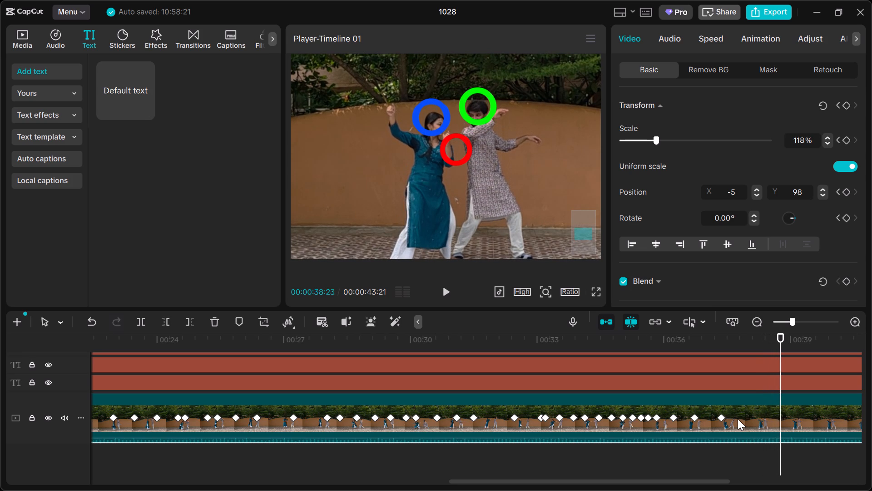
{"action": "key", "text": "Right"}
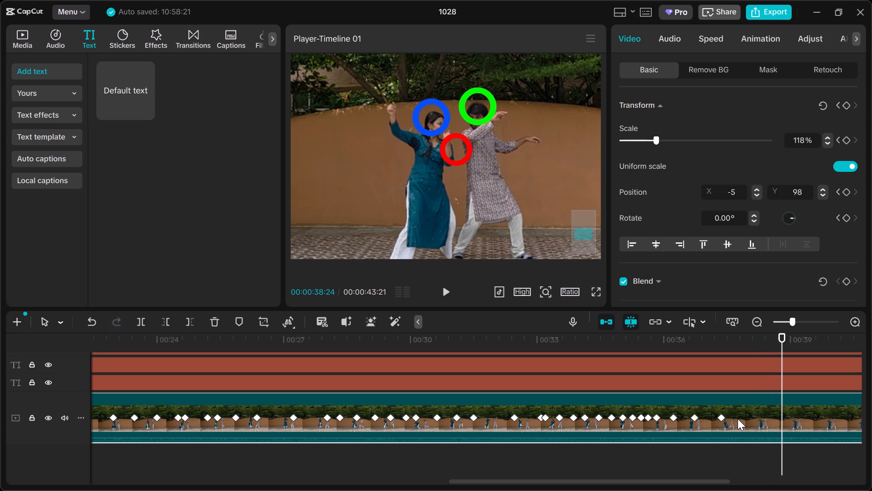
{"action": "left_click", "coordinate": [755, 188]}
{"action": "left_click_drag", "start_coordinate": [755, 188], "coordinate": [755, 183]}
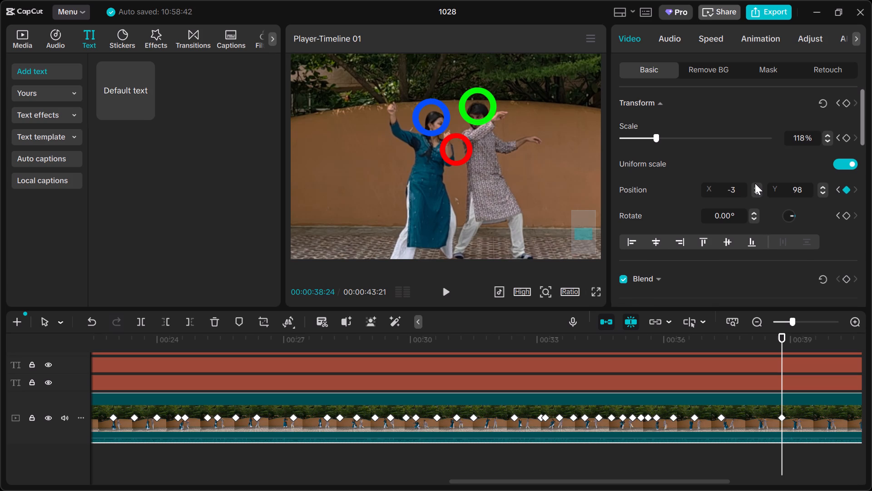
{"action": "double_click", "coordinate": [755, 186]}
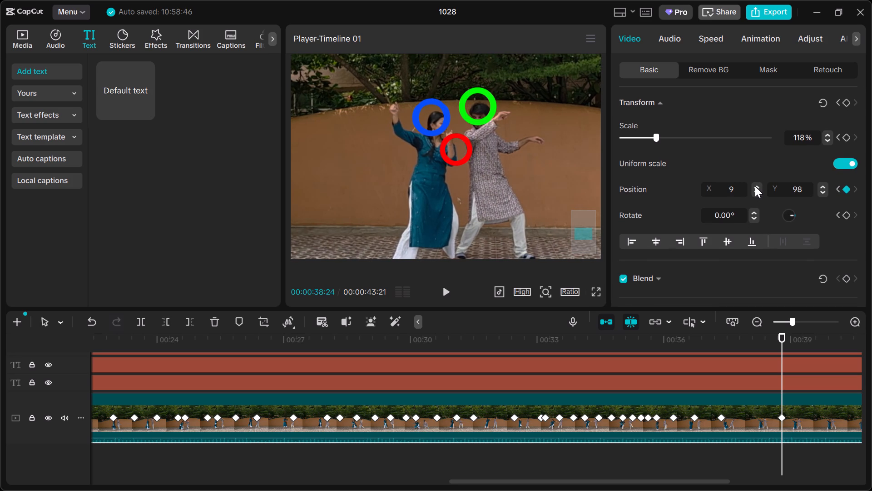
{"action": "key", "text": "ctrl+z"}
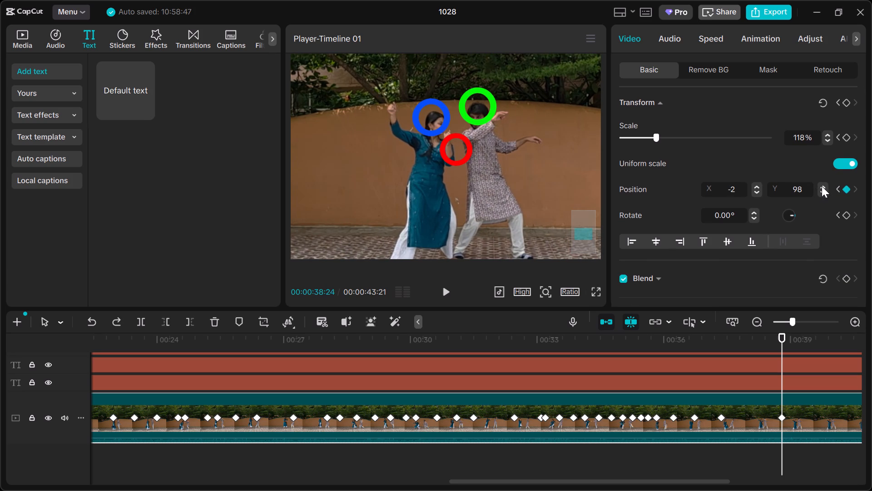
Set the dance clip's Y position to 227 at the 00:00:38:24 keyframe.
{"action": "left_click", "coordinate": [821, 194]}
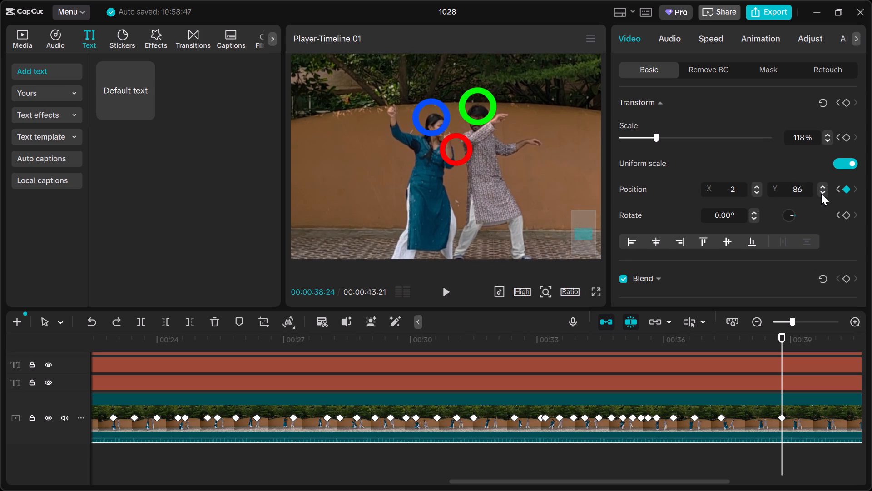
{"action": "key", "text": "ctrl+z"}
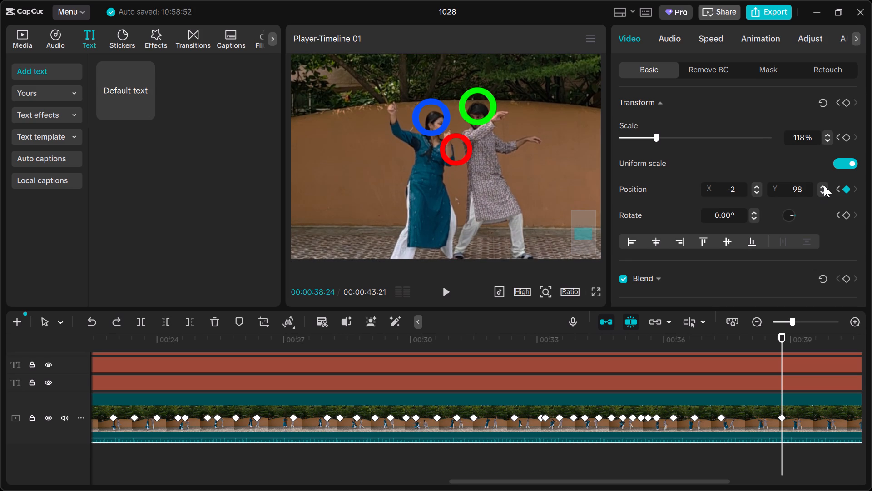
{"action": "left_click", "coordinate": [824, 185]}
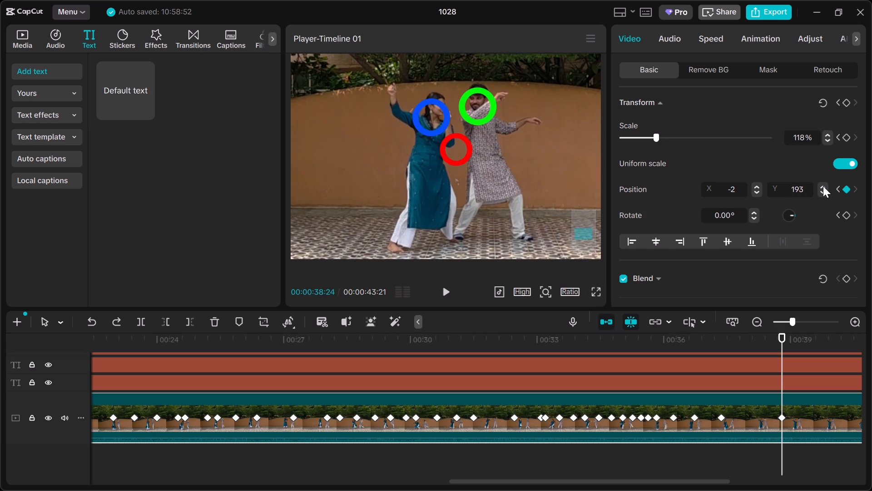
{"action": "triple_click", "coordinate": [823, 185]}
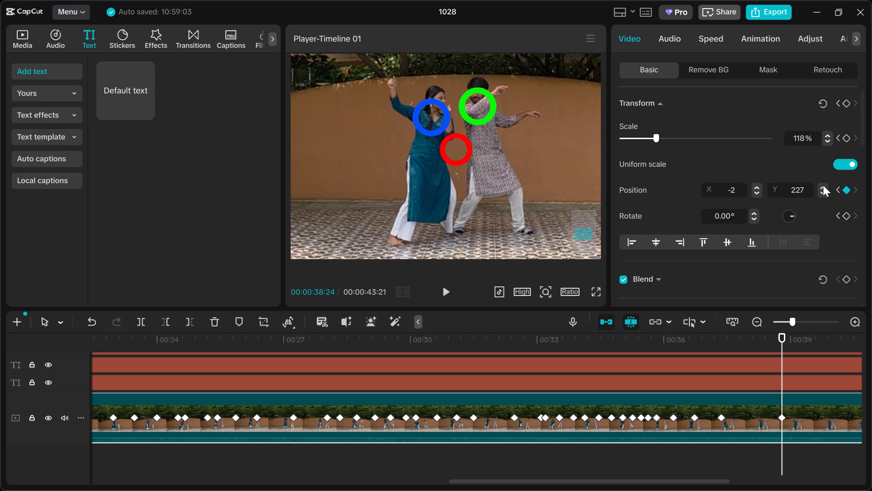
Keyframe the dance clip's Y position at 109 at 00:00:39:04.
{"action": "key", "text": "Right"}
{"action": "key", "text": "Right"}
{"action": "key", "text": "Right"}
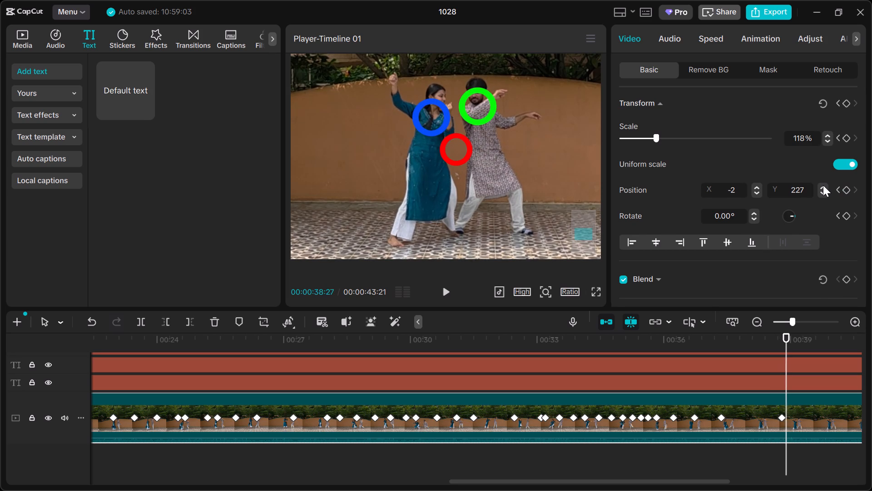
{"action": "key", "text": "Right"}
{"action": "key", "text": "Right"}
{"action": "key", "text": "Right"}
{"action": "key", "text": "Right"}
{"action": "key", "text": "Right"}
{"action": "key", "text": "Right"}
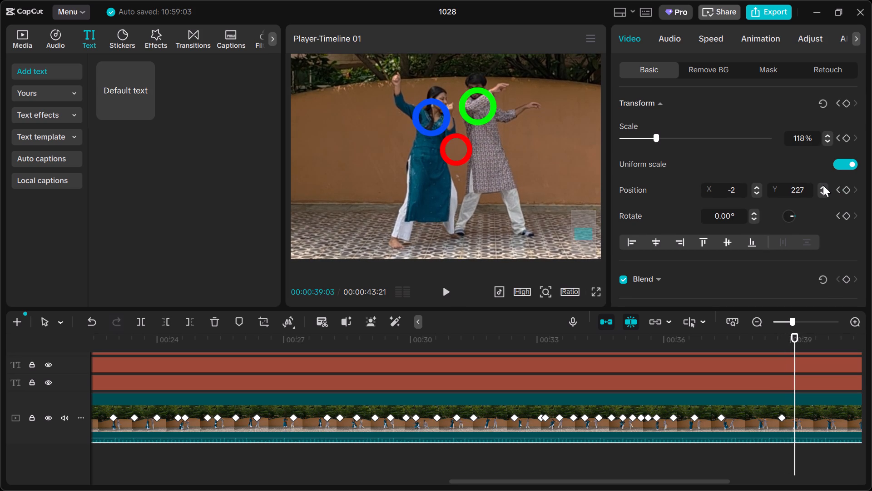
{"action": "key", "text": "Right"}
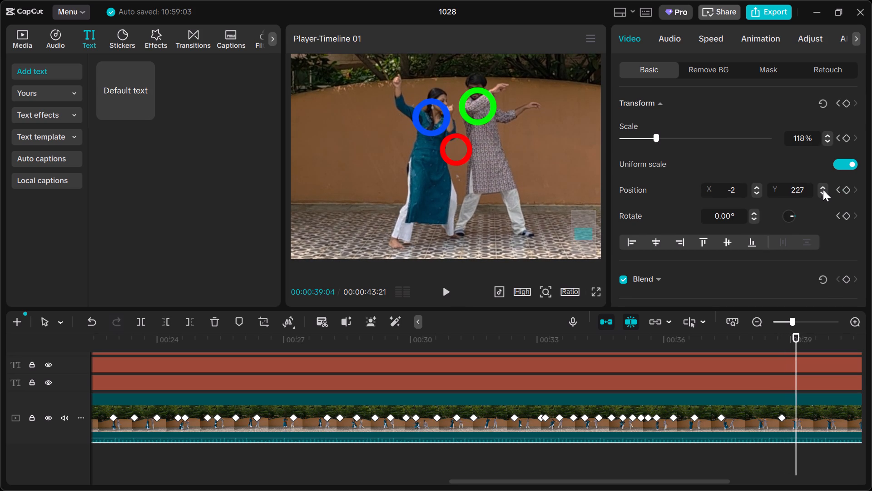
{"action": "double_click", "coordinate": [823, 192]}
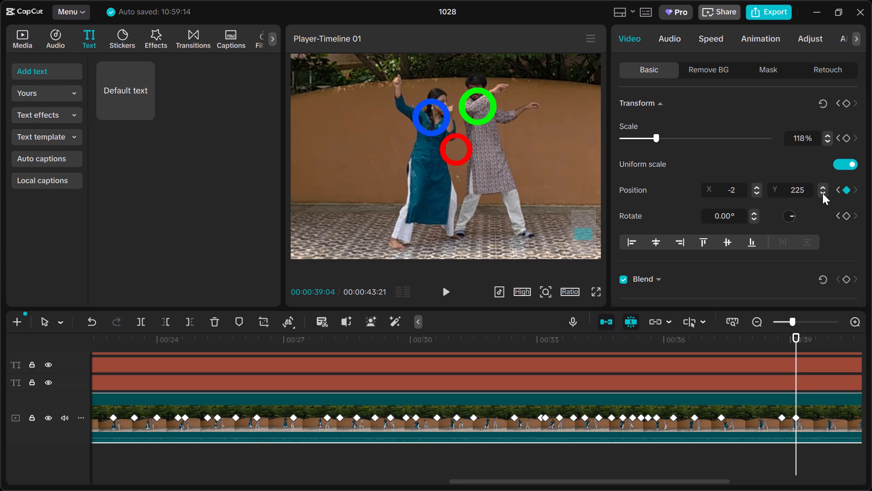
{"action": "double_click", "coordinate": [822, 193]}
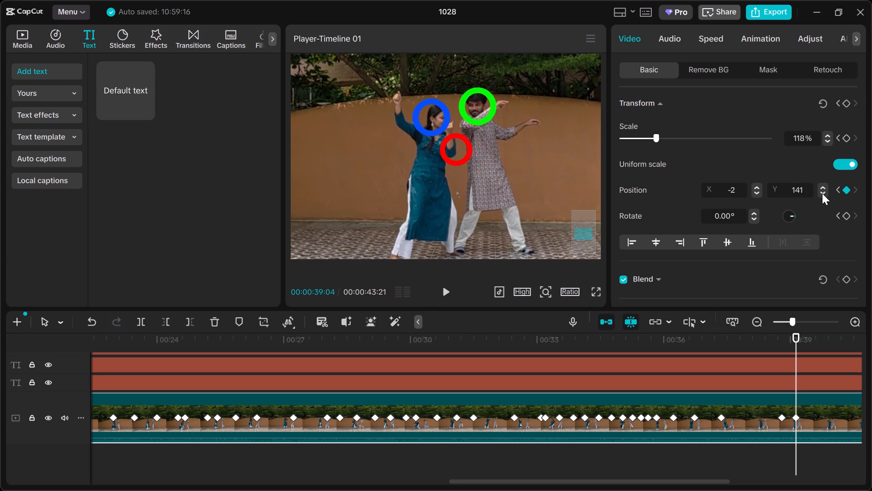
{"action": "triple_click", "coordinate": [822, 193]}
{"action": "triple_click", "coordinate": [822, 193]}
{"action": "triple_click", "coordinate": [822, 193]}
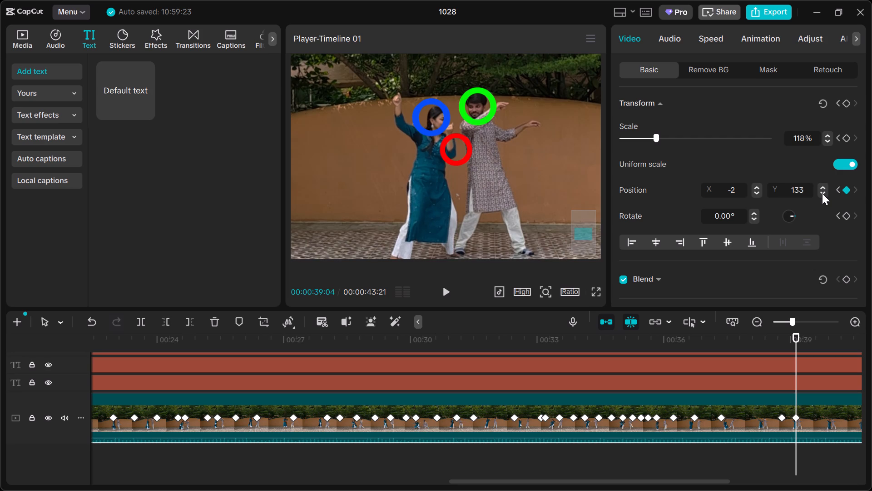
{"action": "triple_click", "coordinate": [822, 193]}
{"action": "triple_click", "coordinate": [822, 193]}
{"action": "triple_click", "coordinate": [822, 193]}
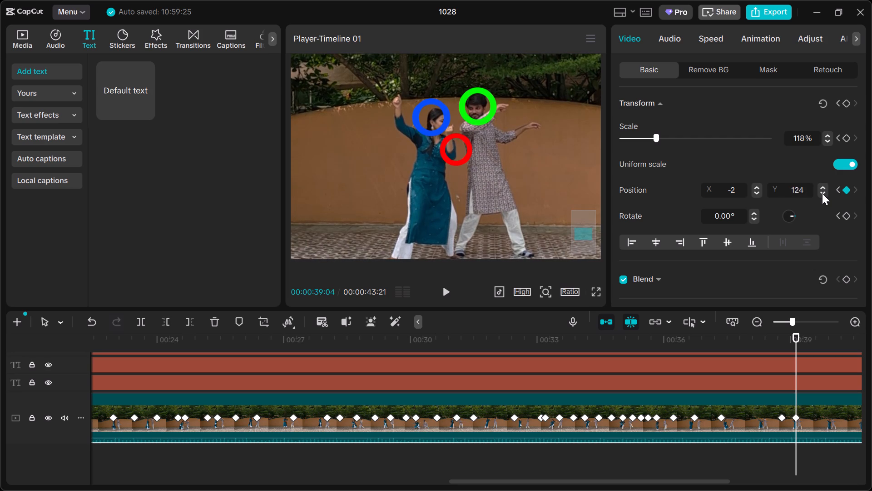
{"action": "triple_click", "coordinate": [822, 193]}
{"action": "triple_click", "coordinate": [822, 193]}
{"action": "triple_click", "coordinate": [822, 193]}
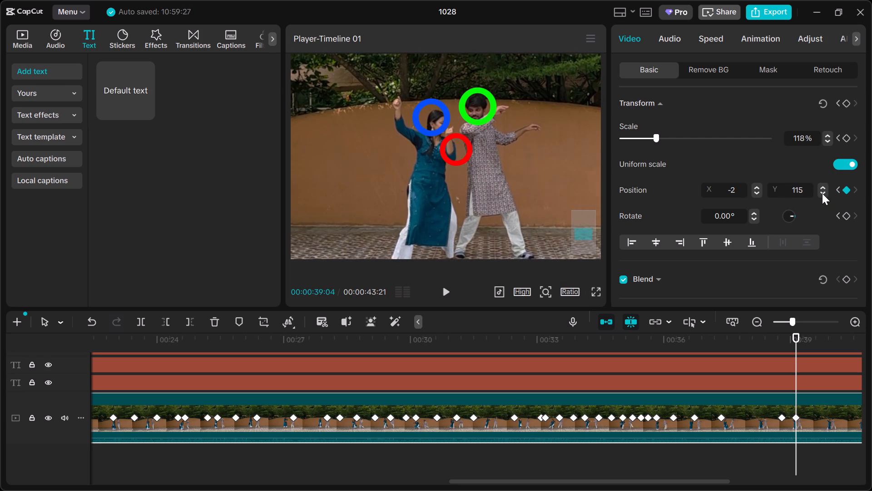
{"action": "triple_click", "coordinate": [822, 193]}
{"action": "double_click", "coordinate": [822, 193]}
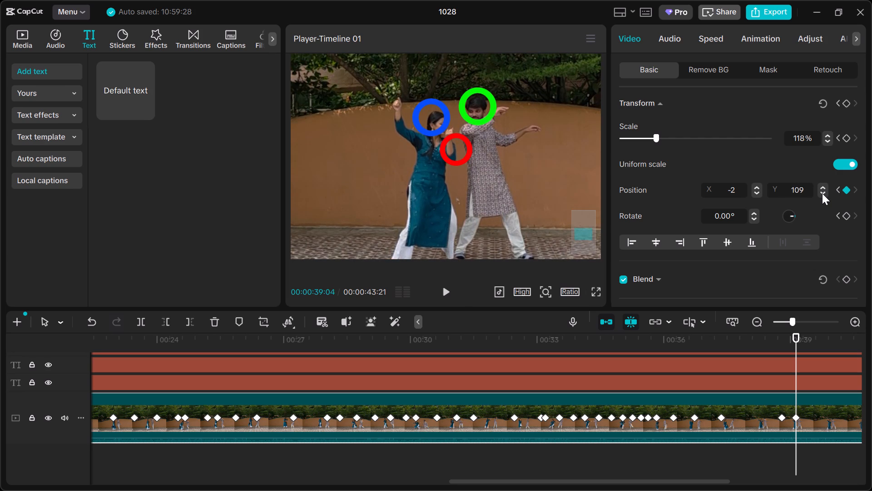
Keyframe the dance clip's Y position at 254 at 00:00:39:11.
{"action": "key", "text": "Right"}
{"action": "key", "text": "Right"}
{"action": "key", "text": "Right"}
{"action": "key", "text": "Right"}
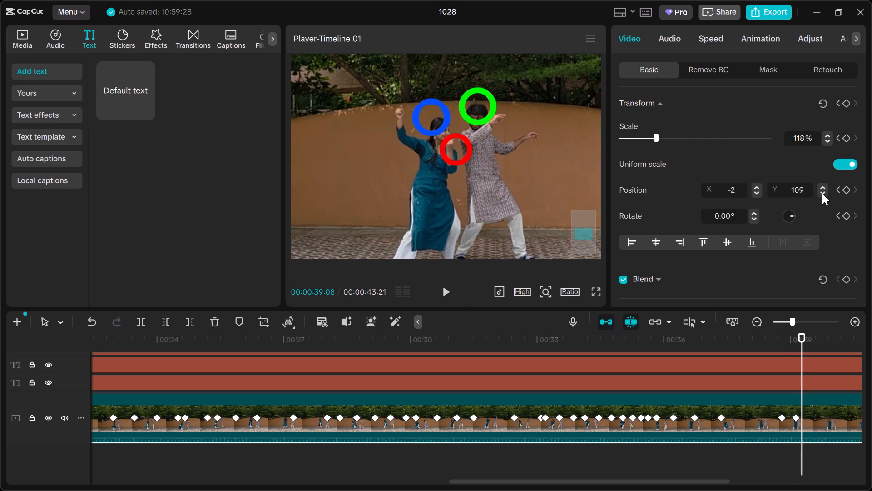
{"action": "key", "text": "Right"}
{"action": "key", "text": "Right"}
{"action": "key", "text": "Right"}
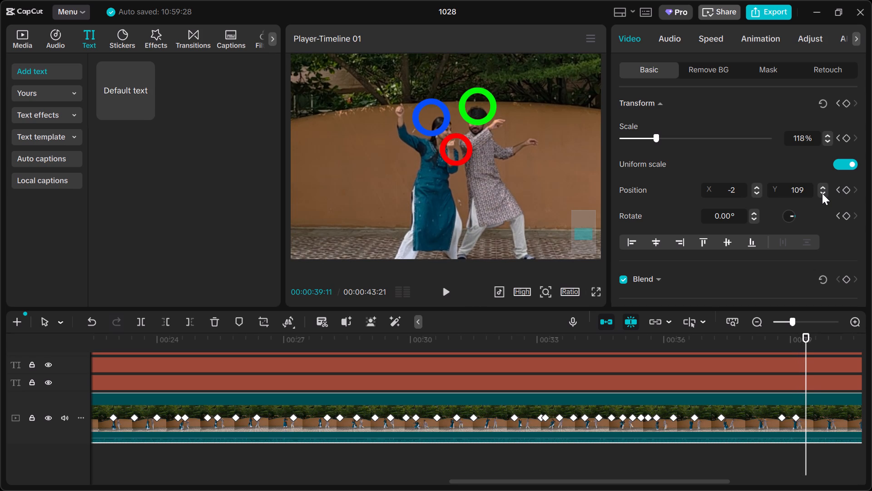
{"action": "triple_click", "coordinate": [819, 185]}
{"action": "left_click", "coordinate": [819, 185]}
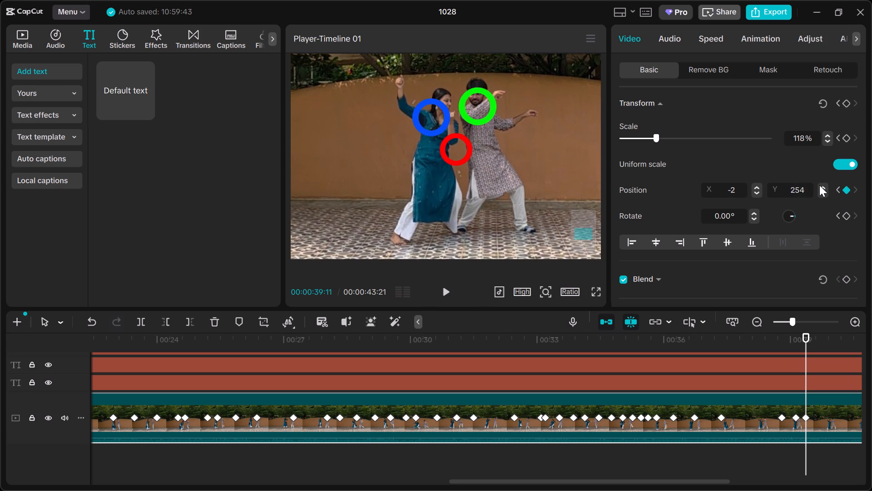
Keyframe the dance clip's Y position at 147 at 00:00:39:18.
{"action": "key", "text": "Right"}
{"action": "key", "text": "Right"}
{"action": "key", "text": "Right"}
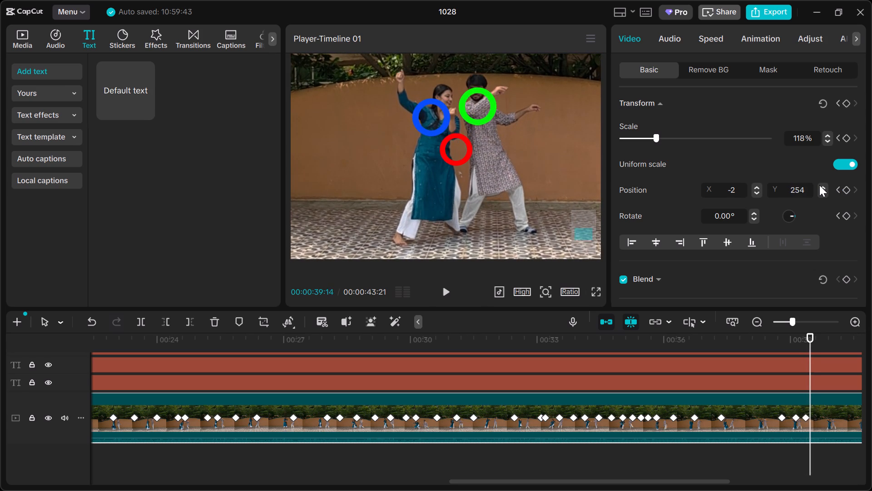
{"action": "key", "text": "Right"}
{"action": "key", "text": "Right"}
{"action": "key", "text": "Right"}
{"action": "key", "text": "Right"}
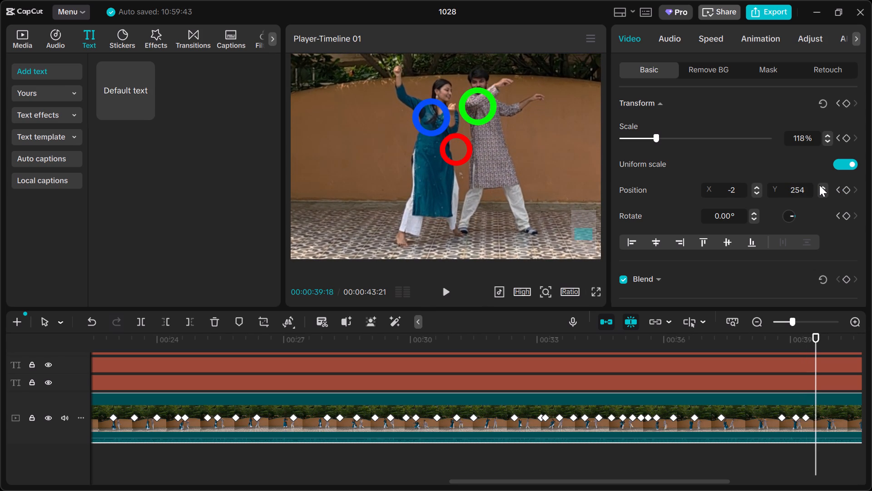
{"action": "triple_click", "coordinate": [822, 195]}
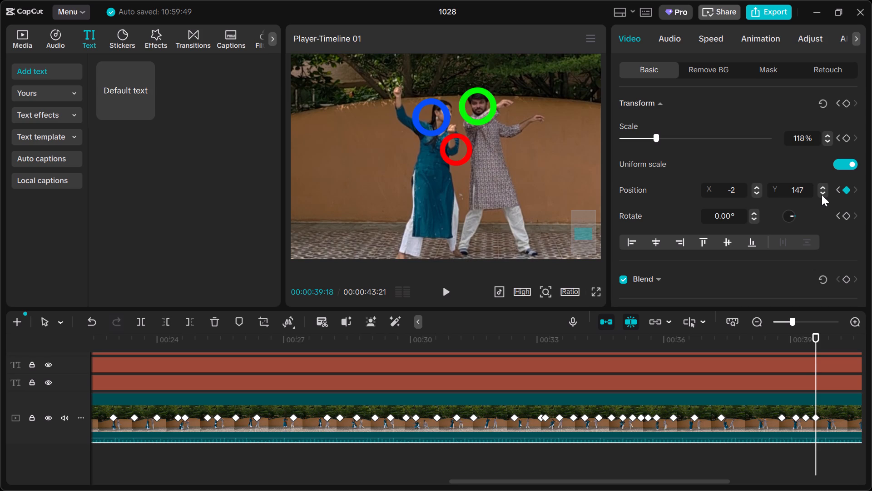
Reduce the dance clip's scale to 113% at the 00:00:39:18 keyframe.
{"action": "double_click", "coordinate": [826, 143]}
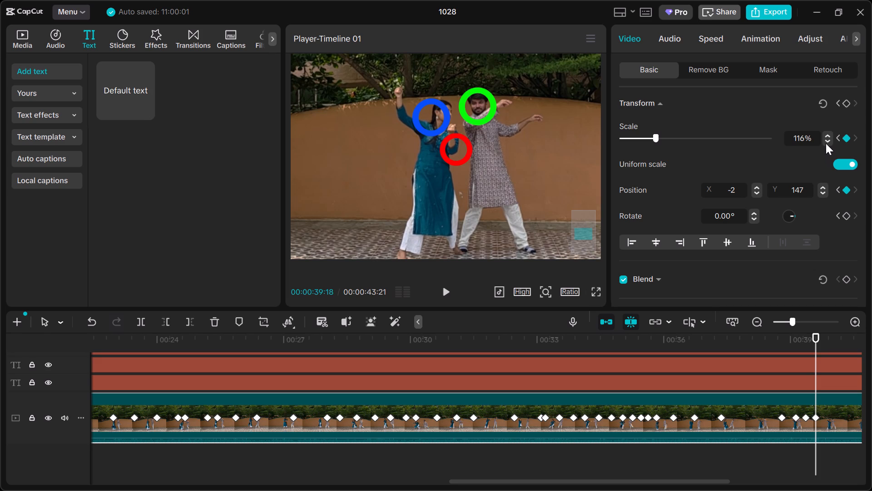
{"action": "triple_click", "coordinate": [826, 143]}
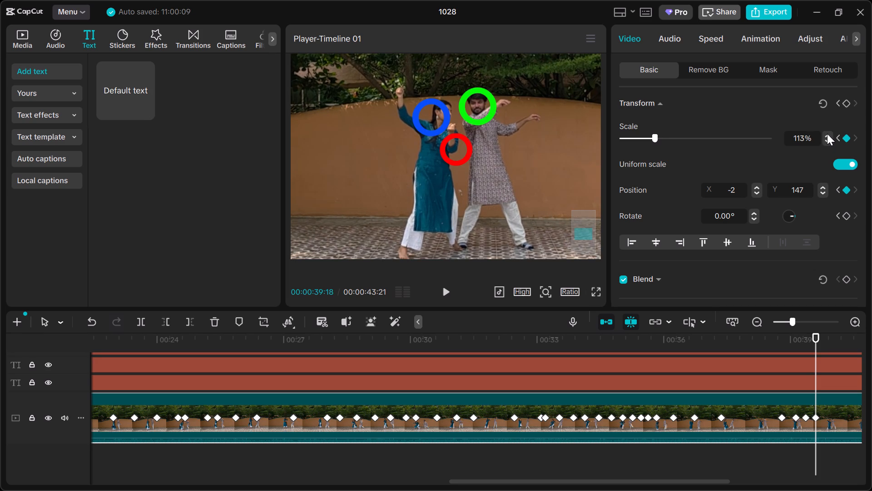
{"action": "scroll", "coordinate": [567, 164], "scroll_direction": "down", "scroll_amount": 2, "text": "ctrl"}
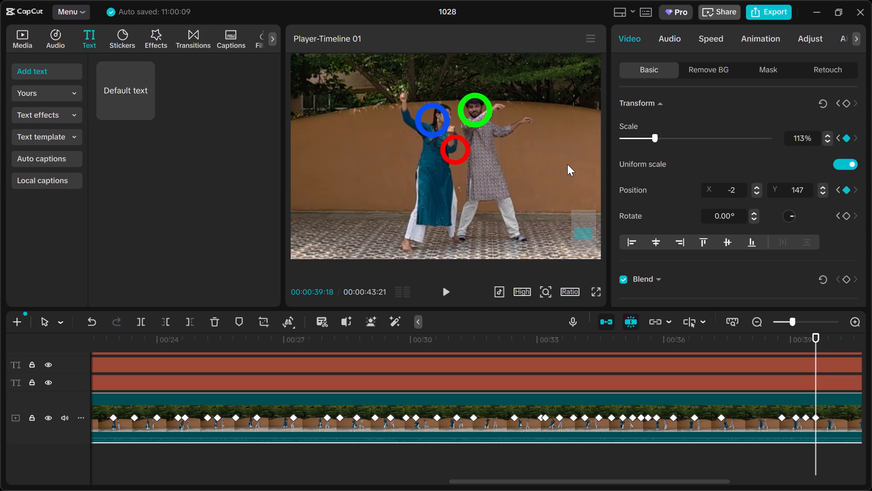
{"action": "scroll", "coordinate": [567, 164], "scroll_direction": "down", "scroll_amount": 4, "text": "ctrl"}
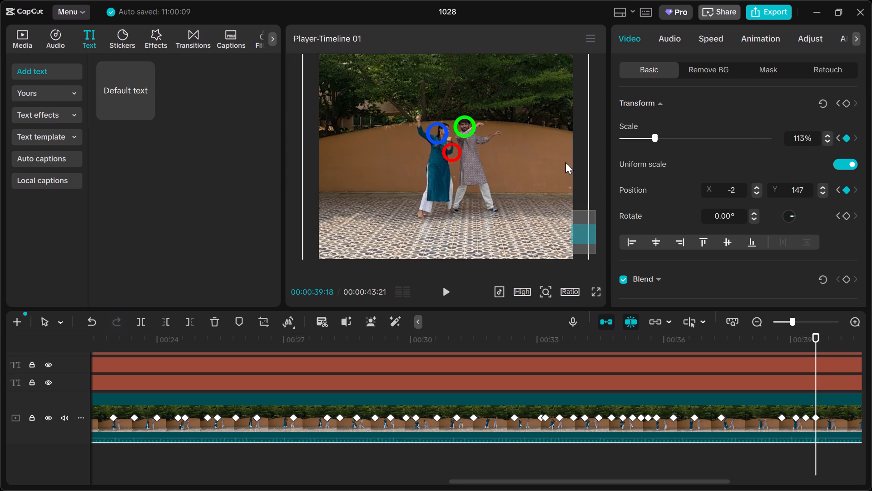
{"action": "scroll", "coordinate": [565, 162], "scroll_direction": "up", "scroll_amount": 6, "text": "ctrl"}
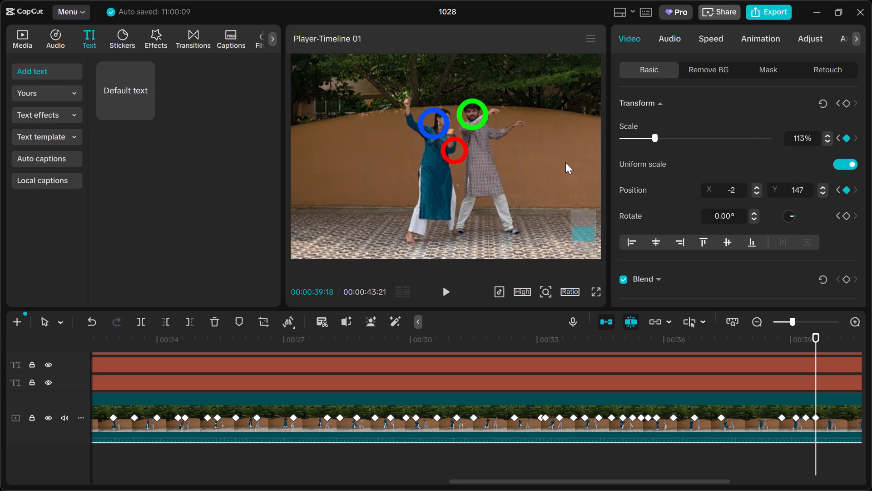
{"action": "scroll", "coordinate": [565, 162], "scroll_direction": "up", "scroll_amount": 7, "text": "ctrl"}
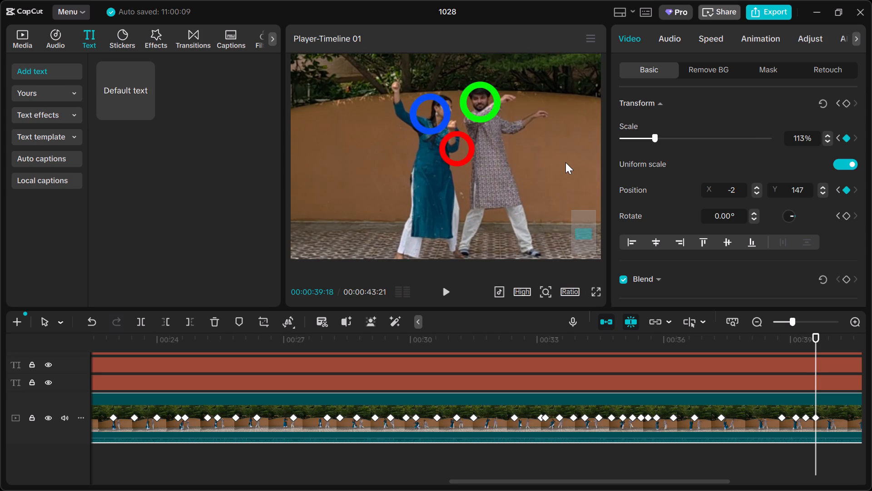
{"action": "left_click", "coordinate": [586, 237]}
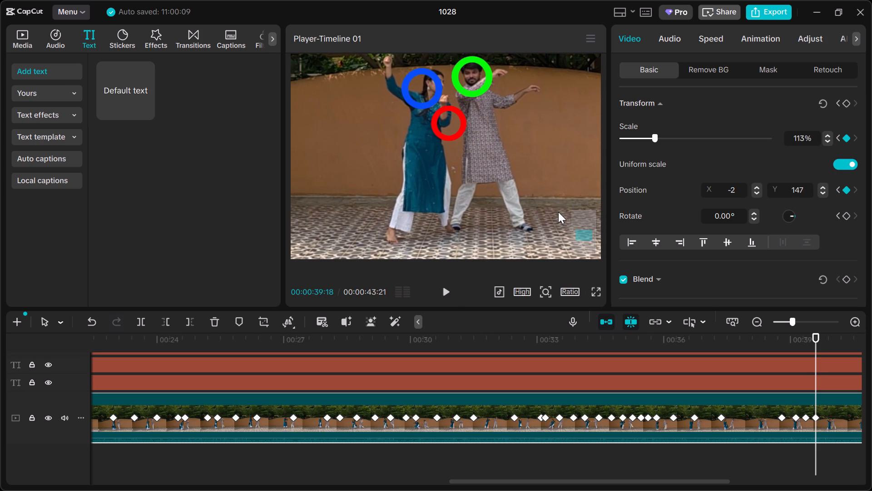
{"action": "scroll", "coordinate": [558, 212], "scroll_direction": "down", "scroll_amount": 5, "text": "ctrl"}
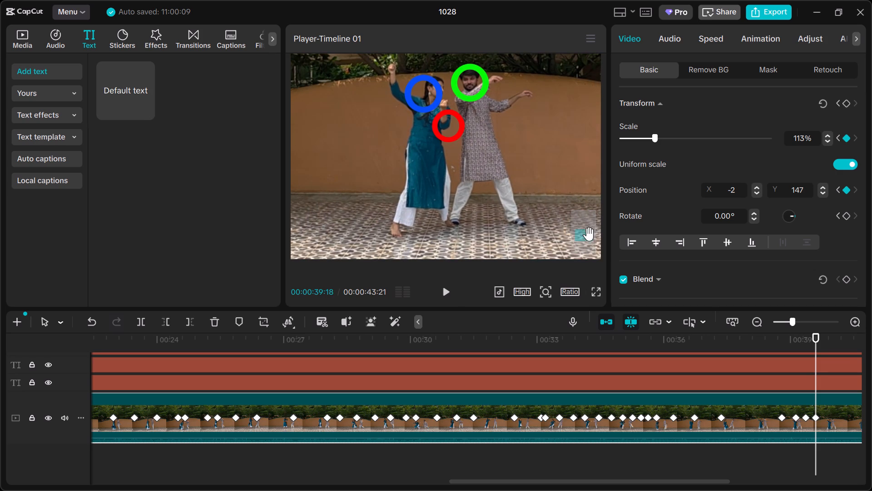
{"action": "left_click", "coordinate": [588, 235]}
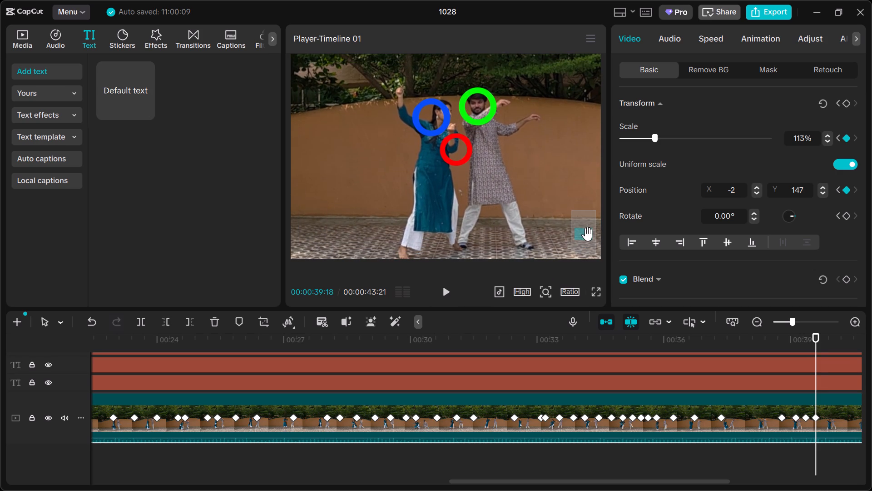
Examine the frames from 00:00:39:18 to 00:00:40:04 for the dancers' head alignment with the circle guides.
{"action": "key", "text": "Right"}
{"action": "key", "text": "Right"}
{"action": "key", "text": "Right"}
{"action": "key", "text": "Right"}
{"action": "key", "text": "Right"}
{"action": "key", "text": "Right"}
{"action": "key", "text": "Right"}
{"action": "key", "text": "Right"}
{"action": "key", "text": "Right"}
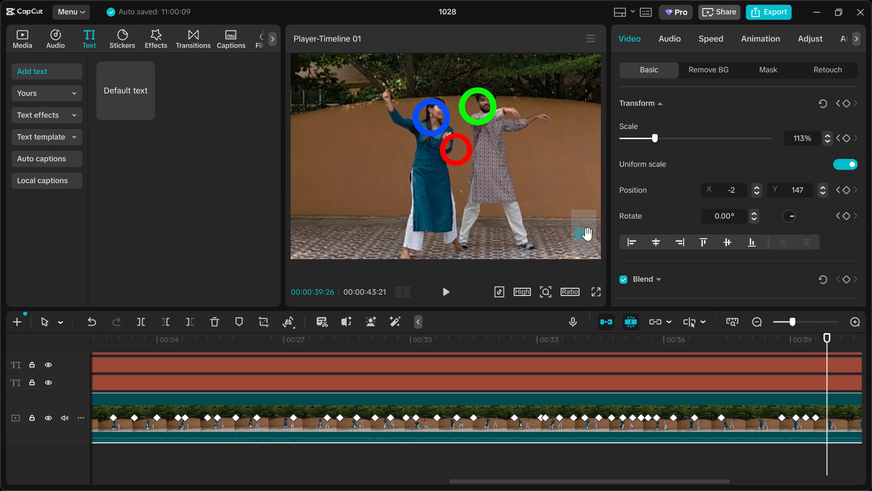
{"action": "key", "text": "Right"}
{"action": "key", "text": "Right"}
{"action": "key", "text": "Right"}
{"action": "key", "text": "Right"}
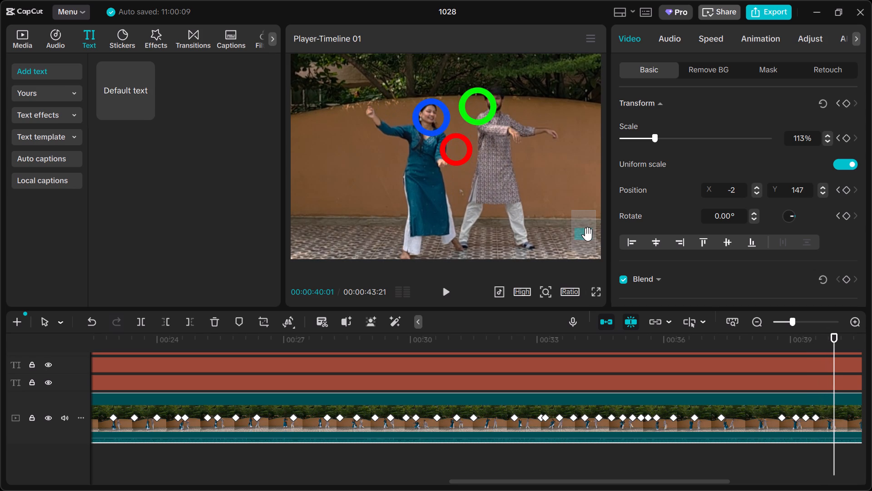
{"action": "key", "text": "Right"}
{"action": "key", "text": "Right"}
{"action": "key", "text": "Right"}
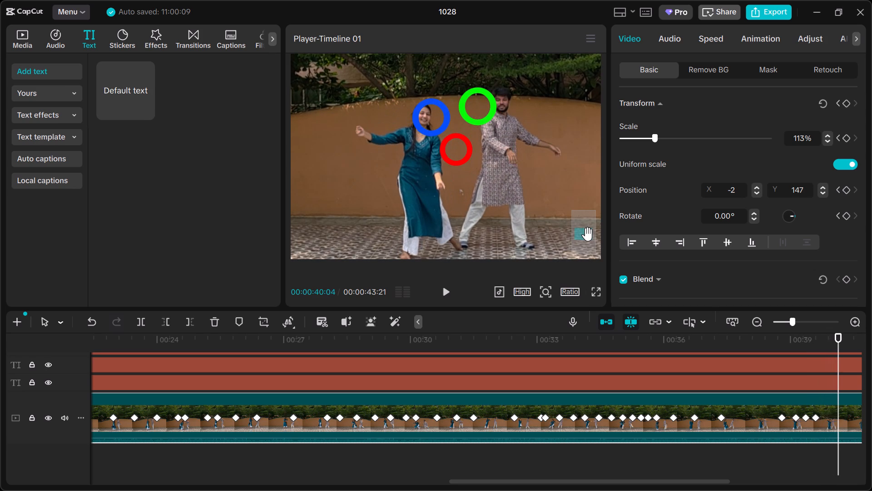
Play the video full screen from the beginning to about 00:00:16:00 to review the keyframed motion.
{"action": "left_click", "coordinate": [594, 289]}
{"action": "key", "text": "space"}
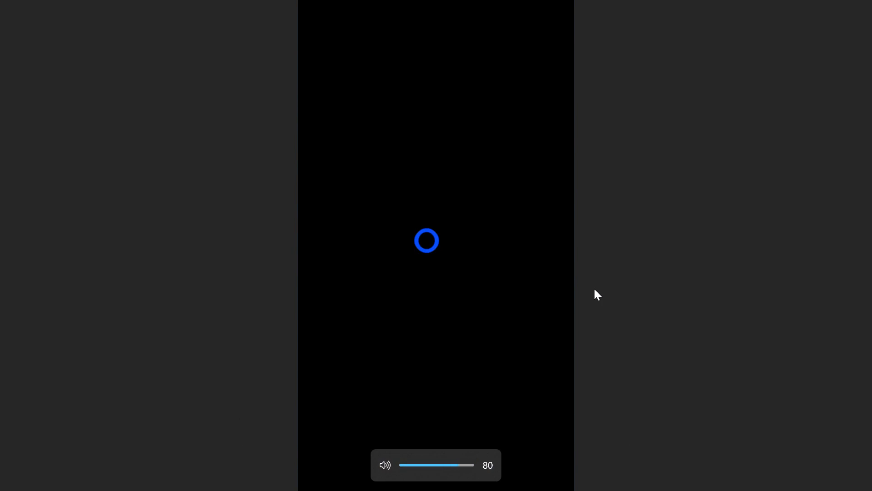
{"action": "key", "text": "space"}
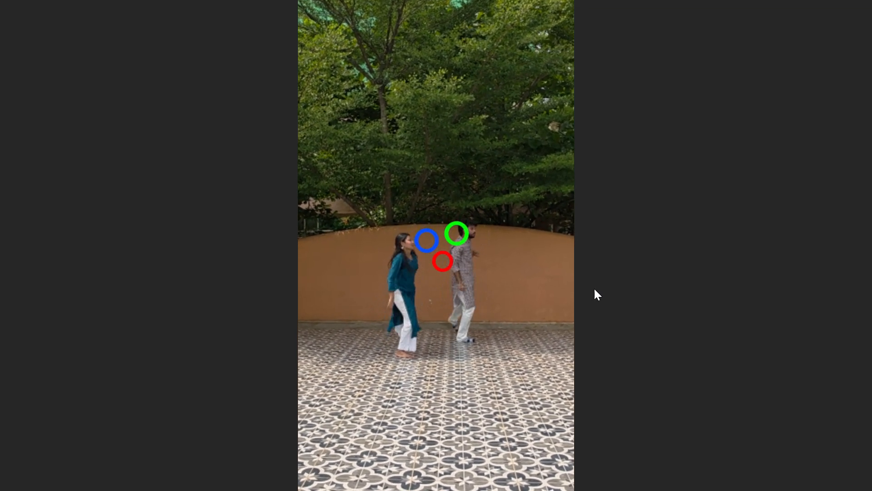
{"action": "key", "text": "space"}
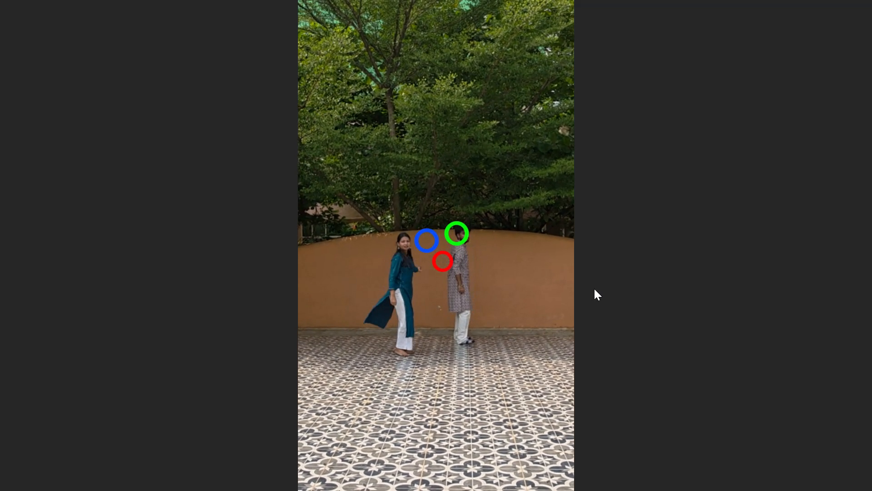
{"action": "key", "text": "Escape"}
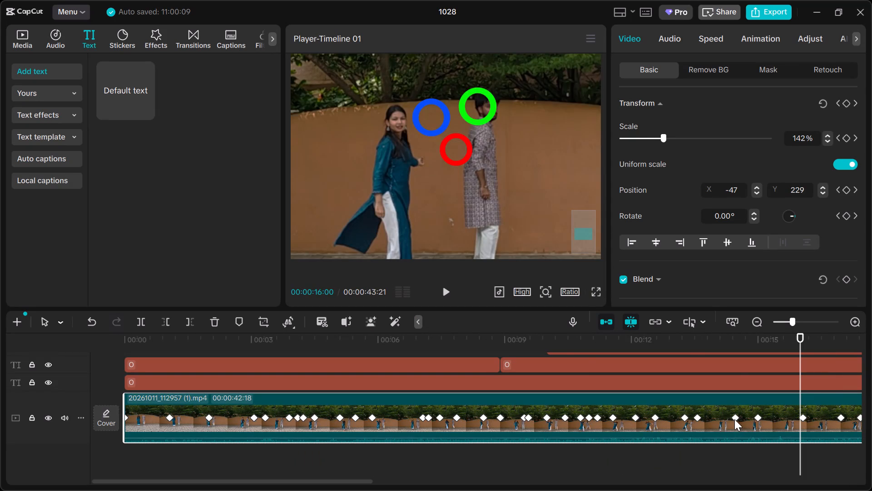
Review the dance clip's framing and playback around the keyframes between 00:00:13:08 and 00:00:15:00.
{"action": "left_click", "coordinate": [734, 419]}
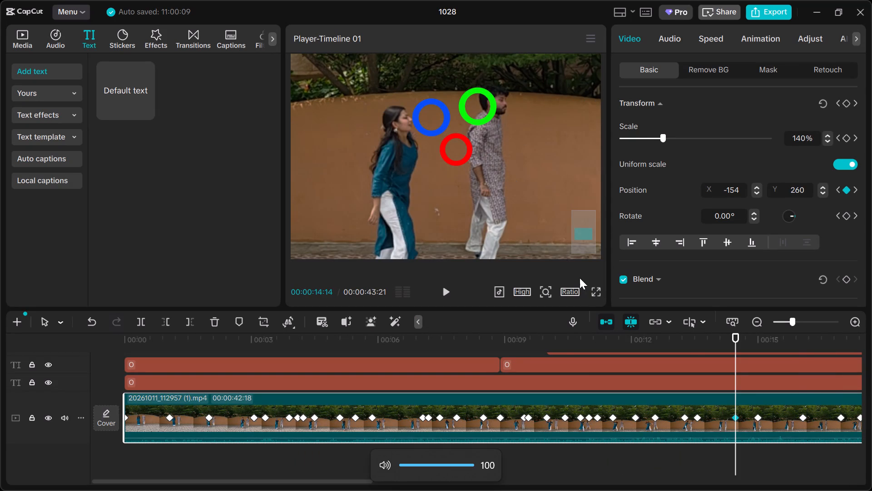
{"action": "left_click", "coordinate": [684, 417]}
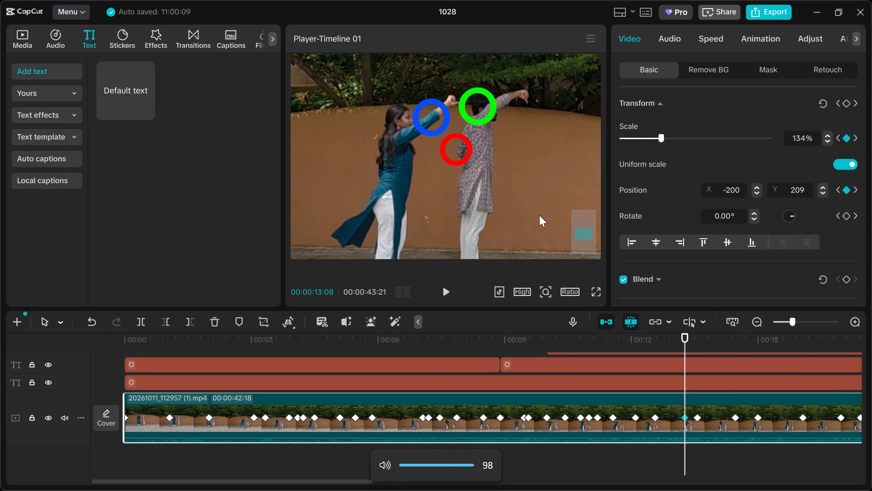
{"action": "scroll", "coordinate": [531, 209], "scroll_direction": "down", "scroll_amount": 5, "text": "ctrl"}
{"action": "key", "text": "space"}
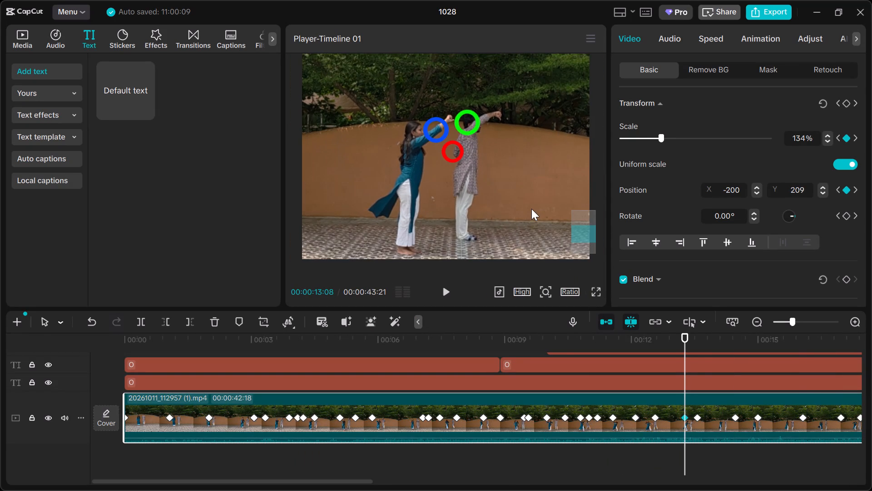
{"action": "key", "text": "space"}
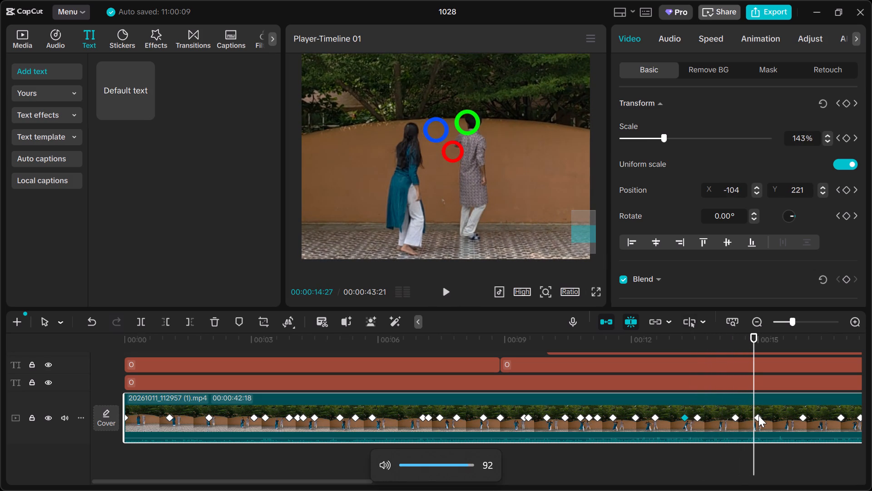
{"action": "left_click", "coordinate": [758, 416]}
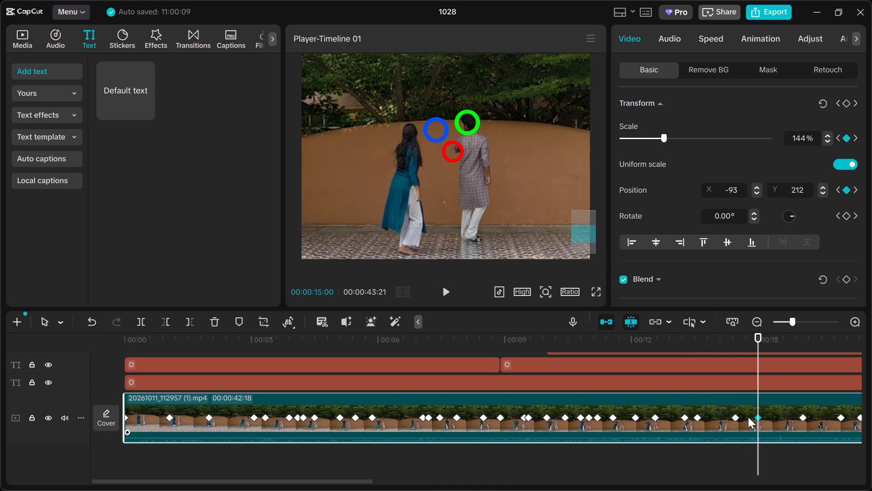
{"action": "left_click", "coordinate": [736, 418]}
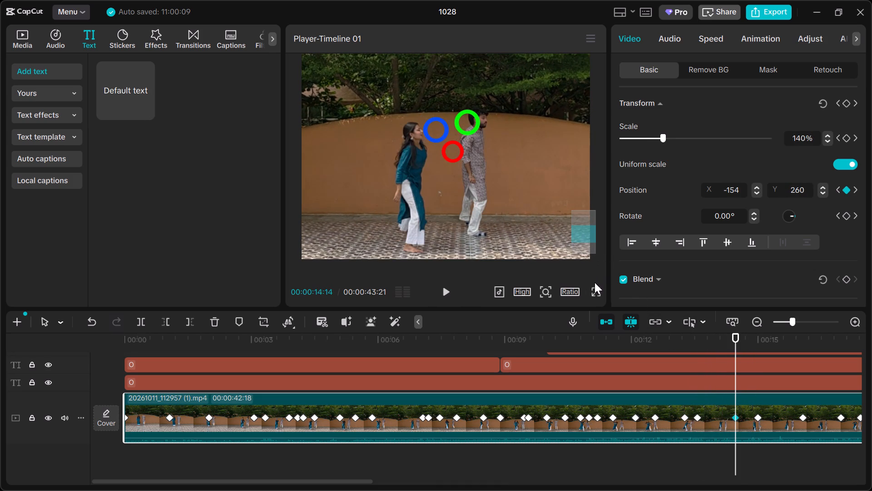
{"action": "left_click", "coordinate": [596, 291]}
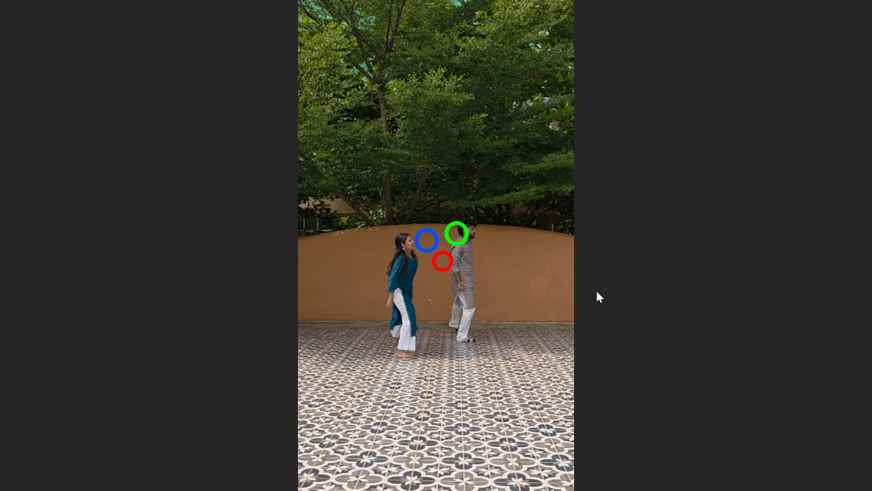
{"action": "key", "text": "Escape"}
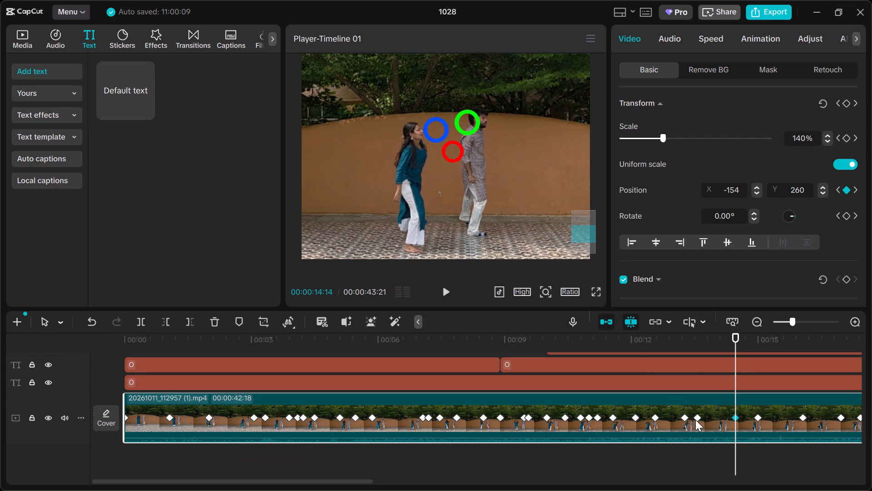
Reduce the dance clip's scale to 119% at the 00:00:13:17 keyframe.
{"action": "left_click", "coordinate": [695, 418]}
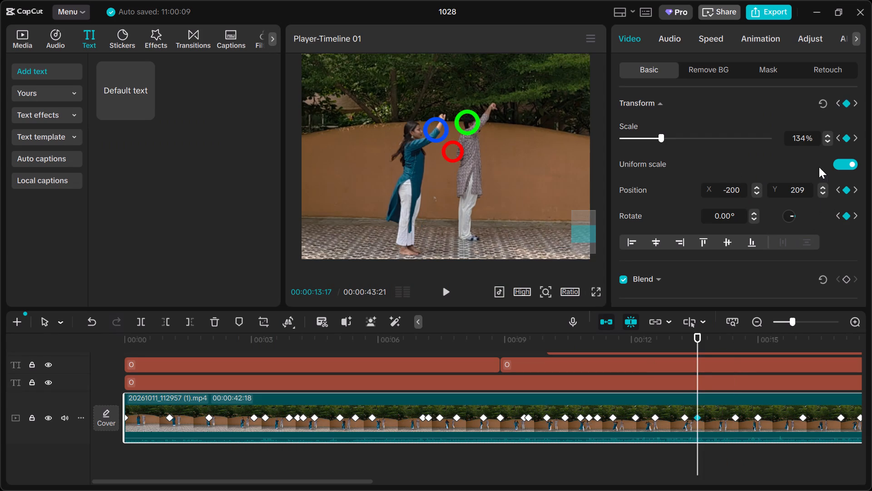
{"action": "left_click", "coordinate": [599, 293]}
{"action": "key", "text": "Escape"}
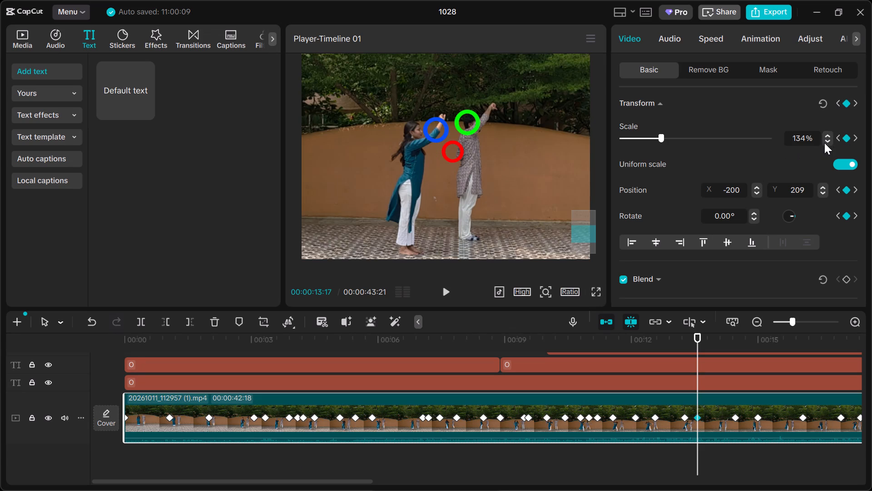
{"action": "triple_click", "coordinate": [827, 140]}
{"action": "triple_click", "coordinate": [827, 140]}
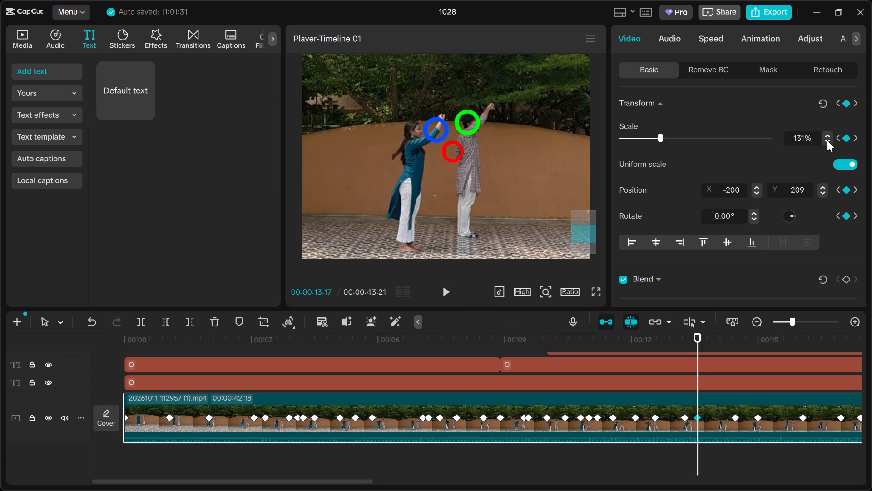
{"action": "triple_click", "coordinate": [827, 140]}
{"action": "triple_click", "coordinate": [827, 140]}
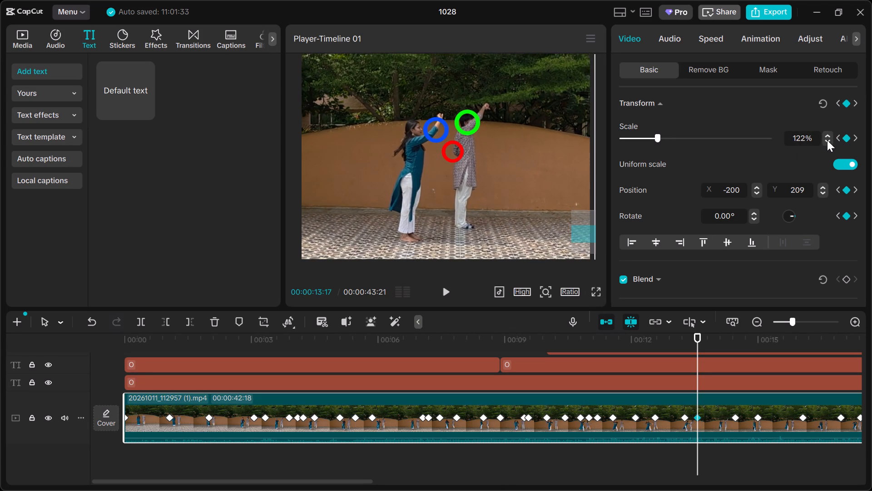
{"action": "left_click", "coordinate": [827, 140]}
{"action": "left_click", "coordinate": [827, 140]}
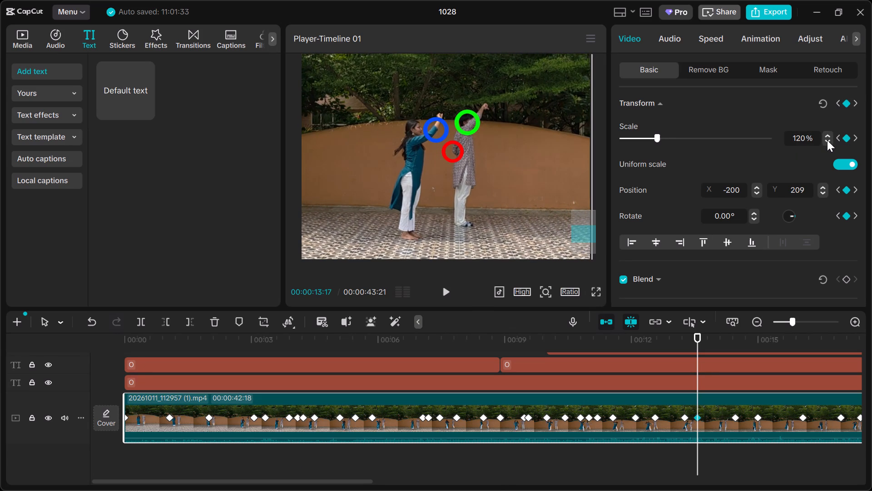
{"action": "left_click", "coordinate": [827, 140]}
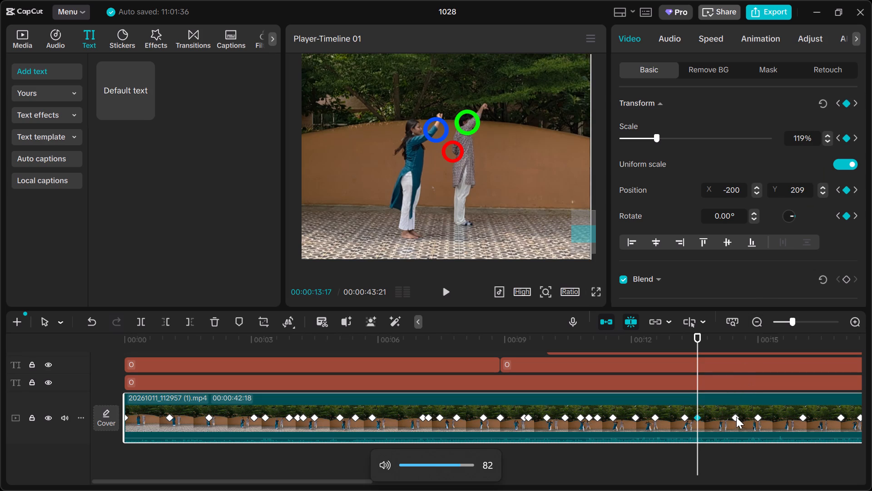
Examine the dance clip frame by frame between the 00:00:13:17 and 00:00:14:14 keyframes, checking the dancers' size and head positions against the guides.
{"action": "left_click", "coordinate": [736, 417]}
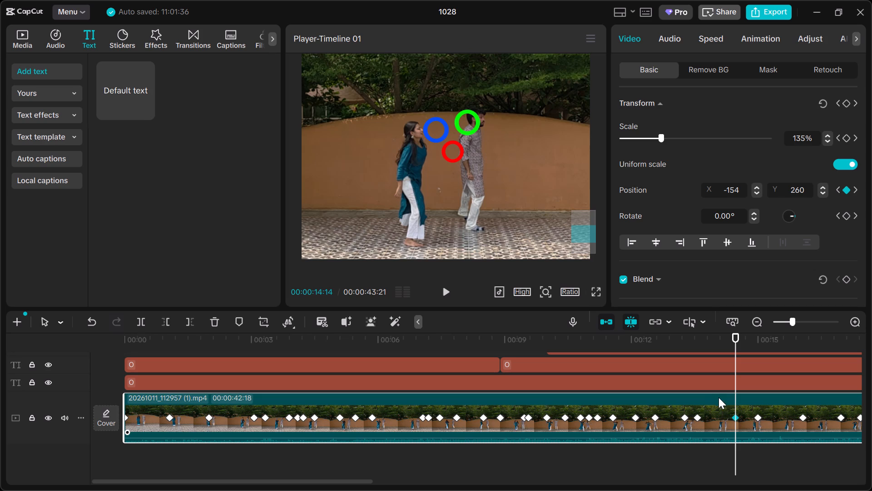
{"action": "left_click", "coordinate": [699, 416]}
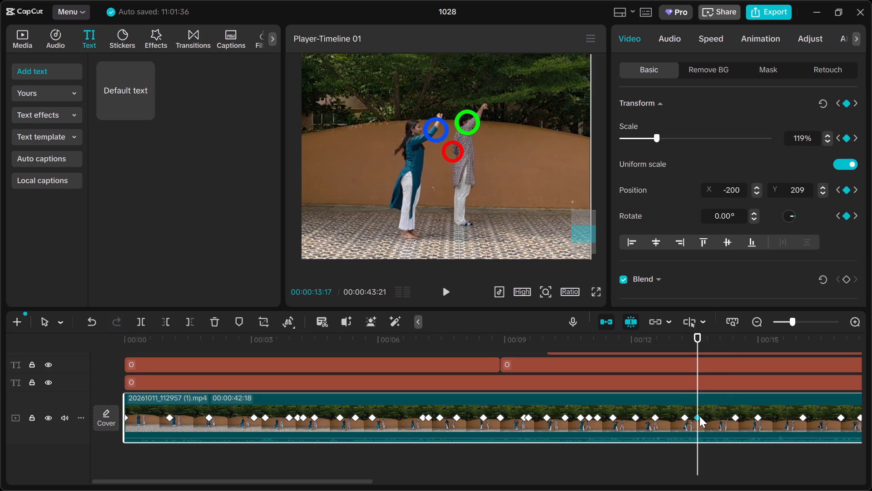
{"action": "key", "text": "Right"}
{"action": "key", "text": "Right"}
{"action": "key", "text": "Right"}
{"action": "key", "text": "Right"}
{"action": "key", "text": "Right"}
{"action": "key", "text": "Right"}
{"action": "key", "text": "Right"}
{"action": "key", "text": "Right"}
{"action": "key", "text": "Right"}
{"action": "key", "text": "Right"}
{"action": "key", "text": "Right"}
{"action": "key", "text": "Right"}
{"action": "key", "text": "Right"}
{"action": "key", "text": "Right"}
{"action": "key", "text": "Right"}
{"action": "key", "text": "Right"}
{"action": "key", "text": "Right"}
{"action": "key", "text": "Right"}
{"action": "key", "text": "Right"}
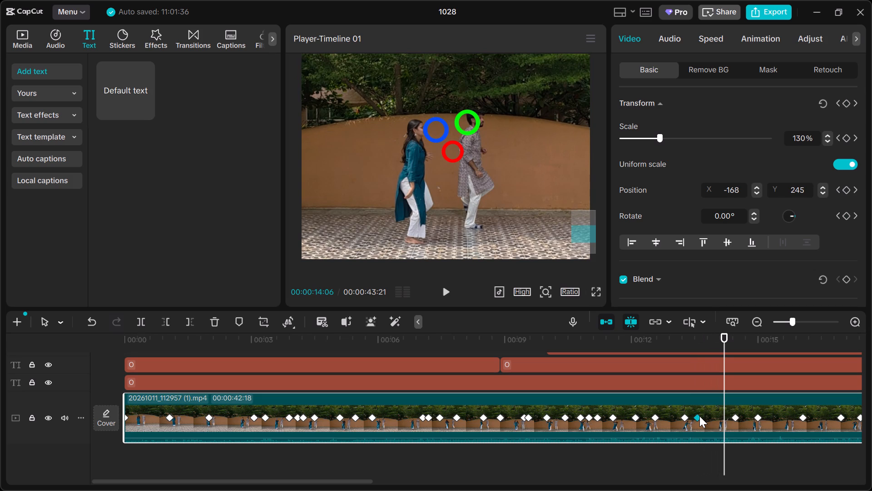
{"action": "key", "text": "Right"}
{"action": "key", "text": "Right"}
{"action": "key", "text": "Left"}
{"action": "key", "text": "Left"}
{"action": "key", "text": "Left"}
{"action": "key", "text": "Left"}
{"action": "key", "text": "Left"}
{"action": "key", "text": "Left"}
{"action": "key", "text": "Left"}
{"action": "key", "text": "Left"}
{"action": "key", "text": "Left"}
{"action": "key", "text": "Left"}
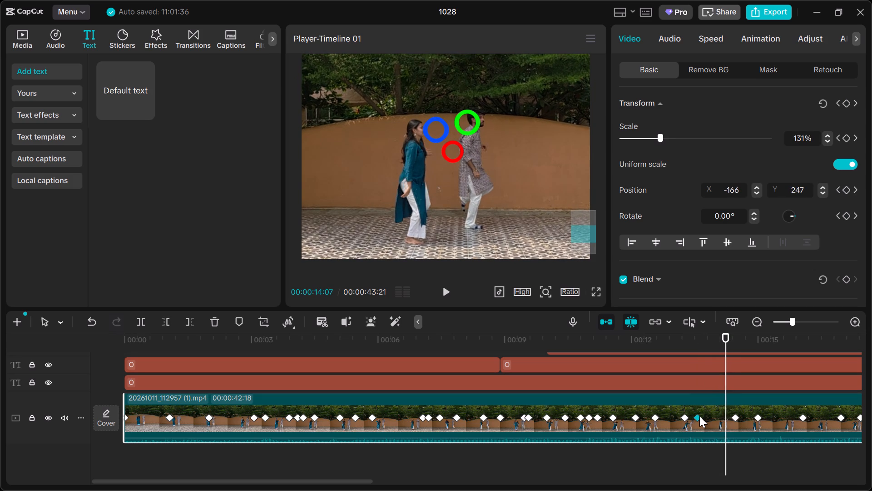
{"action": "key", "text": "Right"}
{"action": "key", "text": "Right"}
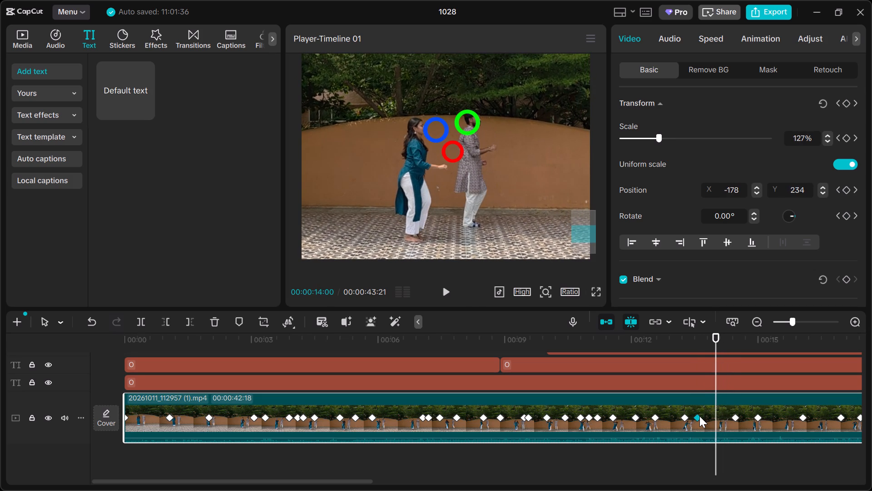
{"action": "key", "text": "Right"}
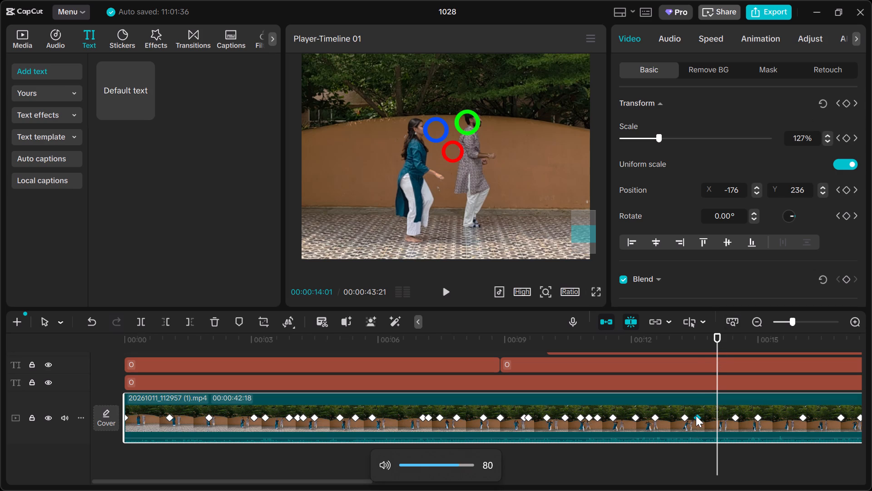
Add a transform keyframe to the dance clip at 00:00:14:00, after the 00:00:13:17 keyframe.
{"action": "left_click", "coordinate": [696, 416]}
{"action": "key", "text": "Right"}
{"action": "key", "text": "Right"}
{"action": "key", "text": "Right"}
{"action": "key", "text": "Right"}
{"action": "key", "text": "Right"}
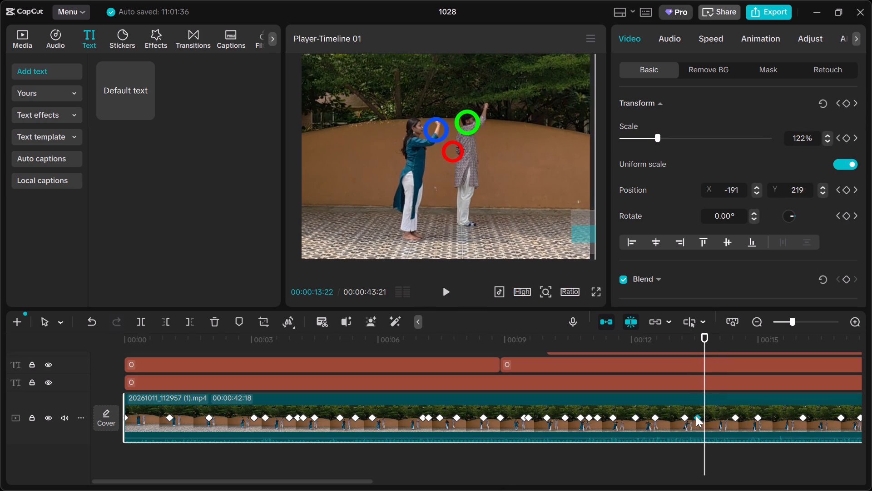
{"action": "key", "text": "Right"}
{"action": "key", "text": "Right"}
{"action": "key", "text": "Right"}
{"action": "key", "text": "Right"}
{"action": "key", "text": "Right"}
{"action": "key", "text": "Right"}
{"action": "key", "text": "Right"}
{"action": "key", "text": "Right"}
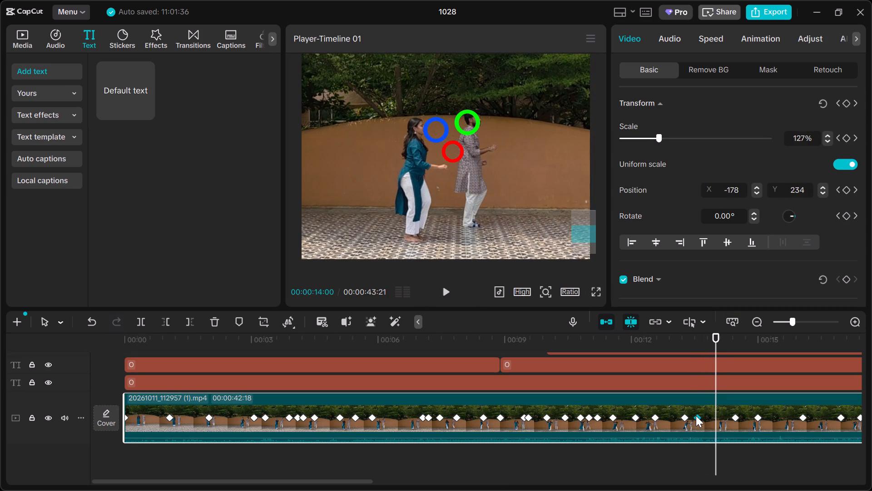
{"action": "left_click", "coordinate": [844, 104]}
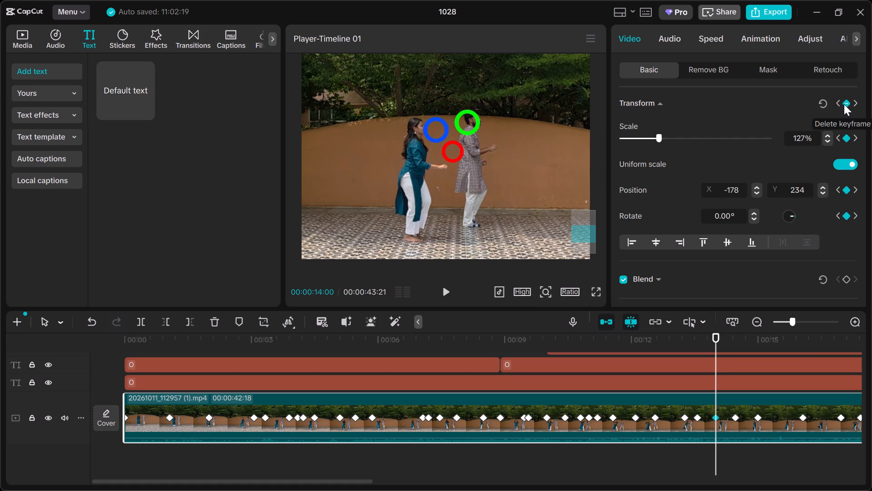
Match the 00:00:13:17 keyframe's scale by setting the dance clip to 119% at the 00:00:14:00 keyframe.
{"action": "left_click", "coordinate": [696, 416]}
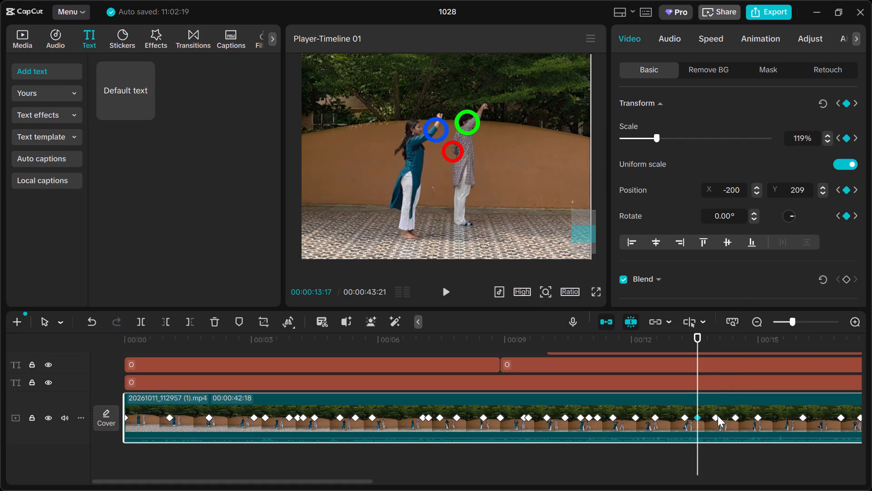
{"action": "left_click", "coordinate": [718, 416]}
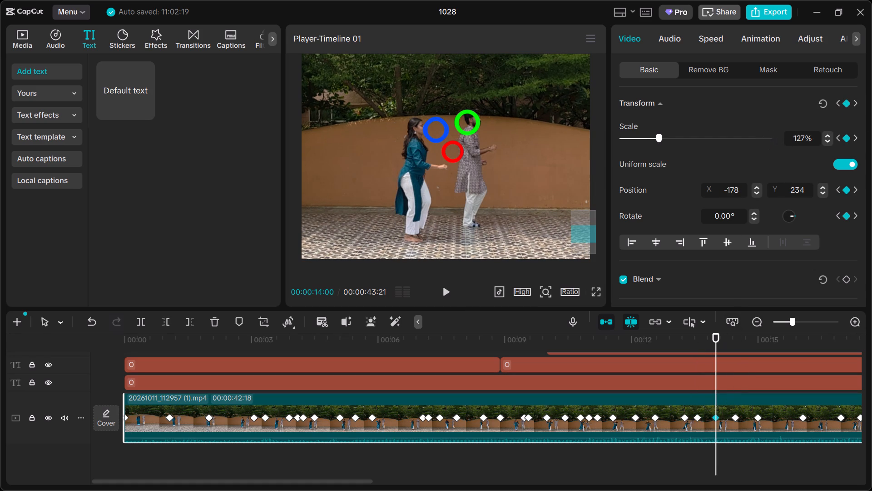
{"action": "double_click", "coordinate": [793, 138]}
{"action": "type", "text": "119"}
{"action": "key", "text": "Return"}
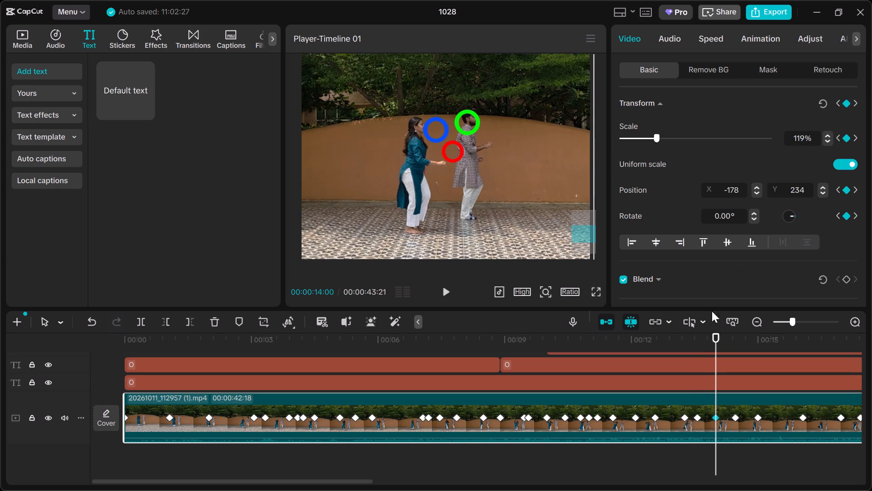
Match the 00:00:13:17 keyframe's position by setting X to -200 and Y to 209 at the 00:00:14:00 keyframe.
{"action": "left_click", "coordinate": [696, 419]}
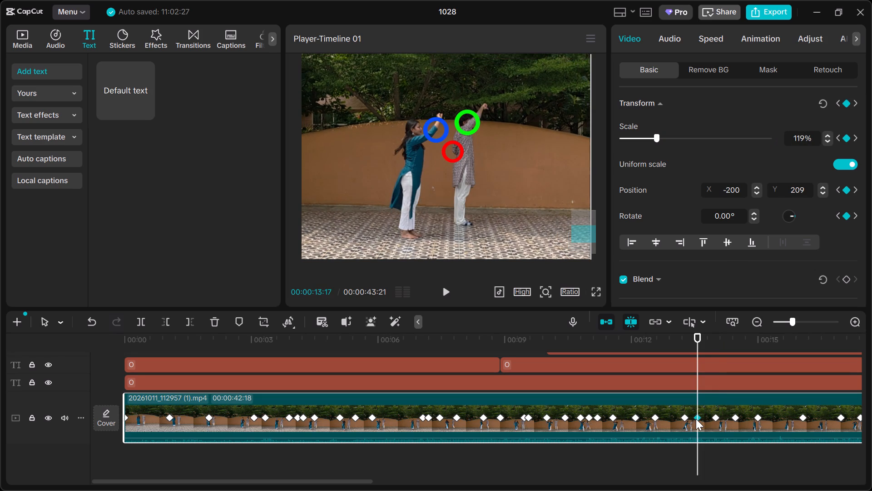
{"action": "left_click", "coordinate": [717, 416]}
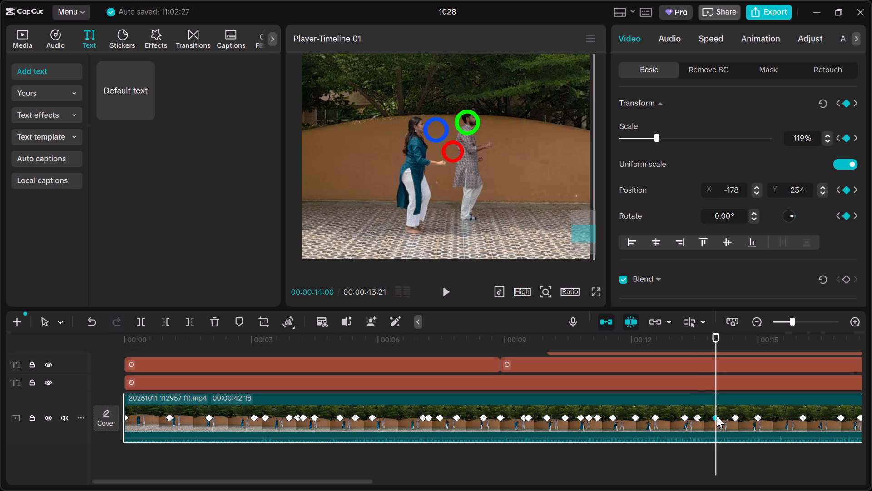
{"action": "double_click", "coordinate": [733, 191]}
{"action": "type", "text": "200"}
{"action": "key", "text": "Return"}
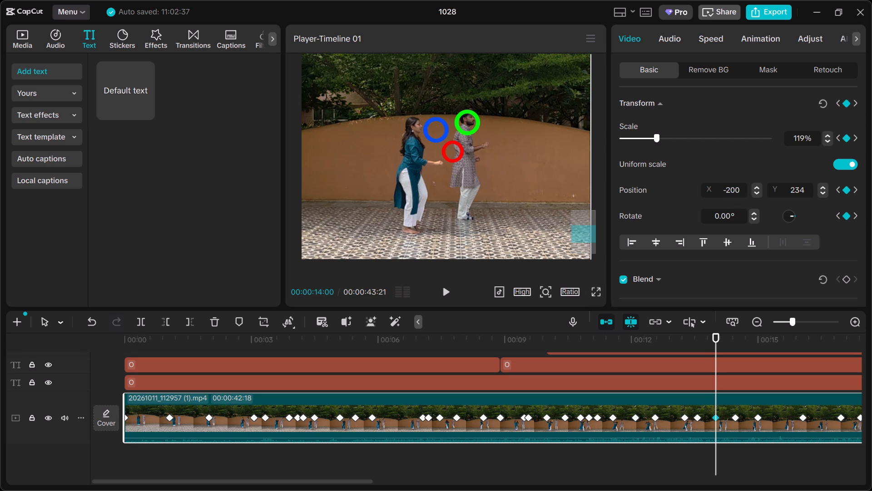
{"action": "double_click", "coordinate": [797, 190]}
{"action": "type", "text": "209"}
{"action": "key", "text": "Return"}
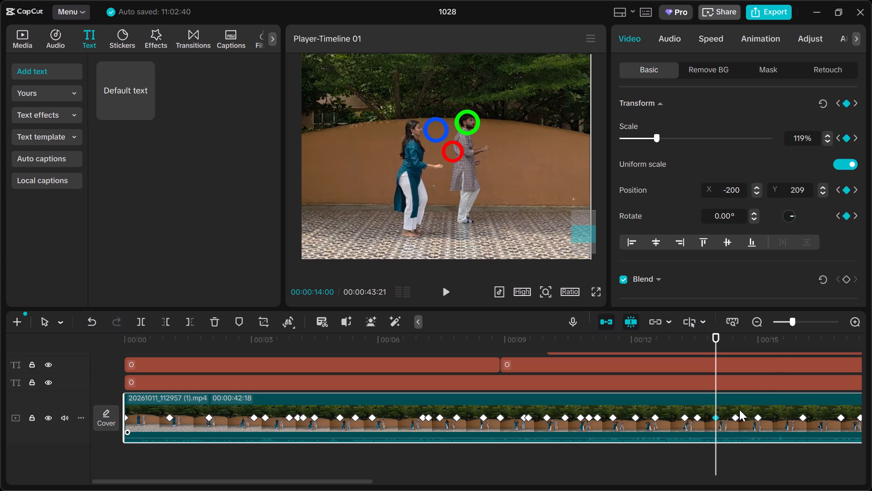
Play the video full screen from 00:00:09:27 to about 00:00:16:00, replaying sections to review the corrected keyframes.
{"action": "left_click", "coordinate": [542, 340]}
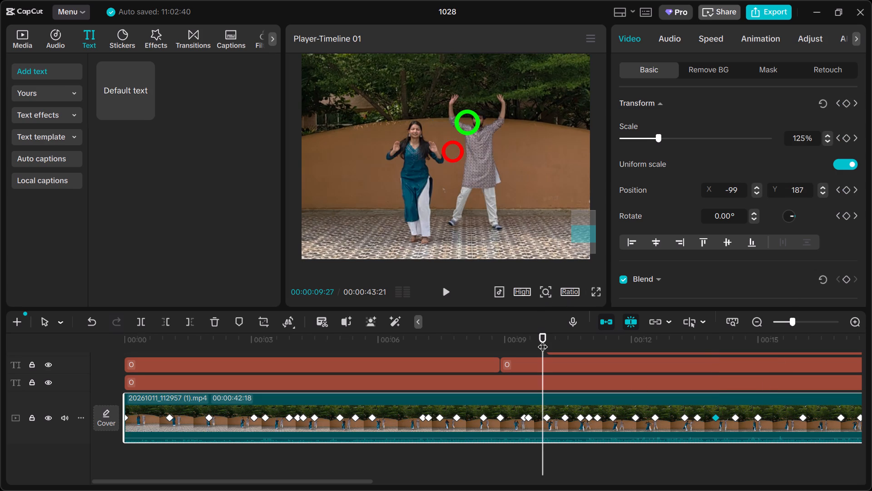
{"action": "left_click", "coordinate": [595, 293]}
{"action": "key", "text": "space"}
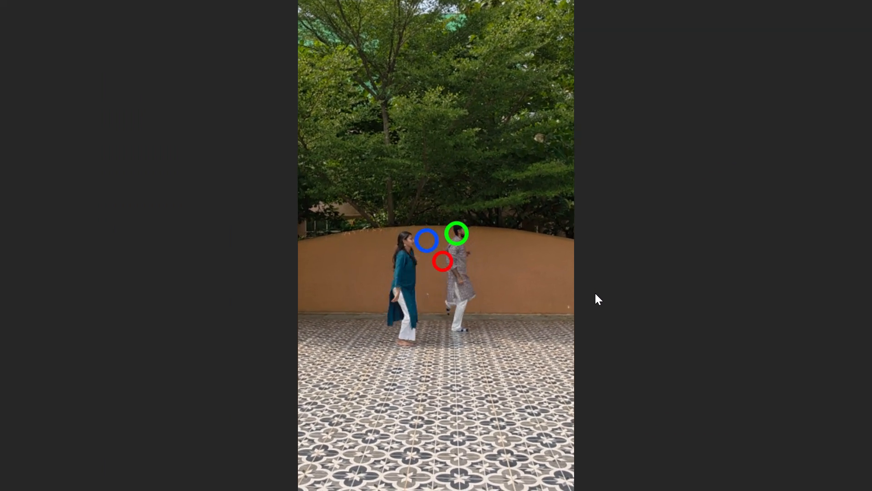
{"action": "key", "text": "space"}
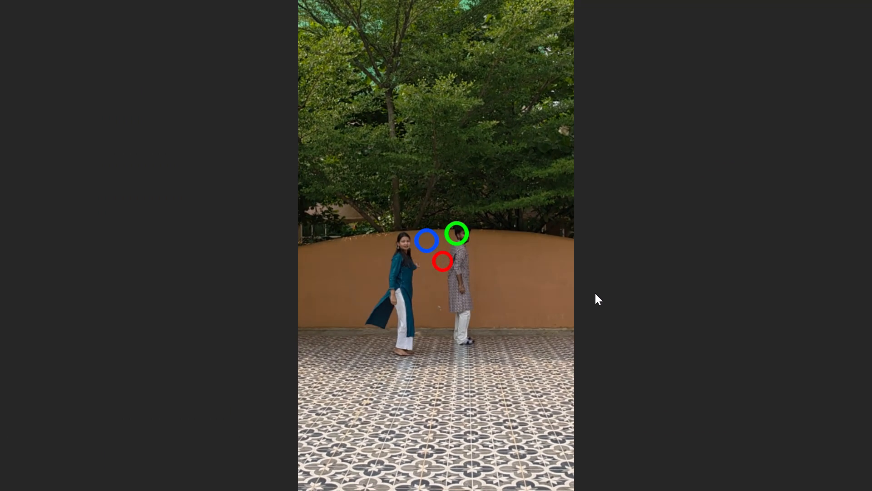
{"action": "left_click", "coordinate": [478, 427]}
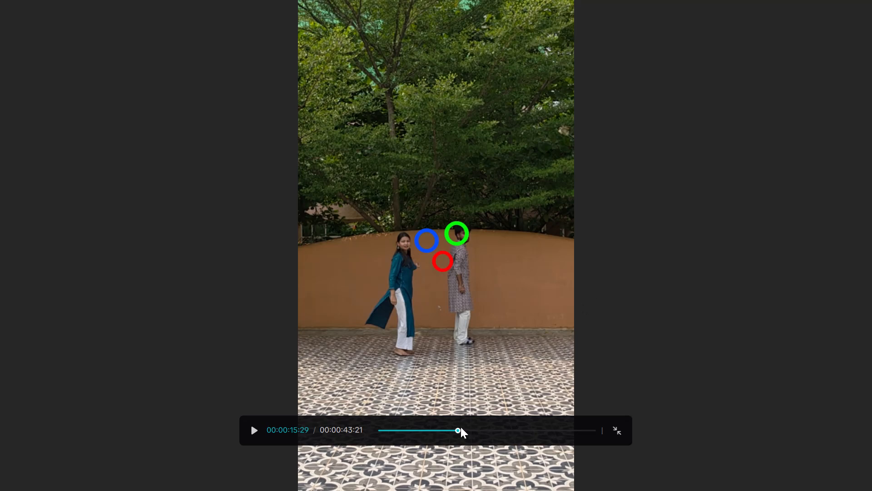
{"action": "left_click", "coordinate": [444, 430]}
{"action": "key", "text": "space"}
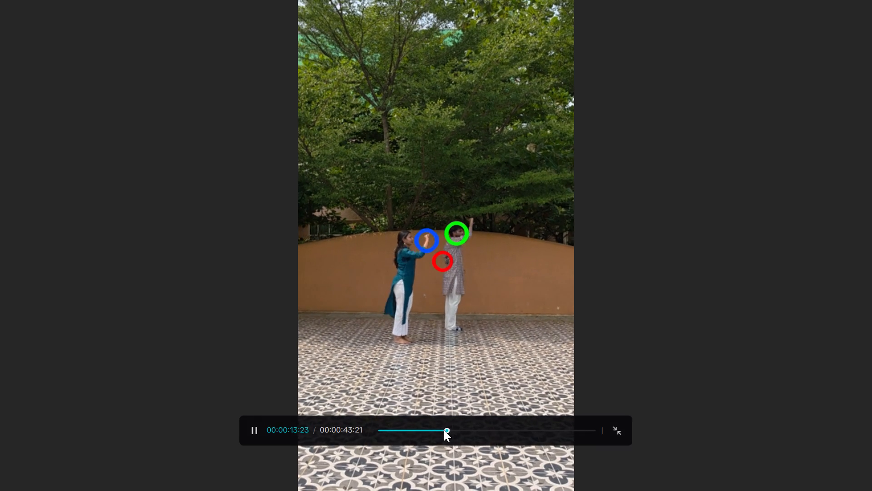
{"action": "key", "text": "space"}
{"action": "left_click", "coordinate": [432, 429]}
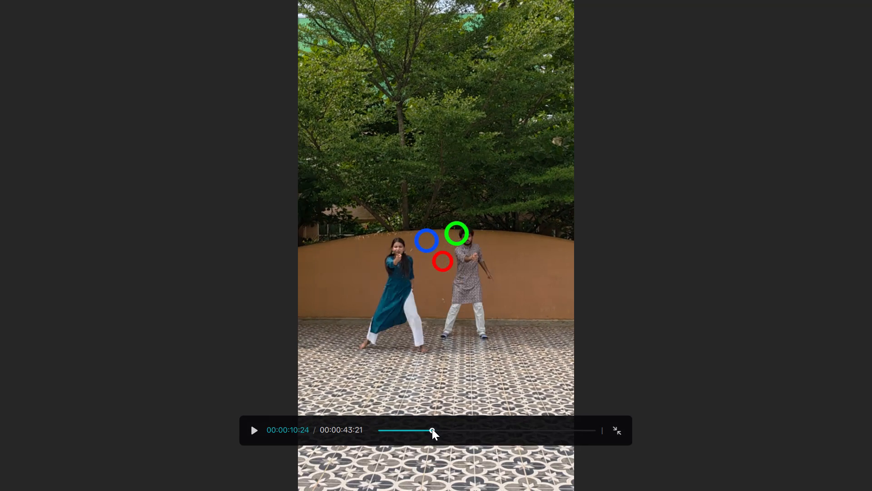
{"action": "key", "text": "space"}
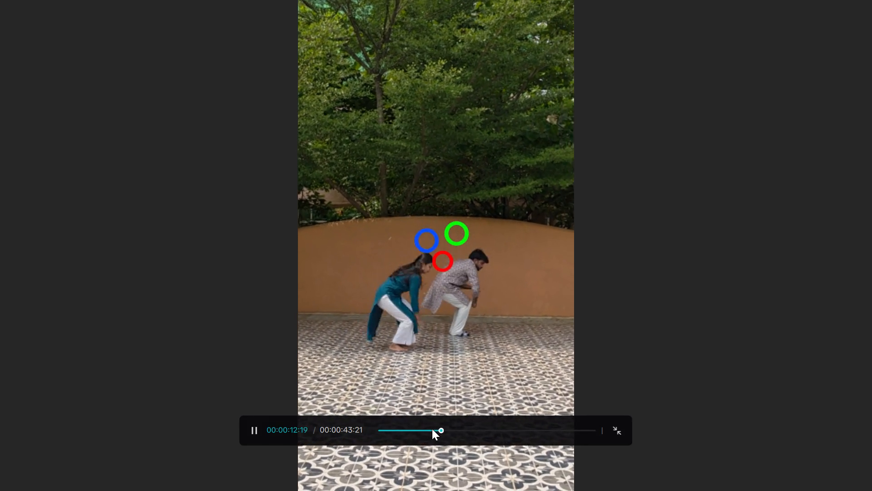
{"action": "key", "text": "space"}
{"action": "key", "text": "Escape"}
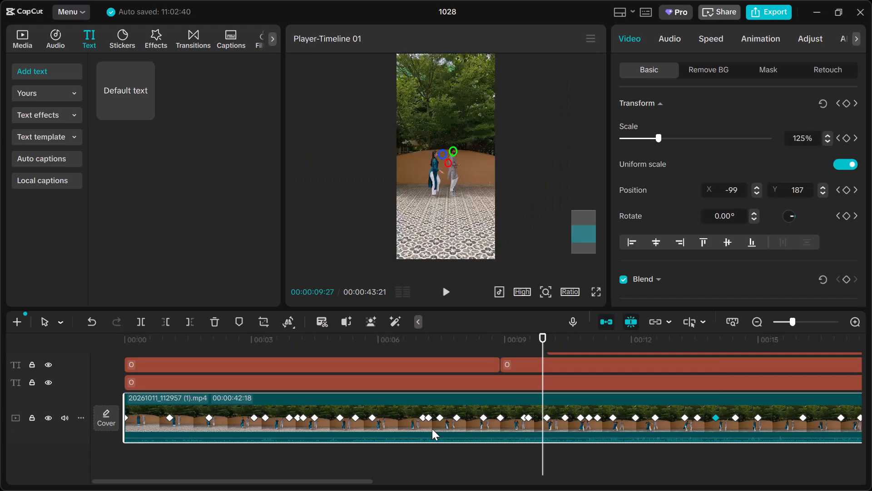
Go to the dance clip's keyframe at 00:00:13:08.
{"action": "left_click", "coordinate": [683, 420]}
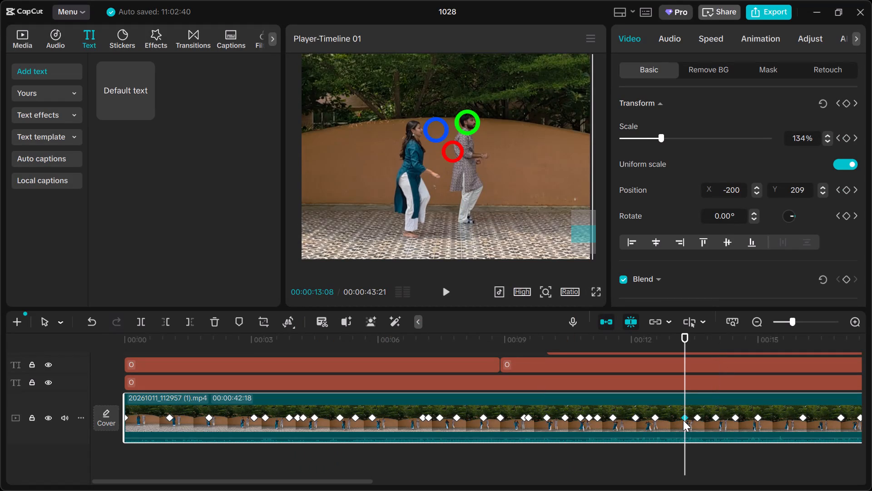
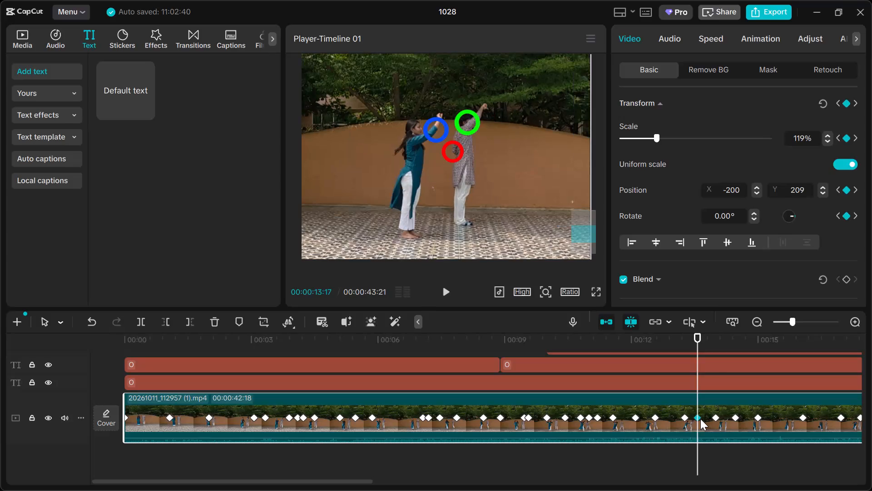
Set the dance clip's scale to 126% at the 00:00:13:08 keyframe.
{"action": "left_click", "coordinate": [657, 418]}
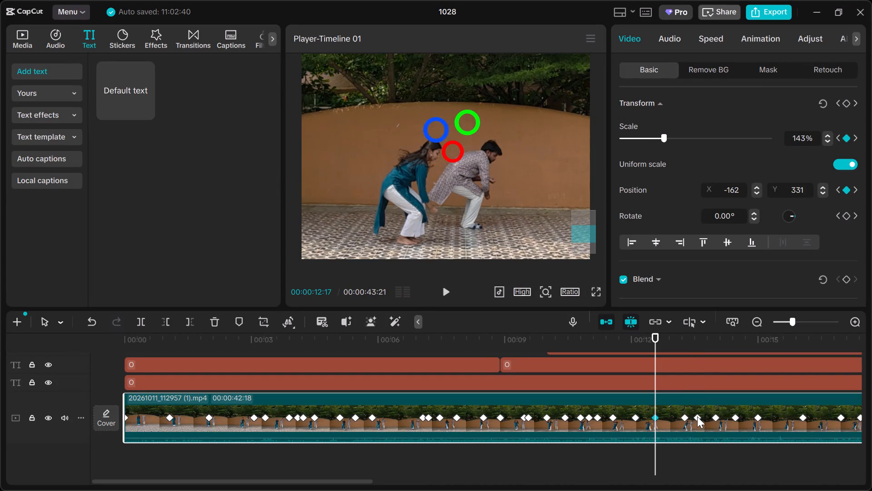
{"action": "left_click", "coordinate": [685, 418]}
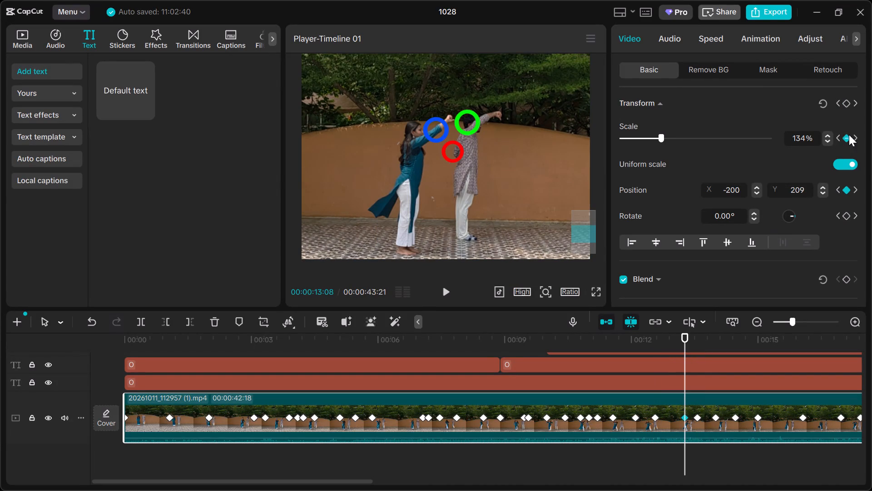
{"action": "triple_click", "coordinate": [827, 140]}
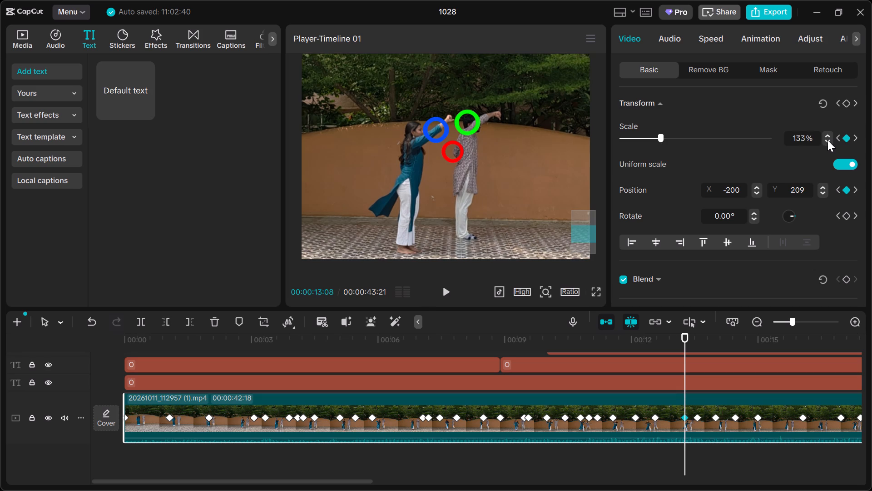
{"action": "triple_click", "coordinate": [827, 140]}
{"action": "left_click", "coordinate": [827, 140]}
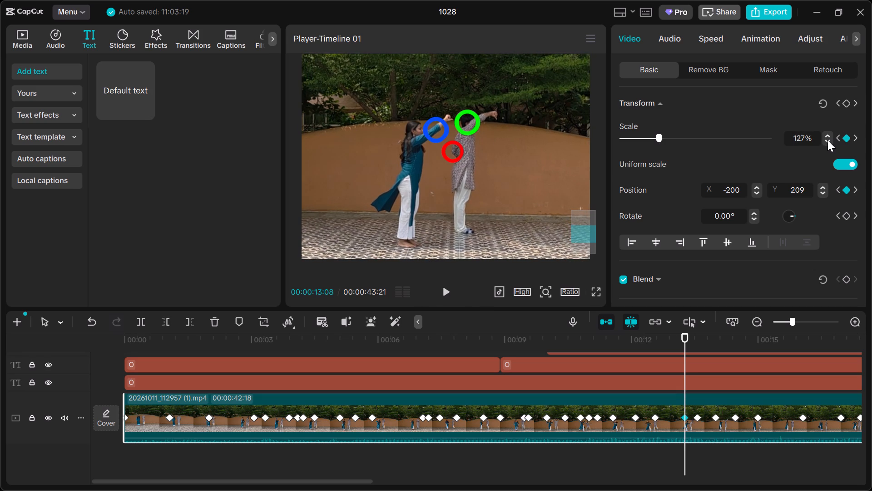
{"action": "left_click_drag", "start_coordinate": [827, 140], "coordinate": [489, 178]}
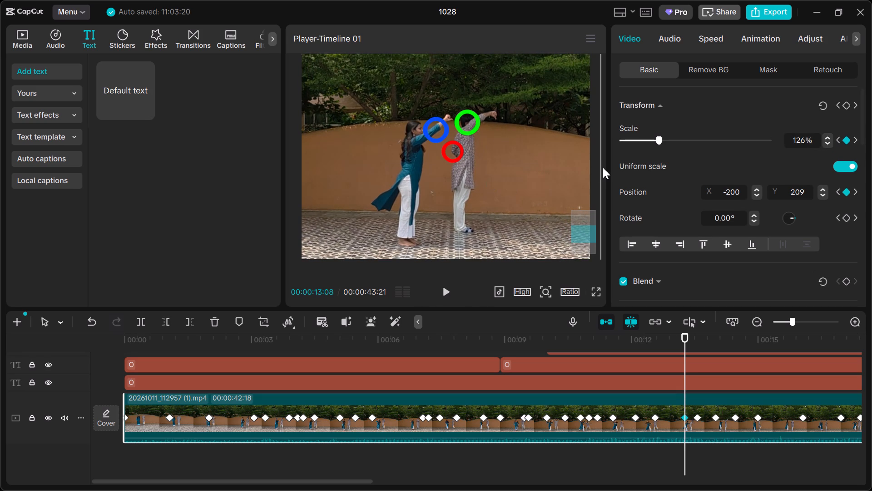
Play the video full screen from before the 00:00:13:08 keyframe to about 00:00:30:01, replaying 00:00:26:18 to 00:00:28:16 to review alignment.
{"action": "left_click", "coordinate": [570, 340]}
{"action": "left_click", "coordinate": [596, 293]}
{"action": "key", "text": "space"}
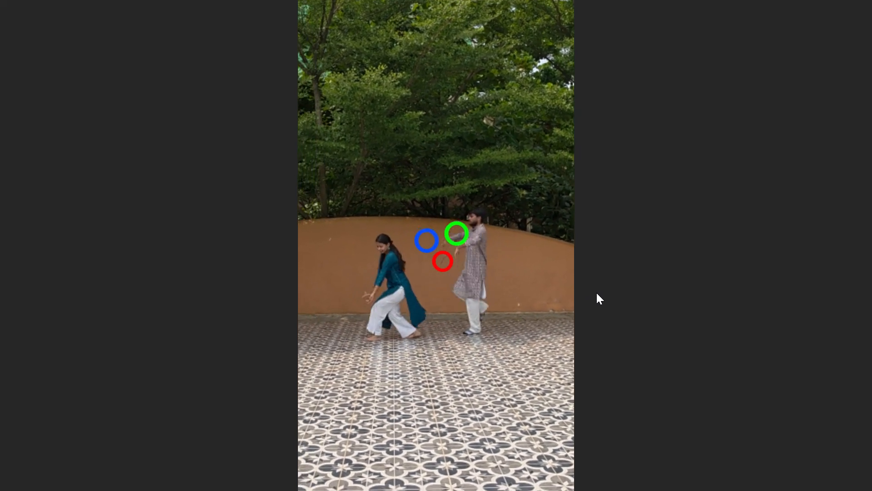
{"action": "key", "text": "space"}
{"action": "key", "text": "Escape"}
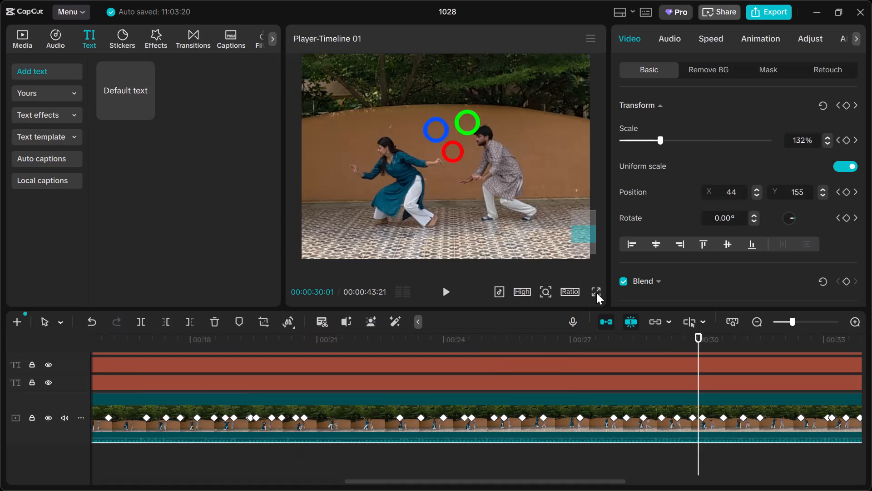
{"action": "left_click", "coordinate": [553, 338]}
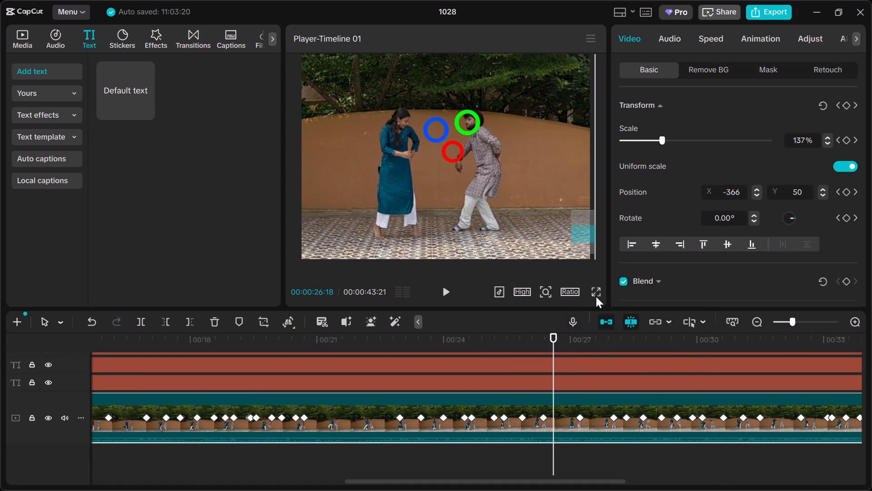
{"action": "left_click", "coordinate": [596, 296]}
{"action": "key", "text": "space"}
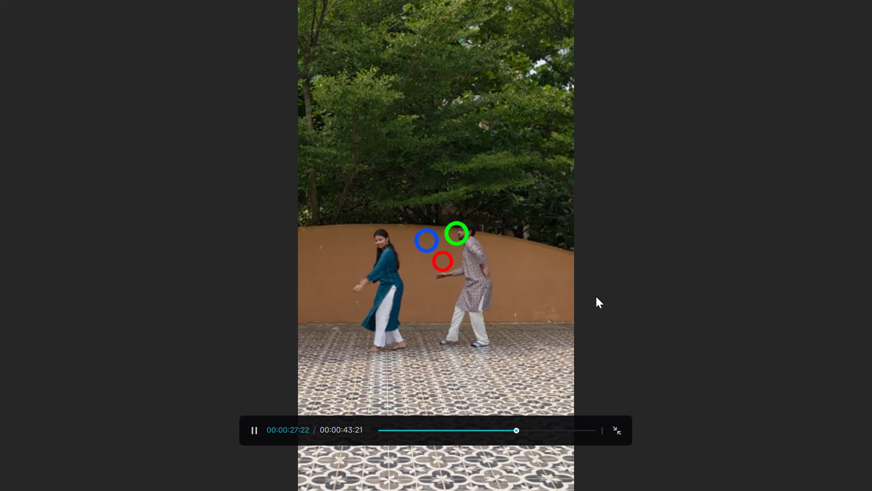
{"action": "key", "text": "space"}
{"action": "key", "text": "Escape"}
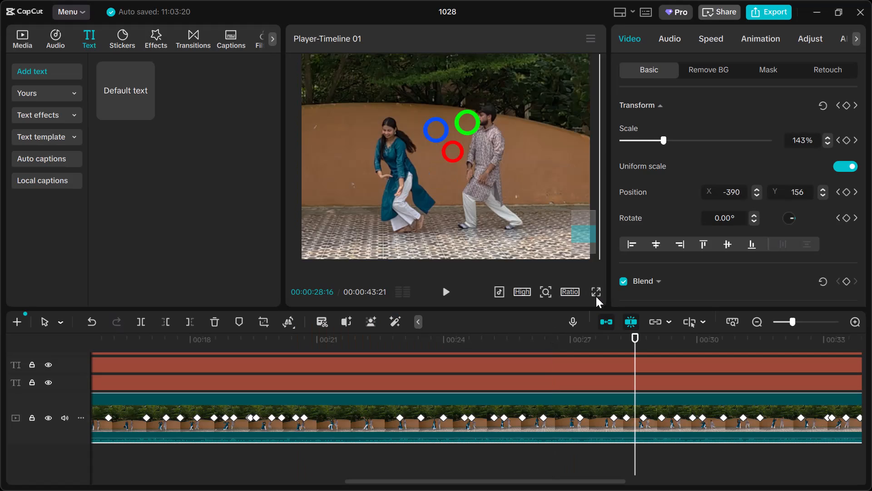
Compare the keyframes at 00:00:28:01 and 00:00:27:07, and set the dance clip's X position to -477 at the 00:00:28:10 keyframe.
{"action": "left_click", "coordinate": [614, 418]}
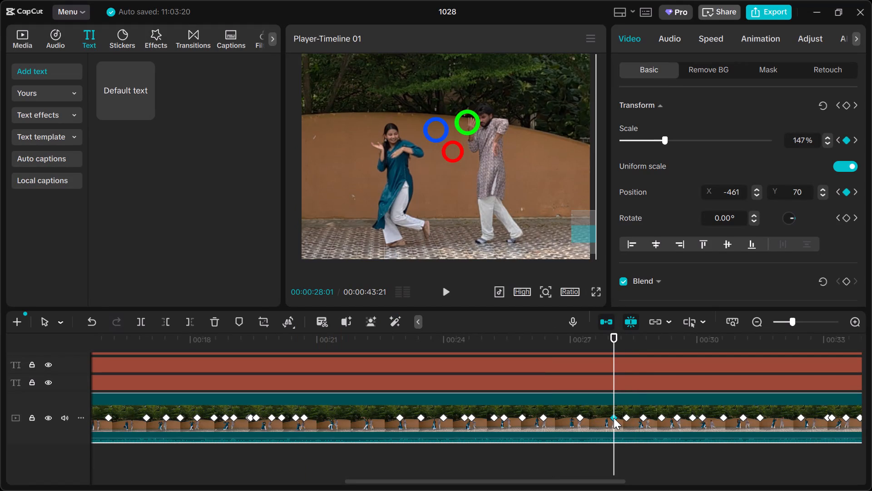
{"action": "left_click", "coordinate": [582, 419]}
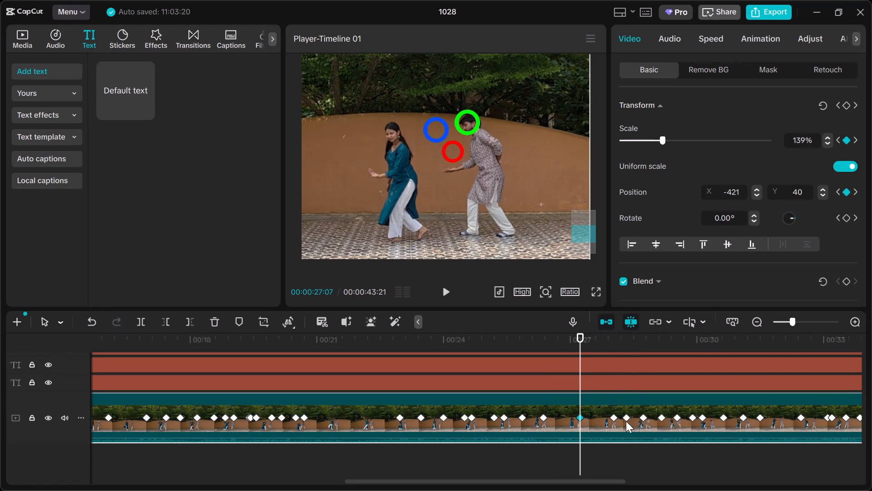
{"action": "left_click", "coordinate": [627, 419]}
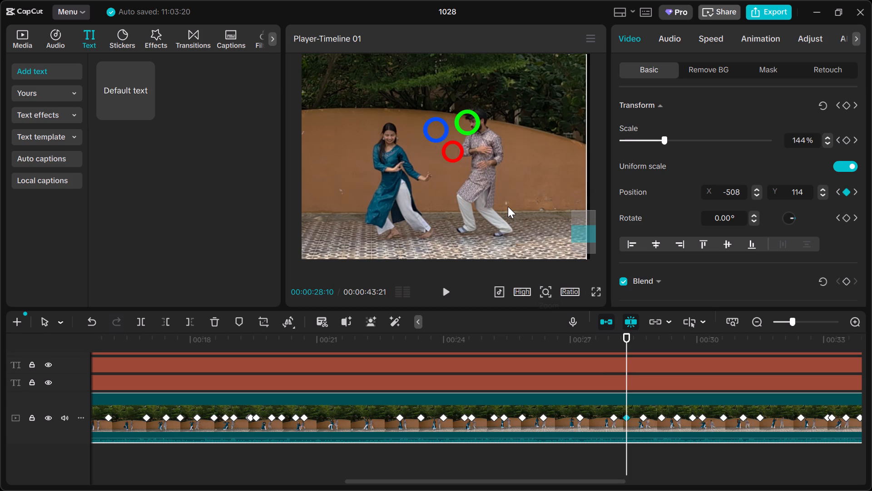
{"action": "scroll", "coordinate": [508, 206], "scroll_direction": "up", "scroll_amount": 2, "text": "ctrl"}
{"action": "left_click", "coordinate": [756, 188]}
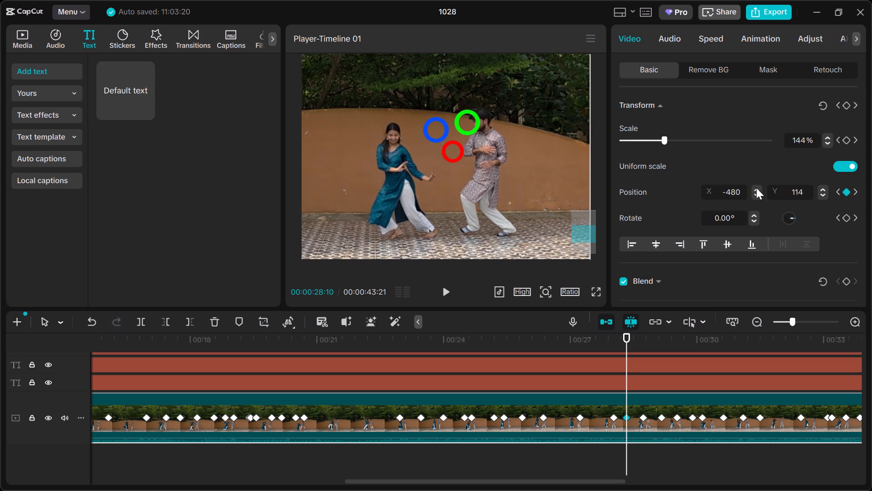
{"action": "triple_click", "coordinate": [756, 188]}
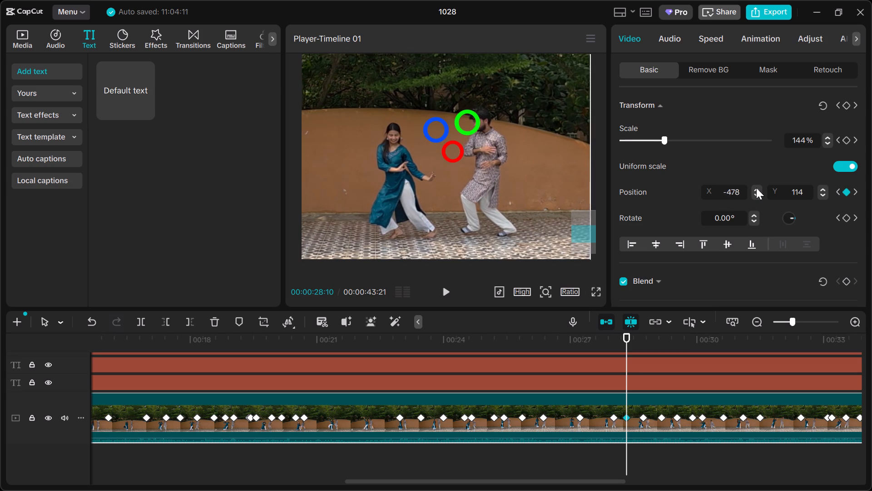
Play the video full screen from 00:00:25:00 to about 00:00:30:03 to review the adjusted position.
{"action": "left_click", "coordinate": [486, 342]}
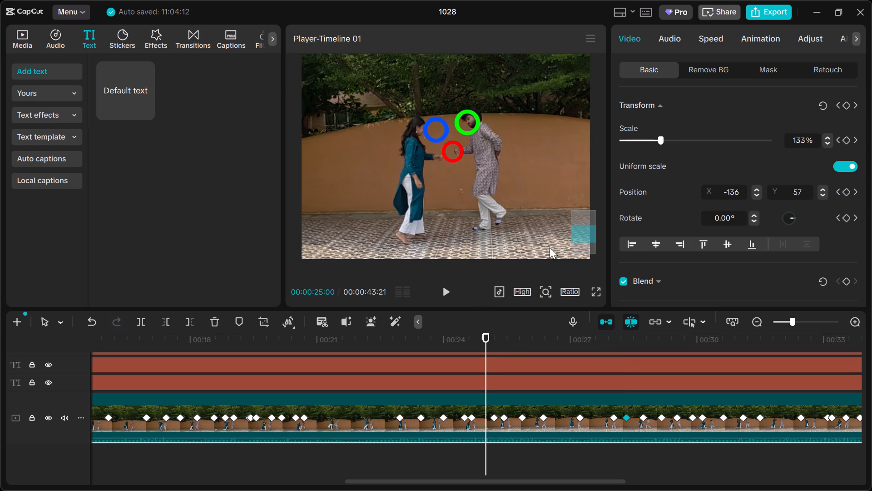
{"action": "left_click", "coordinate": [599, 293]}
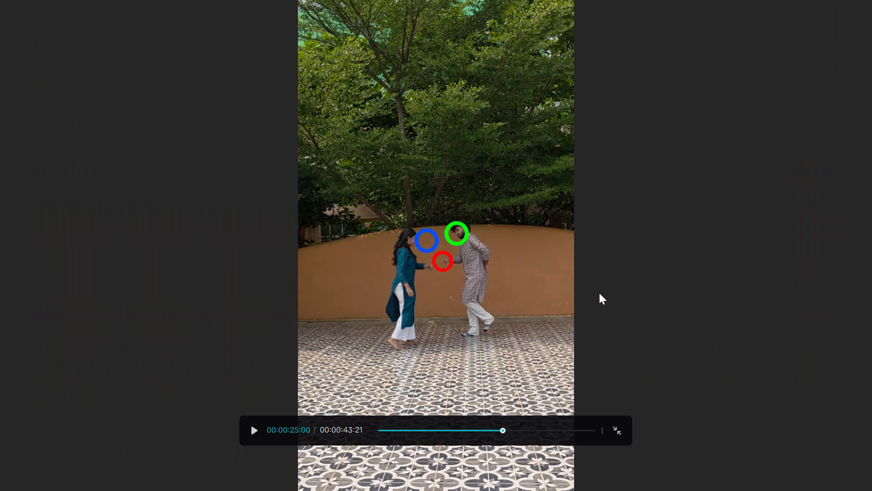
{"action": "key", "text": "space"}
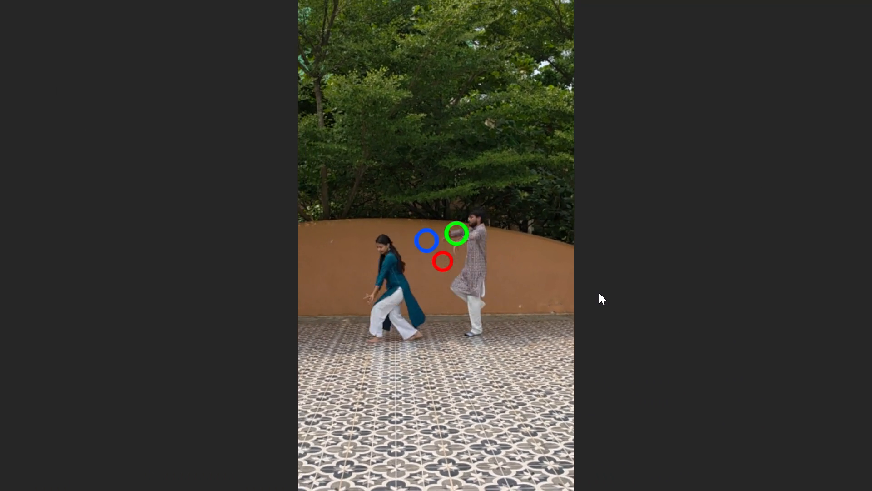
{"action": "key", "text": "space"}
{"action": "key", "text": "Escape"}
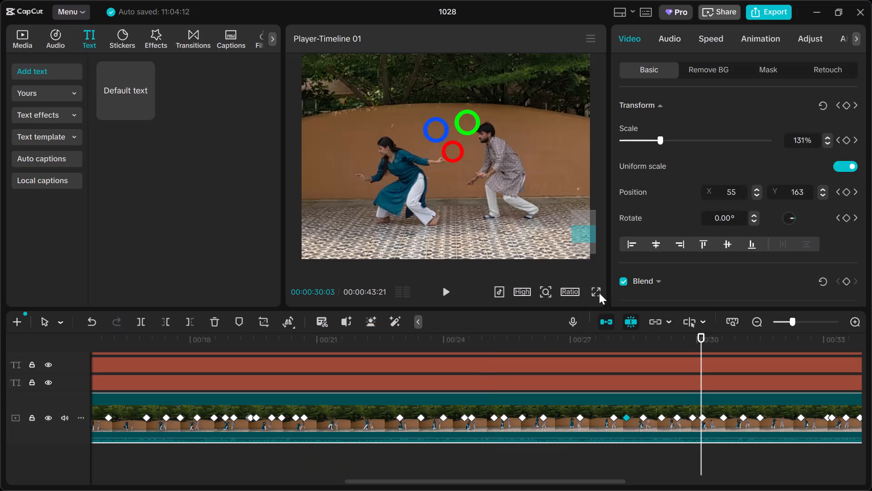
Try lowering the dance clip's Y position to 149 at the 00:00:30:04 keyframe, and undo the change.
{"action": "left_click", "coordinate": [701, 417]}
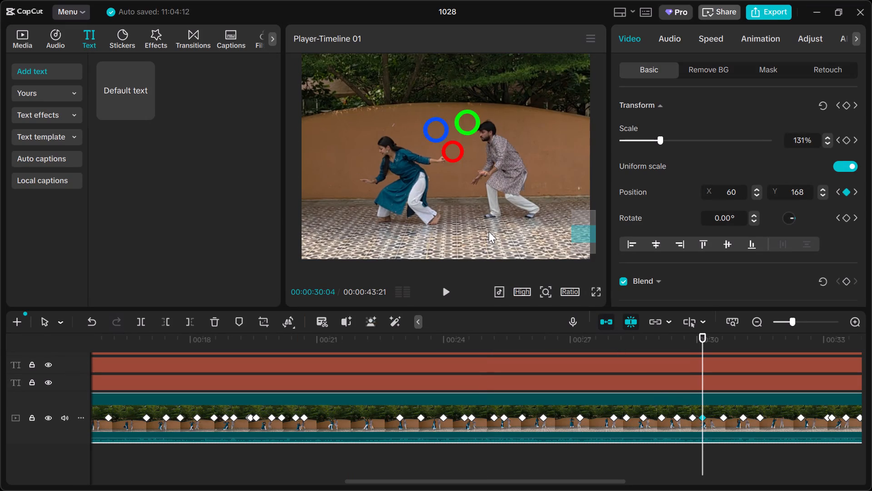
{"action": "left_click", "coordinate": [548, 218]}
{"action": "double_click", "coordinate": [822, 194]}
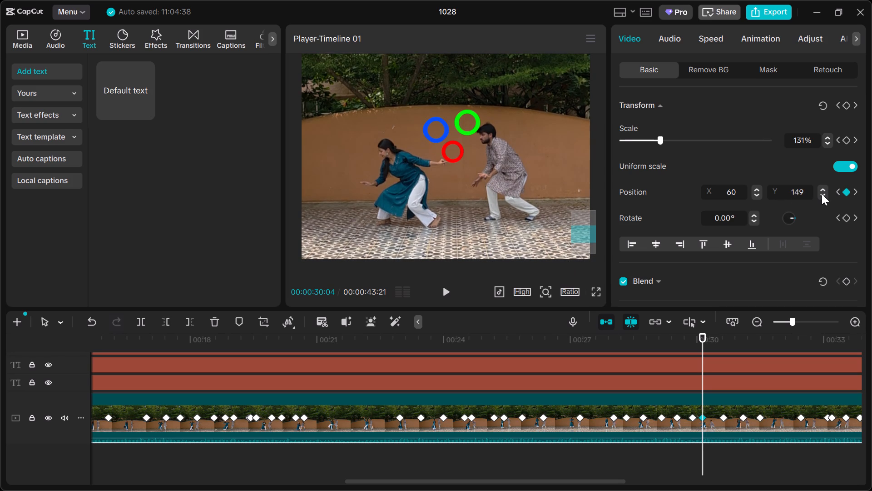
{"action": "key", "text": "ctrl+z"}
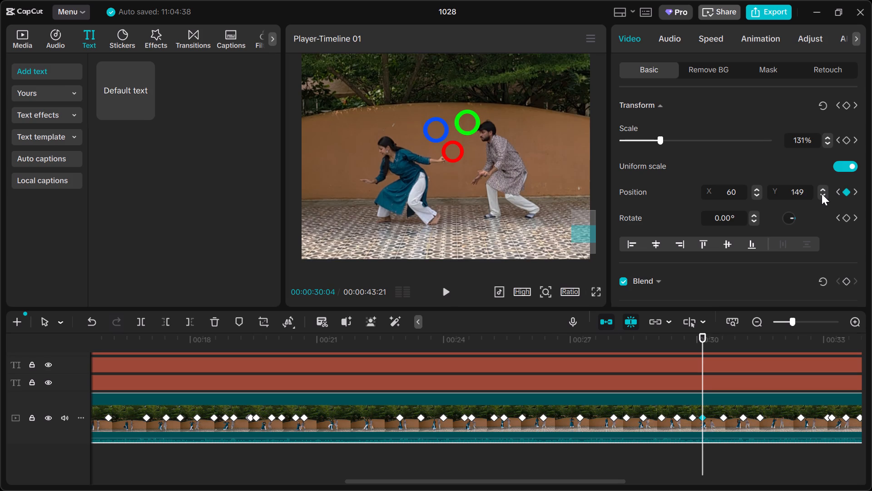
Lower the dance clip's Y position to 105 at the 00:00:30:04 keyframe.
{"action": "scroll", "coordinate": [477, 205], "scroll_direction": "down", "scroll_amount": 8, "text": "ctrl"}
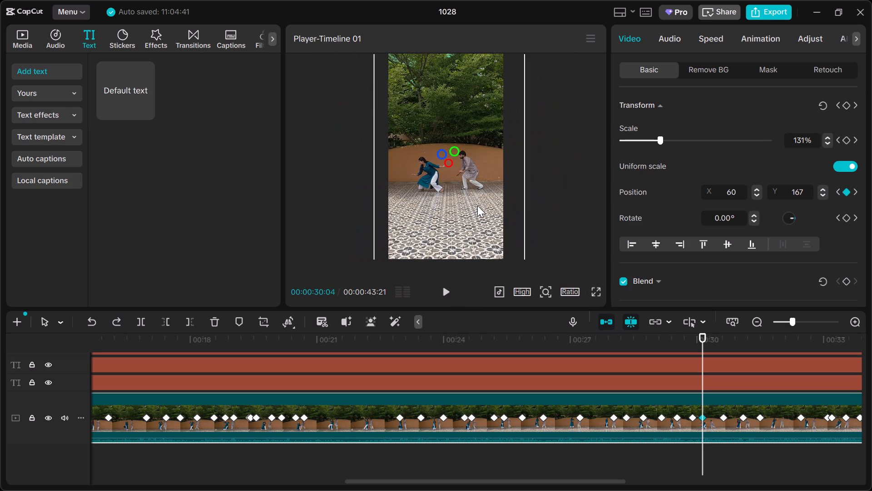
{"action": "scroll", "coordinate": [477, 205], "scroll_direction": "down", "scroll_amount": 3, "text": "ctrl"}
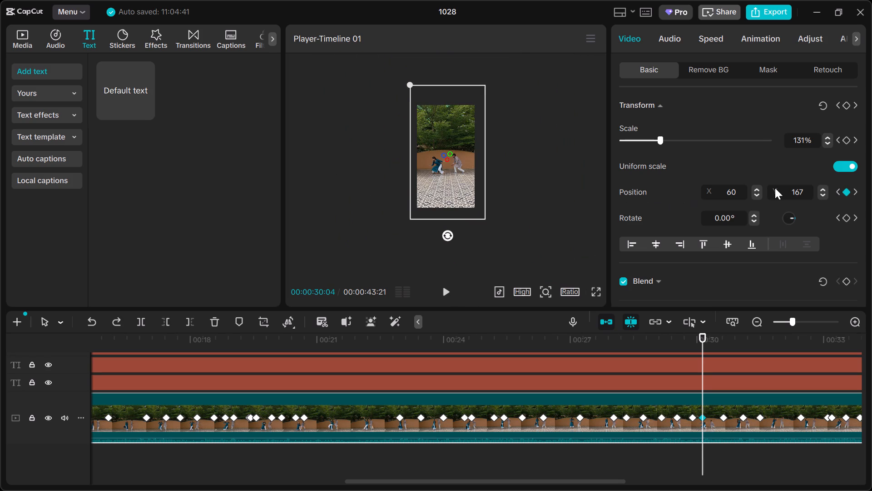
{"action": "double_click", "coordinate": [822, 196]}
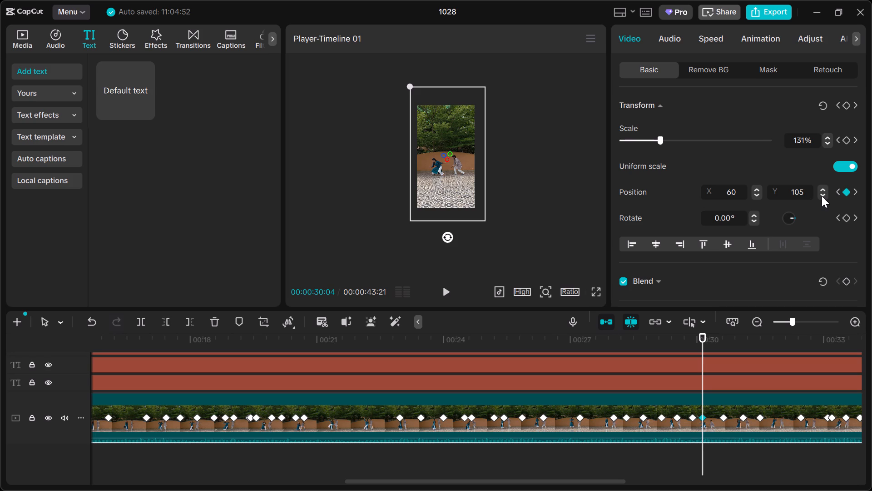
Play the video full screen from 00:00:27:27 to about 00:00:30:17 to review the Y position change.
{"action": "left_click", "coordinate": [608, 340]}
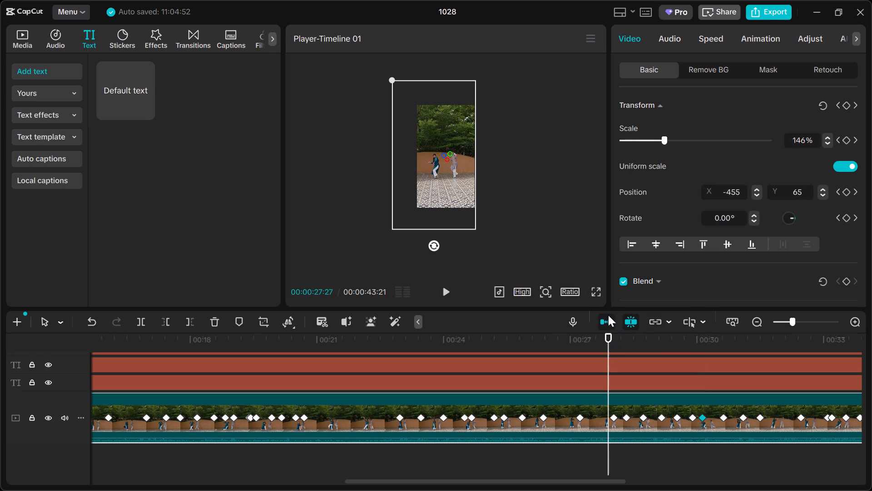
{"action": "left_click", "coordinate": [600, 298]}
{"action": "left_click", "coordinate": [597, 293]}
{"action": "key", "text": "space"}
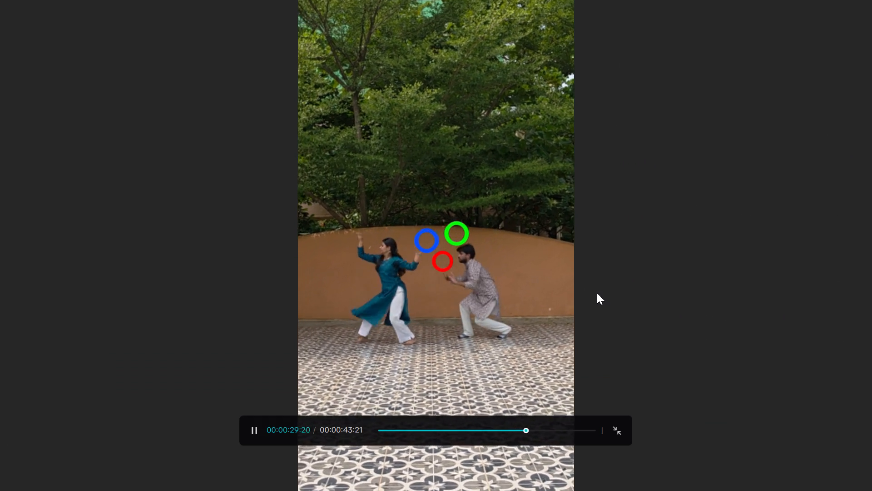
{"action": "key", "text": "space"}
{"action": "key", "text": "Escape"}
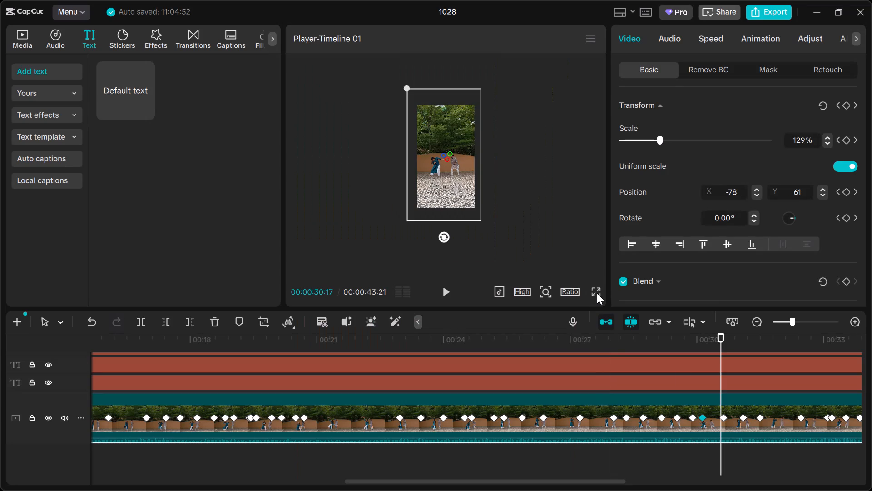
Set the dance clip's Y position to 167 at the 00:00:30:04 keyframe.
{"action": "left_click", "coordinate": [702, 416]}
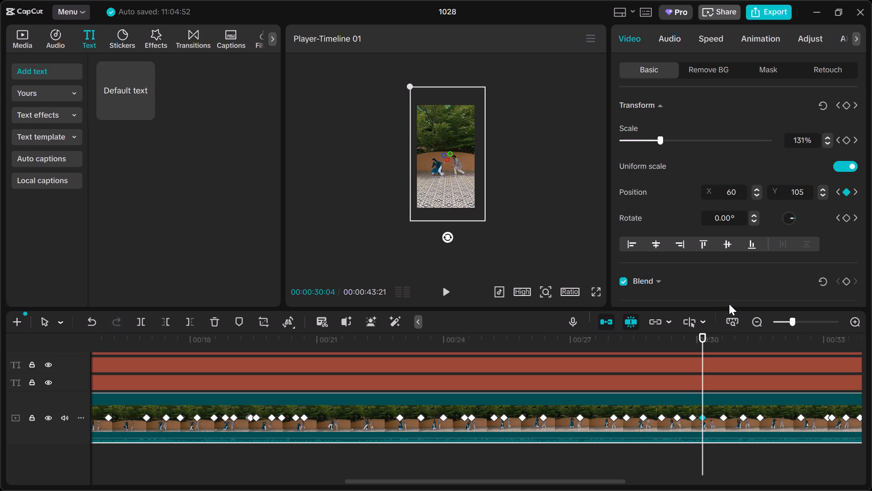
{"action": "double_click", "coordinate": [795, 192]}
{"action": "key", "text": "1"}
{"action": "type", "text": "67"}
{"action": "key", "text": "Return"}
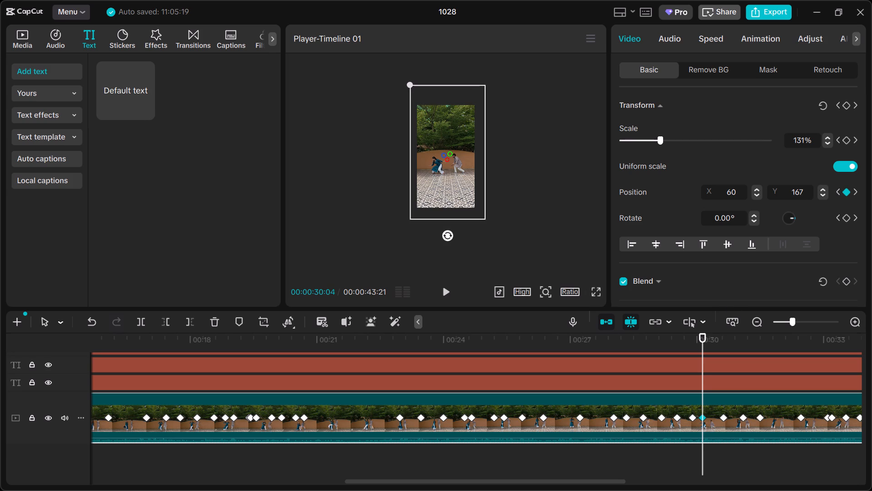
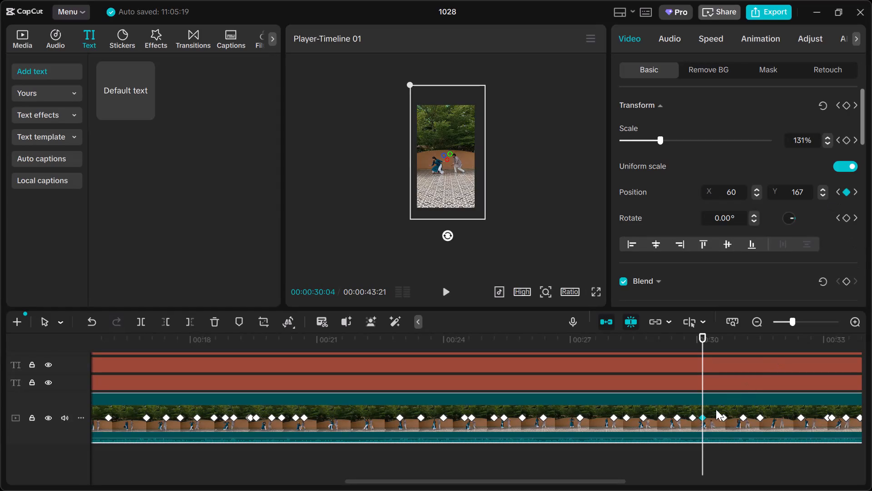
Go back through the dance clip's keyframes at 00:00:29:27 and 00:00:29:16 to check the scale and position at each.
{"action": "left_click", "coordinate": [691, 419]}
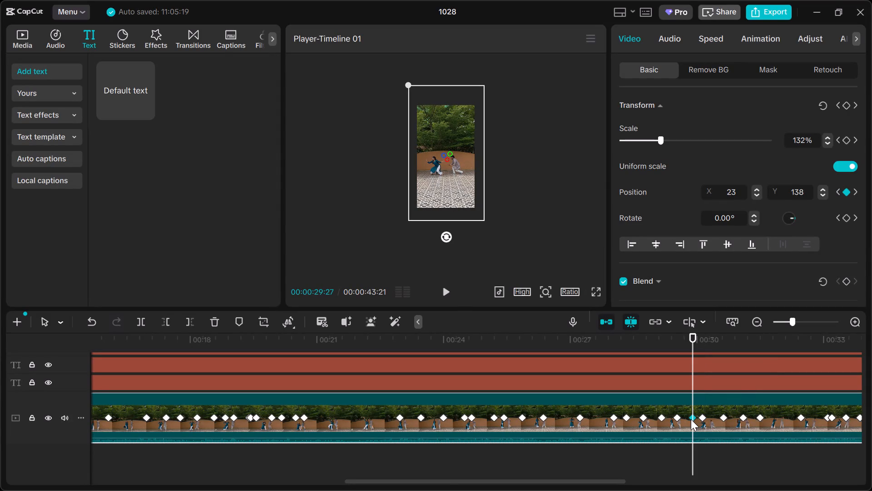
{"action": "left_click", "coordinate": [679, 419]}
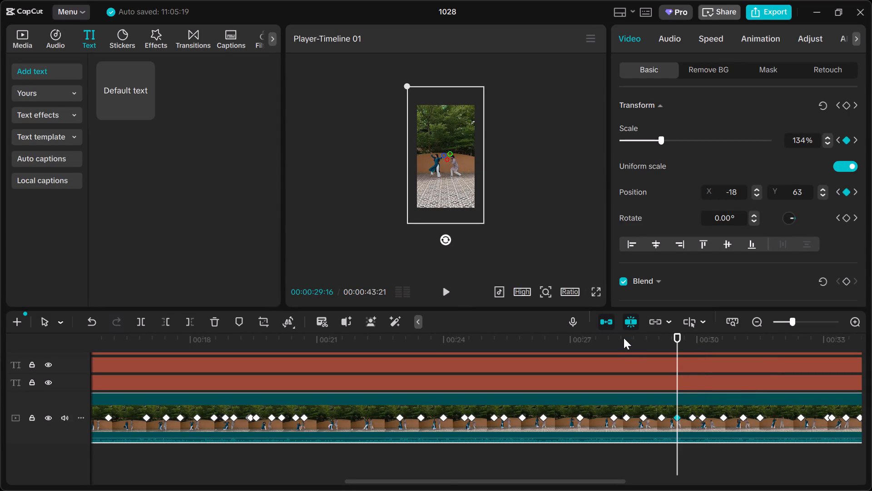
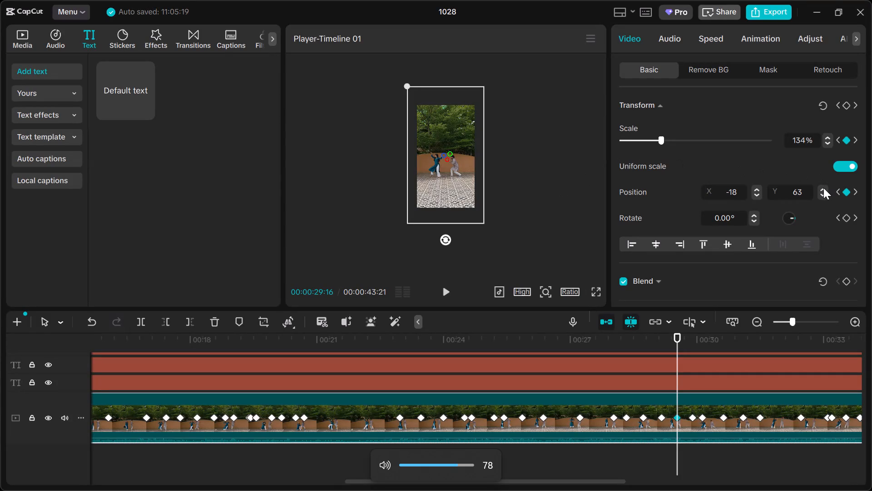
Set the dance clip's vertical position to 207 at the 00:00:29:16 keyframe, keeping its scale and horizontal position.
{"action": "double_click", "coordinate": [823, 188]}
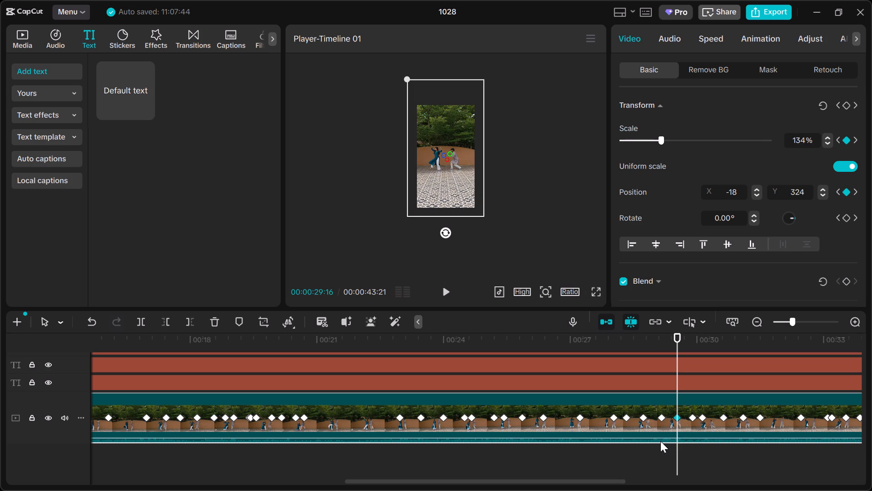
{"action": "key", "text": "ctrl+z"}
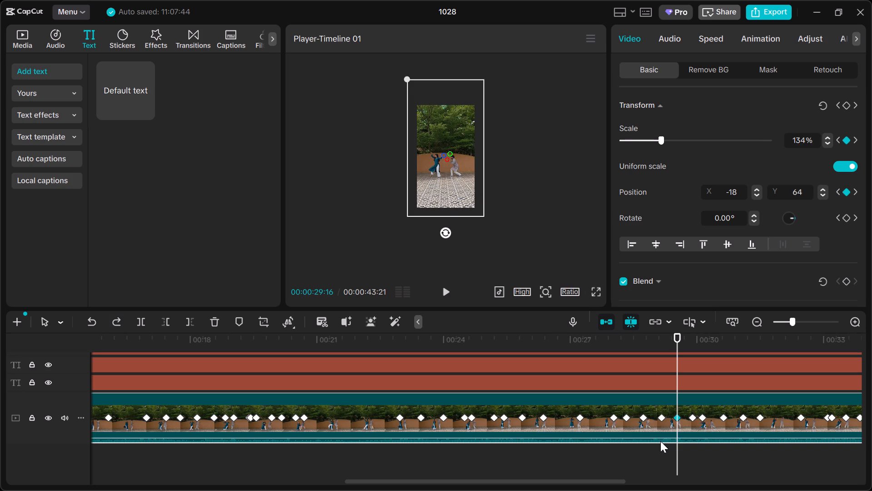
{"action": "scroll", "coordinate": [441, 196], "scroll_direction": "up", "scroll_amount": 5, "text": "ctrl"}
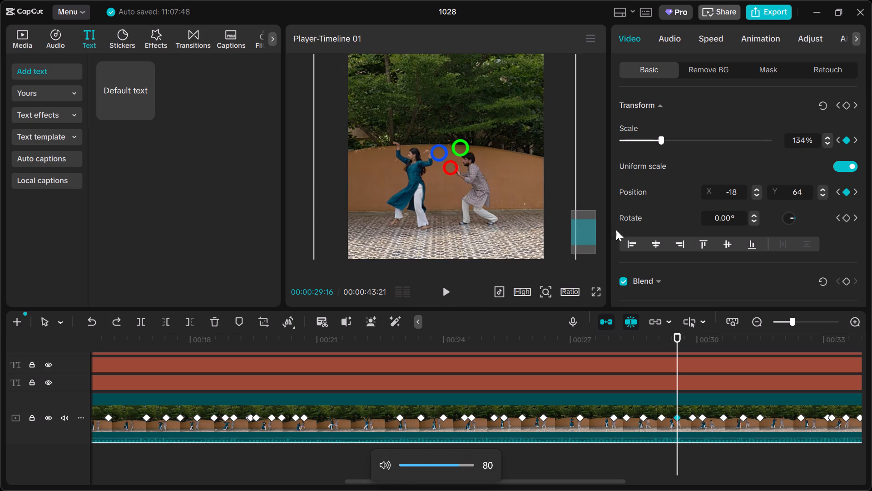
{"action": "left_click", "coordinate": [823, 188]}
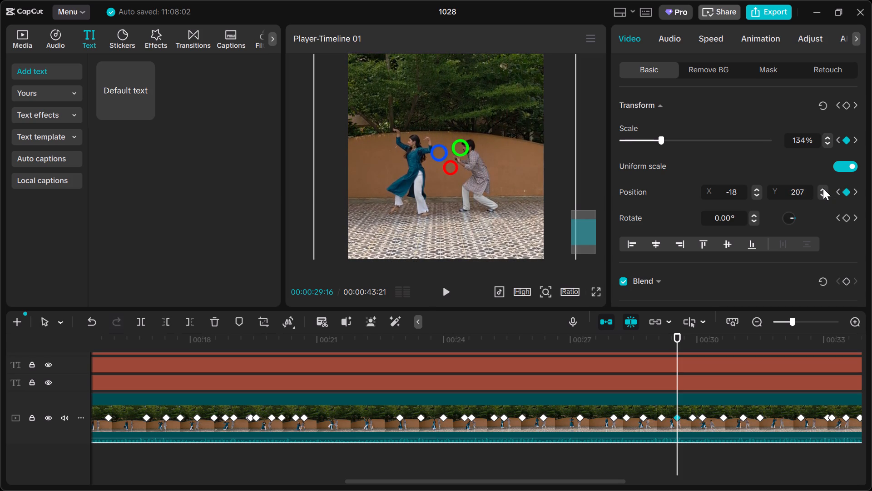
Review the dance clip's playback full screen, including from around the 11-second mark onward, checking the dancers' heads against the circle guides.
{"action": "left_click", "coordinate": [599, 296]}
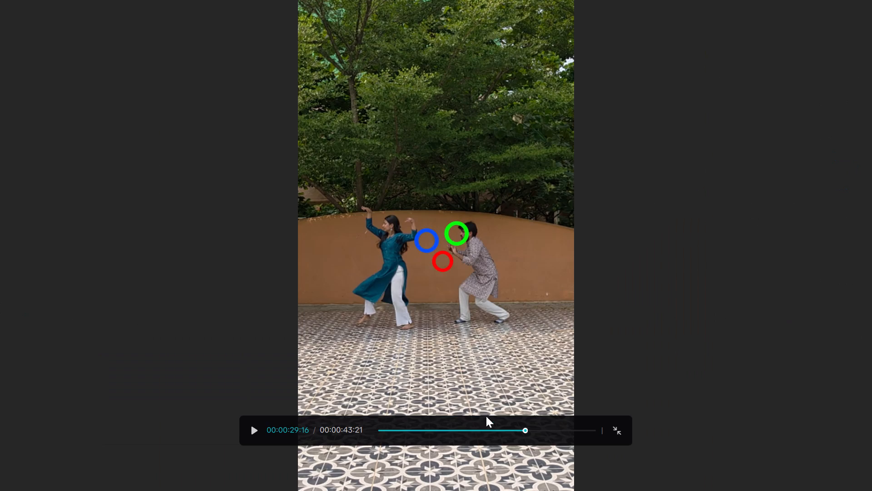
{"action": "left_click", "coordinate": [502, 433]}
{"action": "key", "text": "space"}
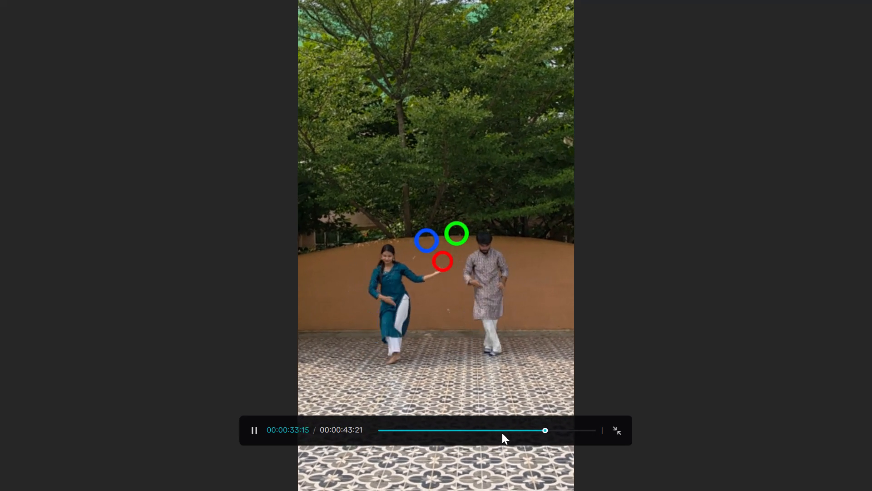
{"action": "left_click", "coordinate": [428, 426]}
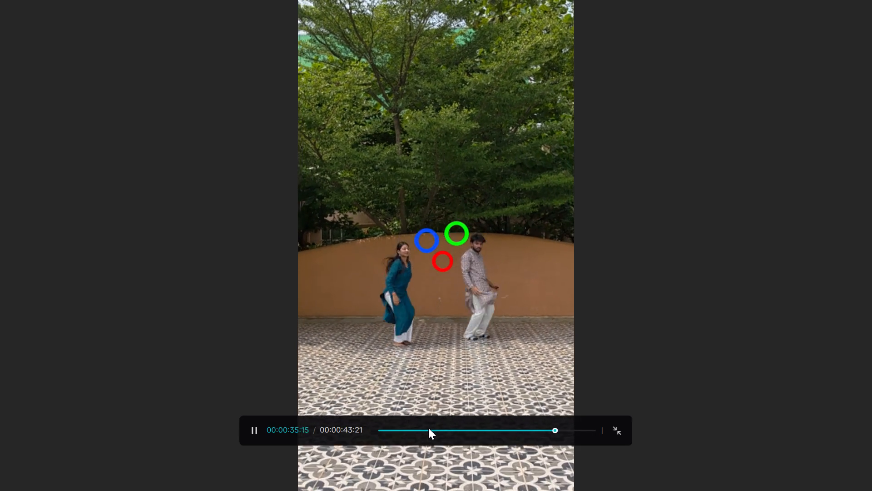
{"action": "left_click", "coordinate": [428, 428]}
{"action": "key", "text": "Escape"}
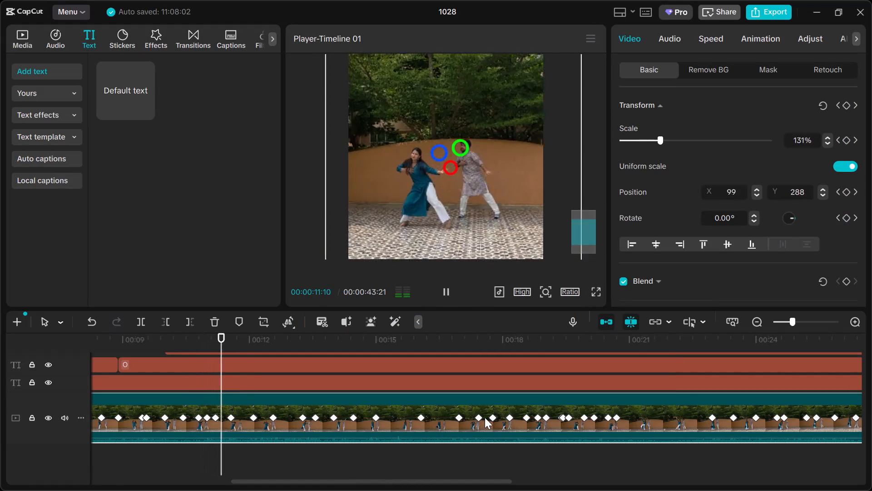
{"action": "scroll", "coordinate": [485, 417], "scroll_direction": "down", "scroll_amount": 8, "text": "ctrl"}
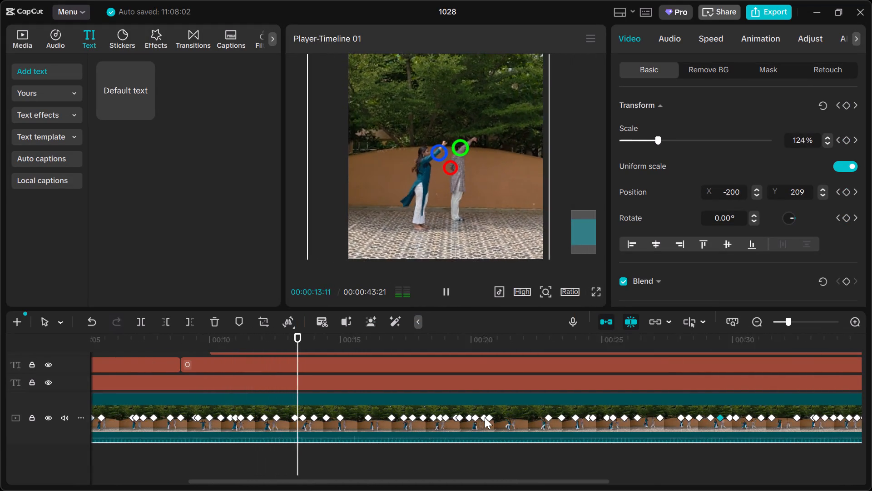
{"action": "scroll", "coordinate": [485, 417], "scroll_direction": "down", "scroll_amount": 1, "text": "ctrl"}
{"action": "left_click", "coordinate": [595, 292]}
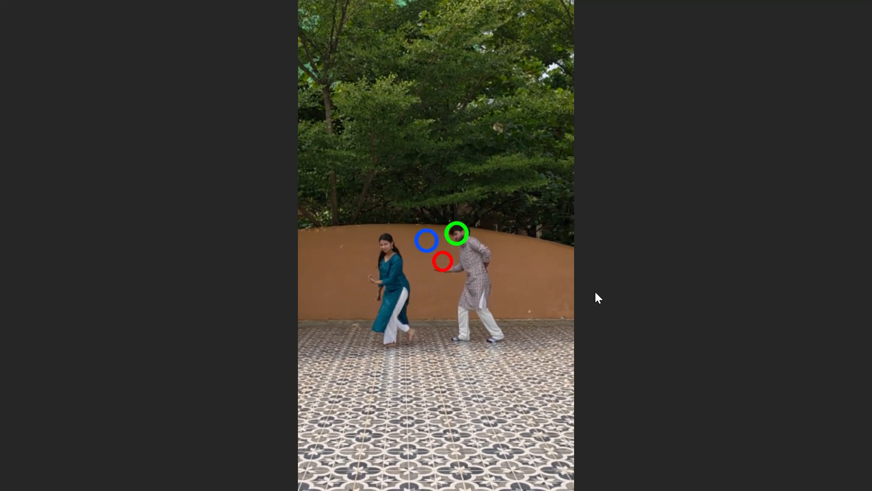
{"action": "key", "text": "space"}
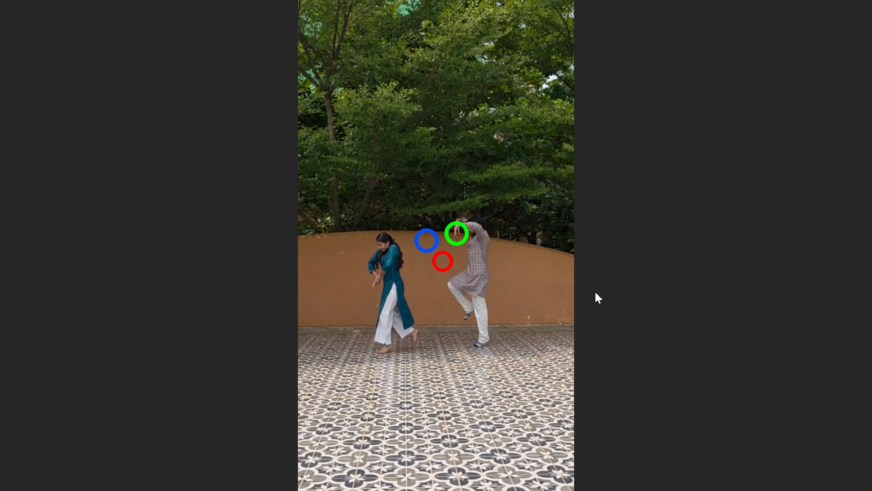
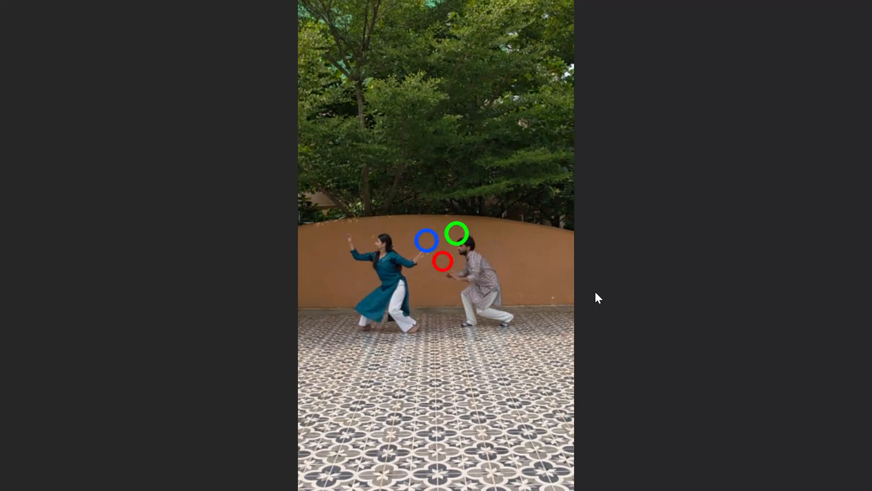
Review the dance clip's playback full screen from near the beginning, checking the dancers' heads against the circle guides.
{"action": "key", "text": "Escape"}
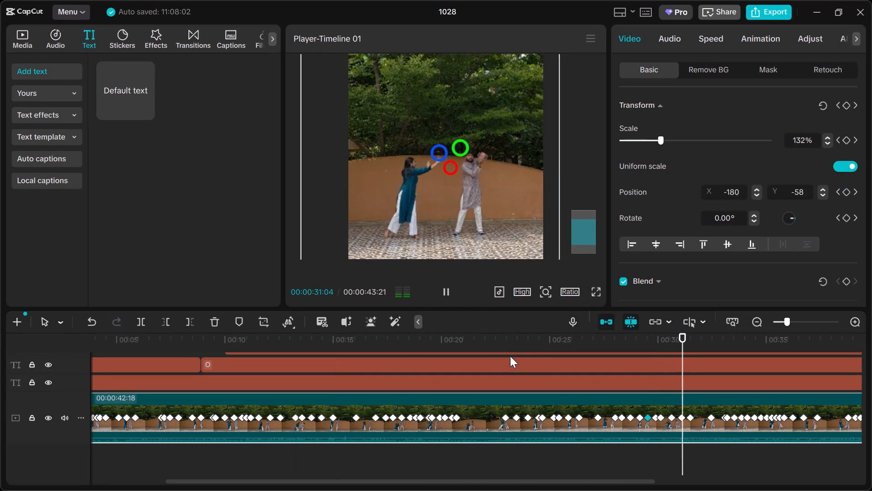
{"action": "left_click", "coordinate": [598, 290]}
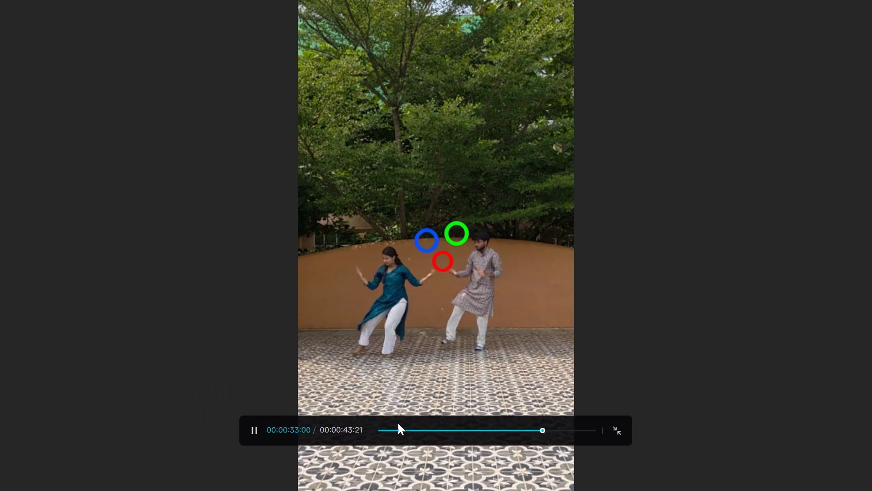
{"action": "left_click", "coordinate": [381, 431]}
{"action": "left_click", "coordinate": [381, 431]}
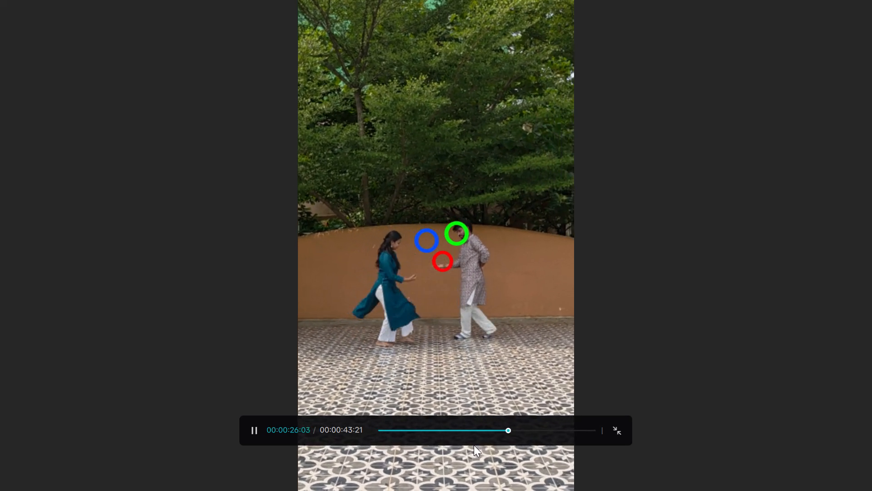
{"action": "key", "text": "Escape"}
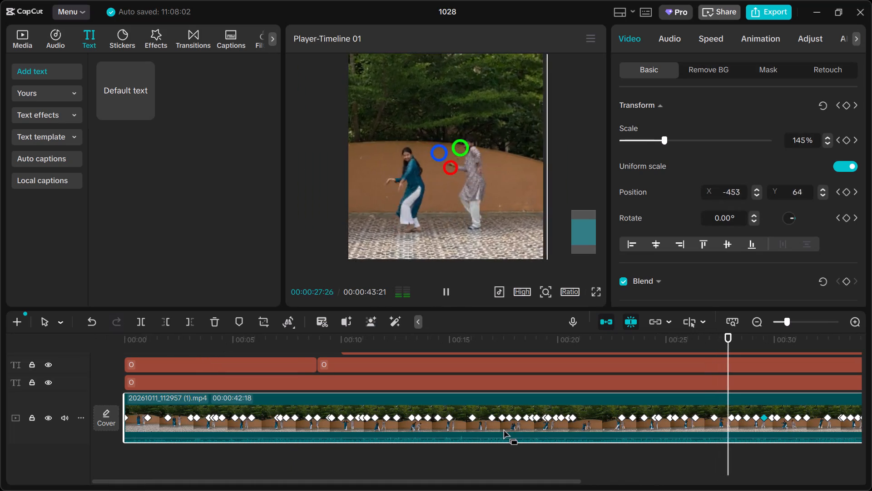
{"action": "key", "text": "space"}
Disable all the circle guide text clips above the dance clip so the guides are hidden.
{"action": "scroll", "coordinate": [503, 428], "scroll_direction": "down", "scroll_amount": 7, "text": "ctrl"}
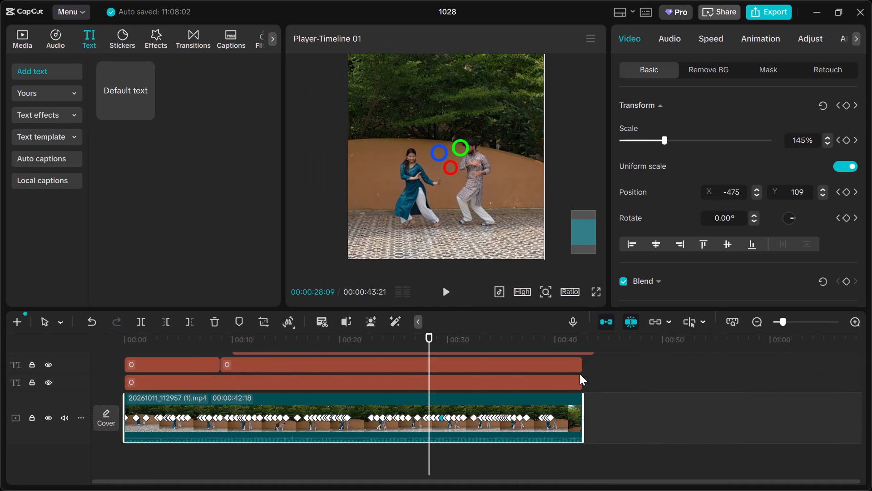
{"action": "left_click_drag", "start_coordinate": [629, 354], "coordinate": [508, 384]}
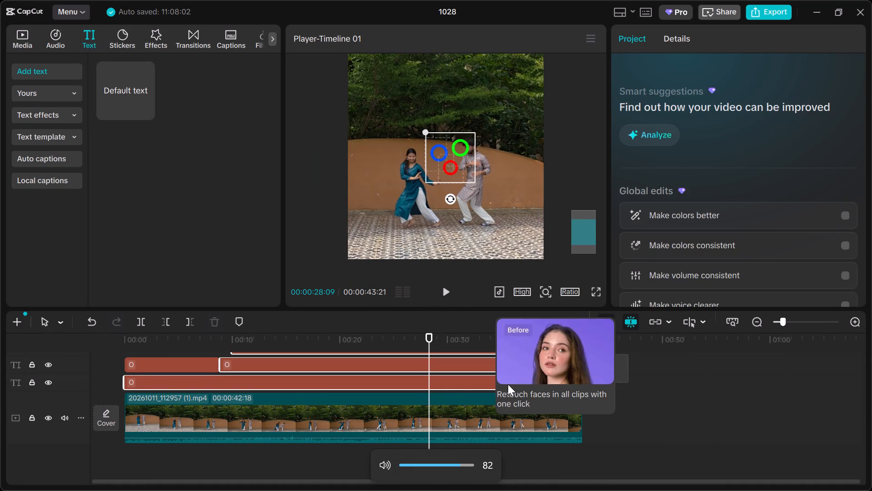
{"action": "left_click_drag", "start_coordinate": [508, 384], "coordinate": [185, 381]}
{"action": "key", "text": "v"}
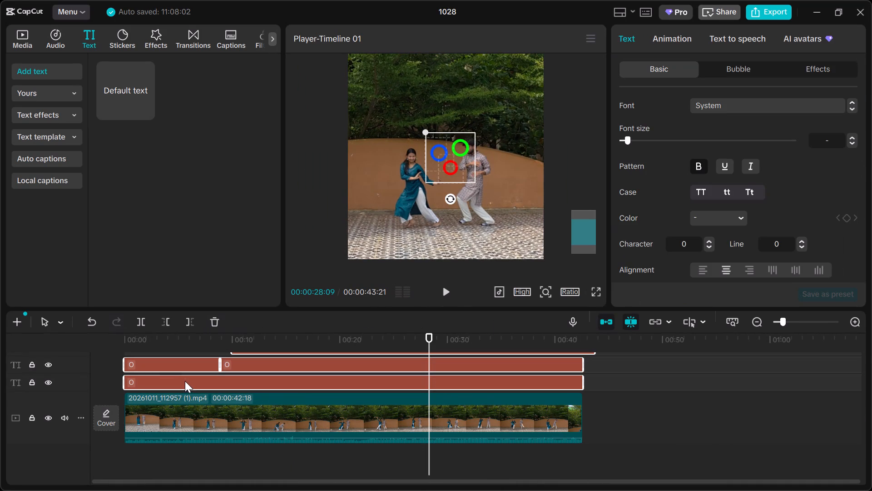
Play the dance clip full screen from about the 1-second mark to review its motion without the circle guides.
{"action": "left_click", "coordinate": [596, 290]}
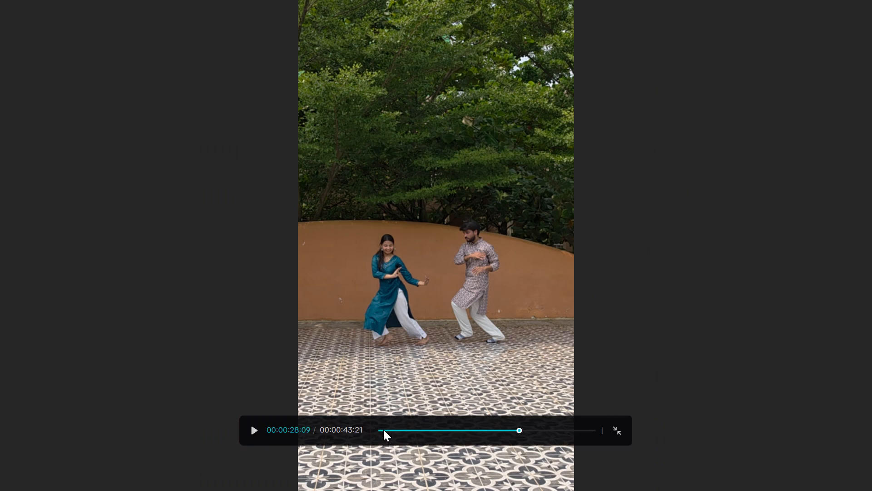
{"action": "left_click", "coordinate": [383, 430]}
{"action": "left_click_drag", "start_coordinate": [383, 430], "coordinate": [353, 434]}
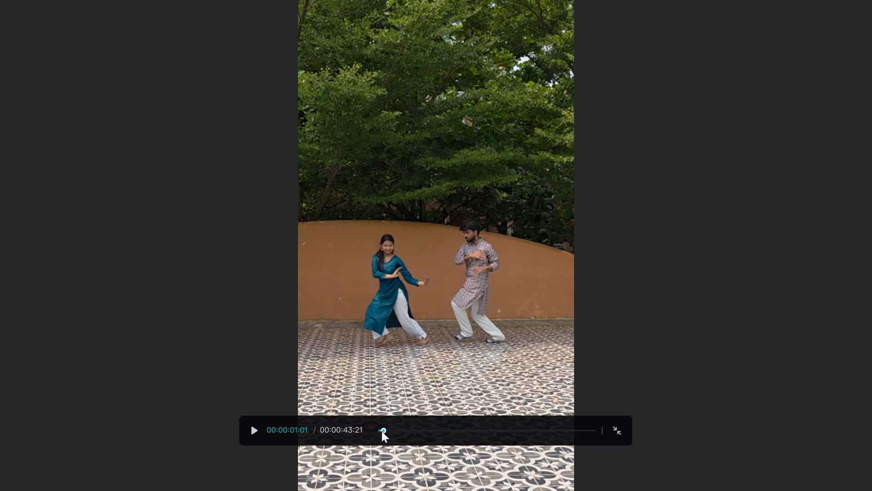
{"action": "key", "text": "space"}
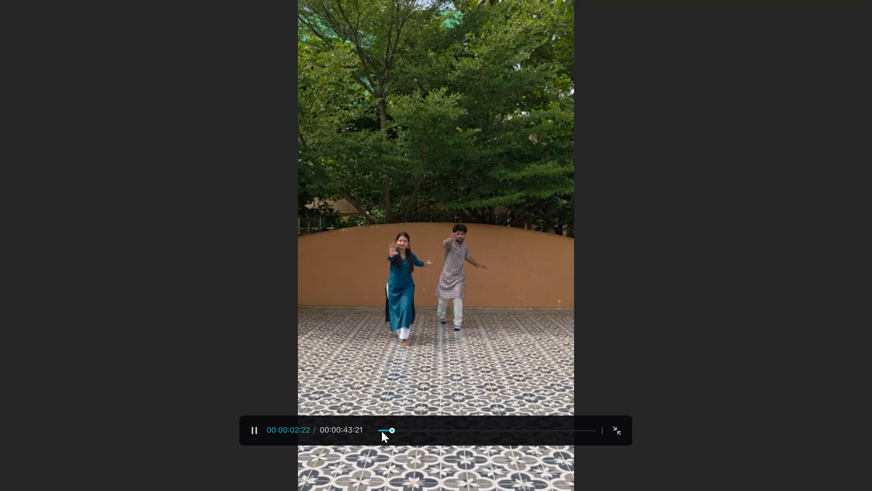
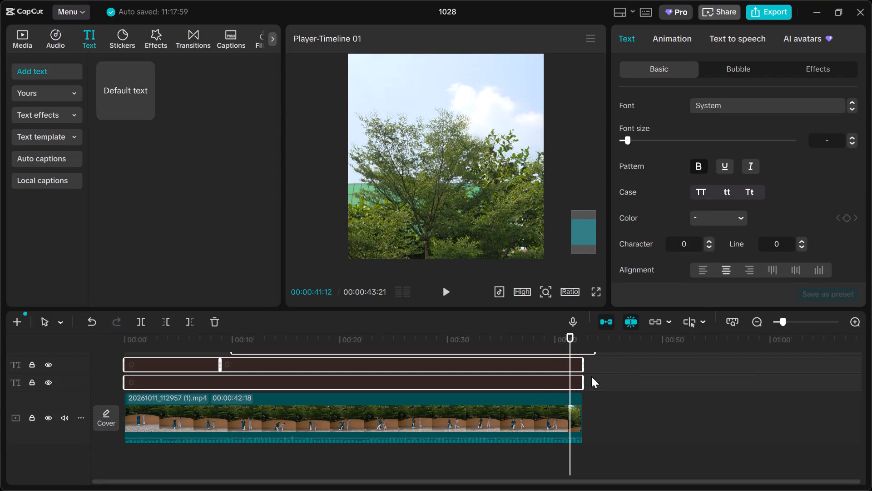
Re-enable the circle guide text clips above the dance clip so the guides show again.
{"action": "key", "text": "v"}
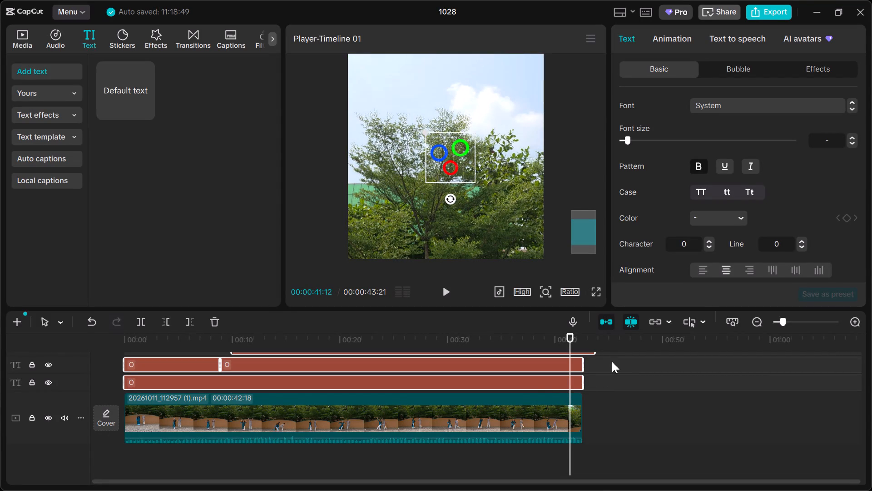
Set the dance clip's vertical position to 231 at its 00:00:39:11 keyframe, checking the dancers' heads against the circle guides.
{"action": "left_click", "coordinate": [523, 342]}
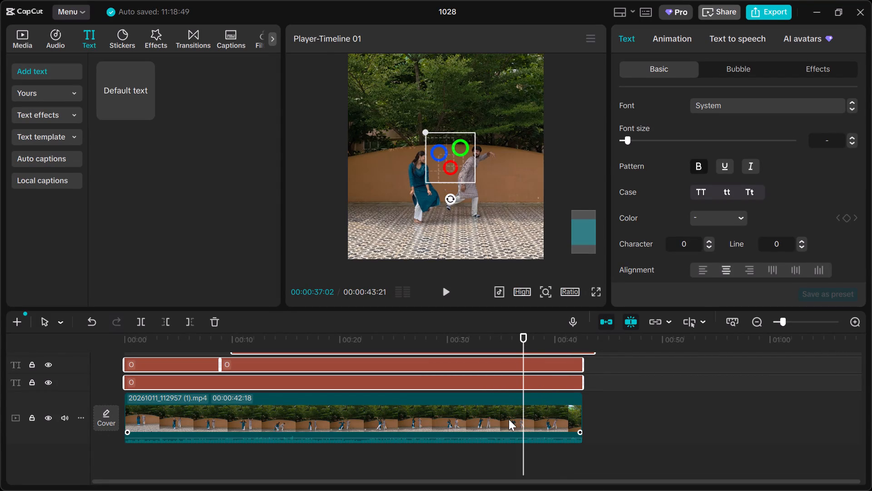
{"action": "left_click", "coordinate": [509, 419]}
{"action": "scroll", "coordinate": [514, 416], "scroll_direction": "up", "scroll_amount": 8, "text": "ctrl"}
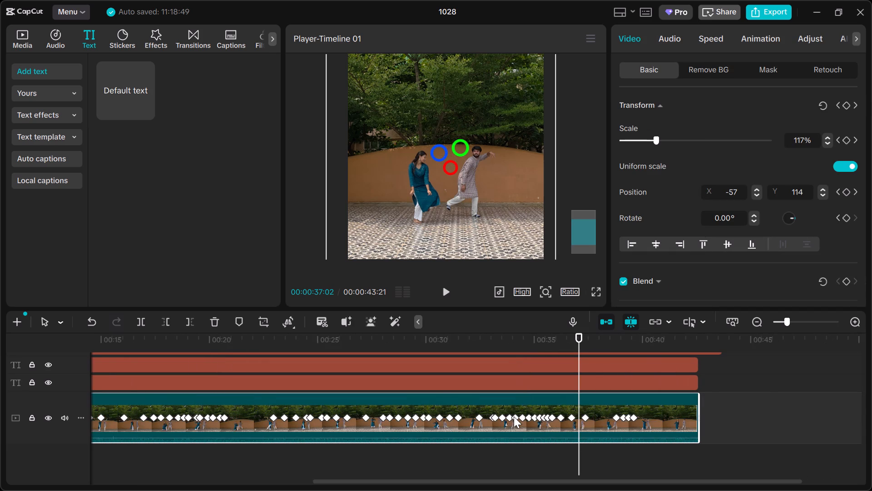
{"action": "left_click", "coordinate": [619, 417]}
{"action": "key", "text": "space"}
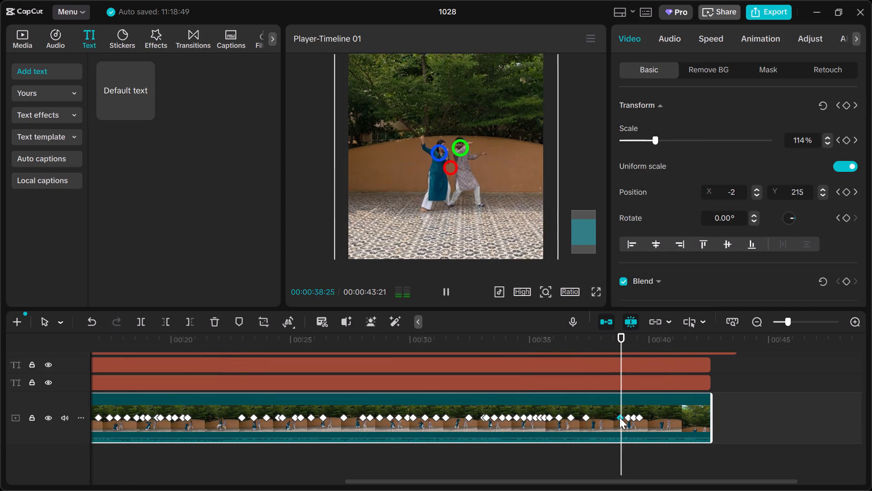
{"action": "key", "text": "space"}
{"action": "left_click", "coordinate": [619, 417]}
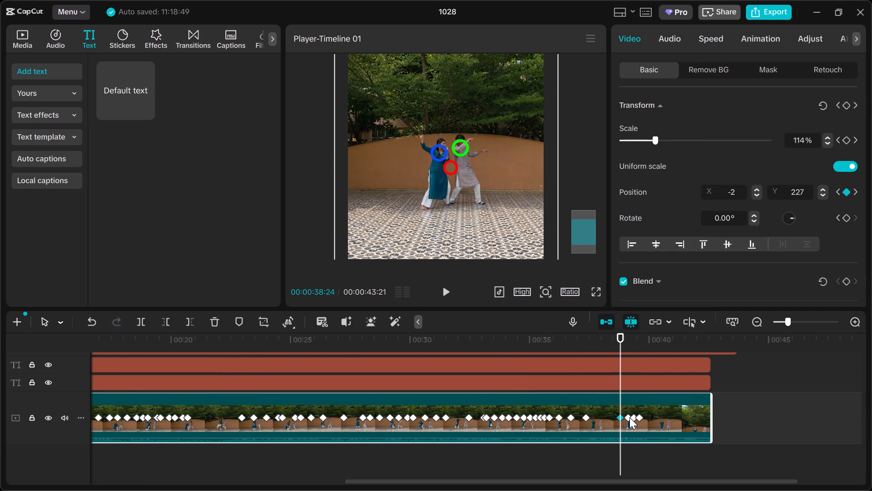
{"action": "left_click", "coordinate": [628, 418]}
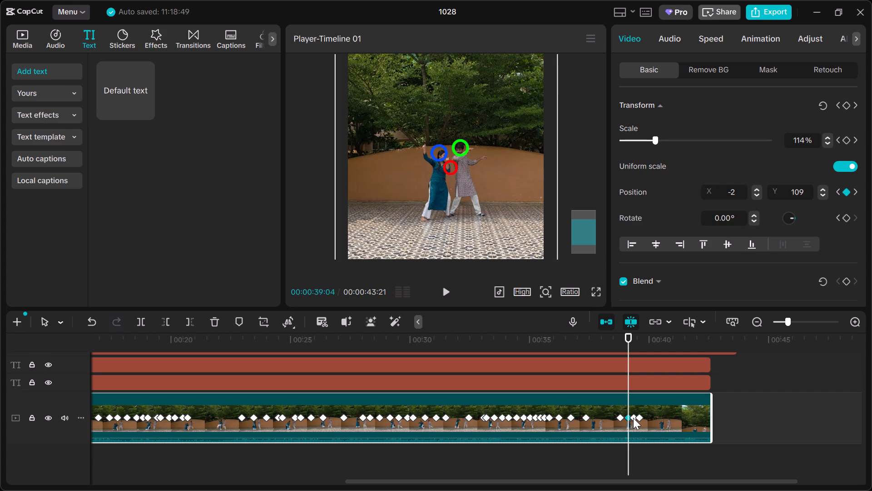
{"action": "left_click", "coordinate": [633, 418]}
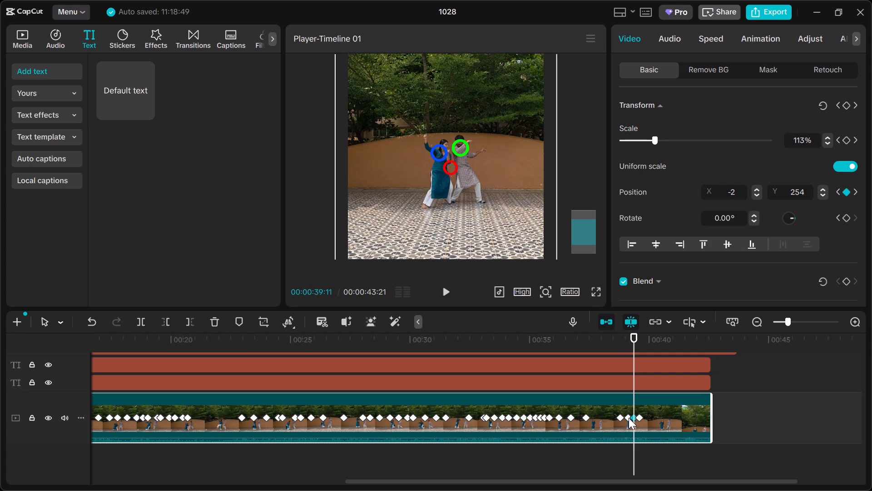
{"action": "double_click", "coordinate": [822, 188]}
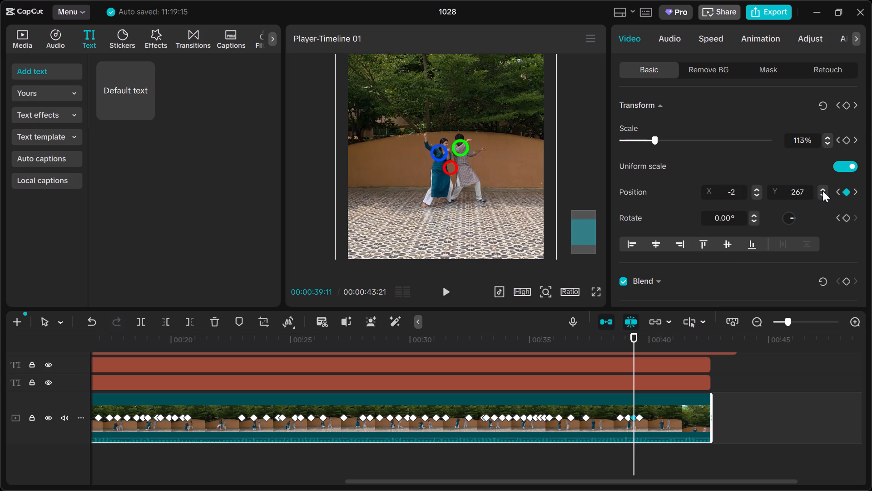
{"action": "key", "text": "ctrl+z"}
{"action": "double_click", "coordinate": [823, 196]}
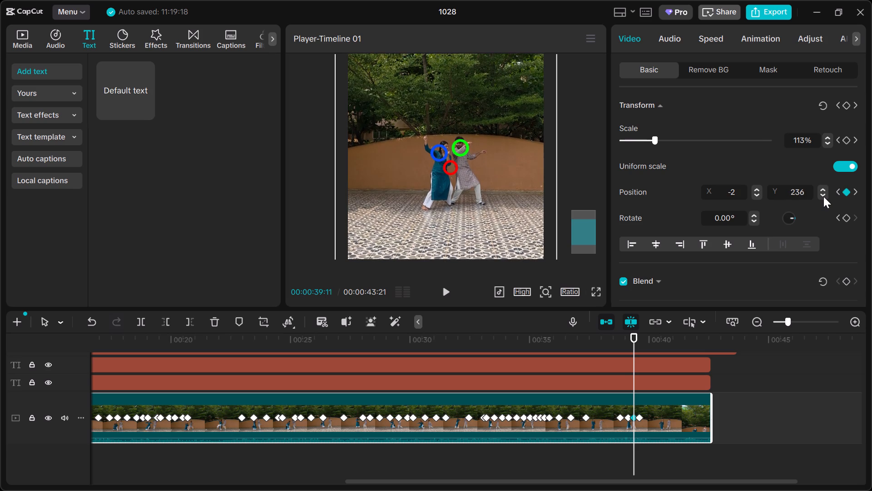
{"action": "triple_click", "coordinate": [823, 196]}
{"action": "double_click", "coordinate": [823, 196]}
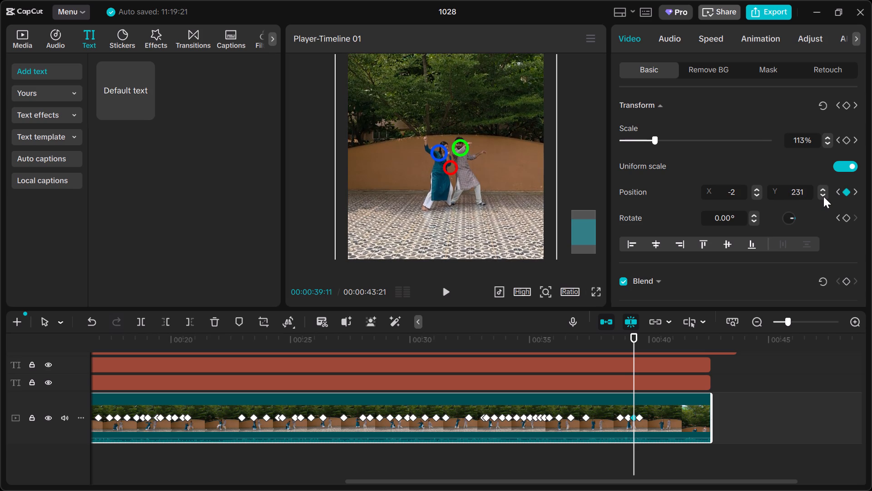
Set the dance clip's Y position to 121 at the 00:00:39:04 keyframe.
{"action": "left_click", "coordinate": [626, 417]}
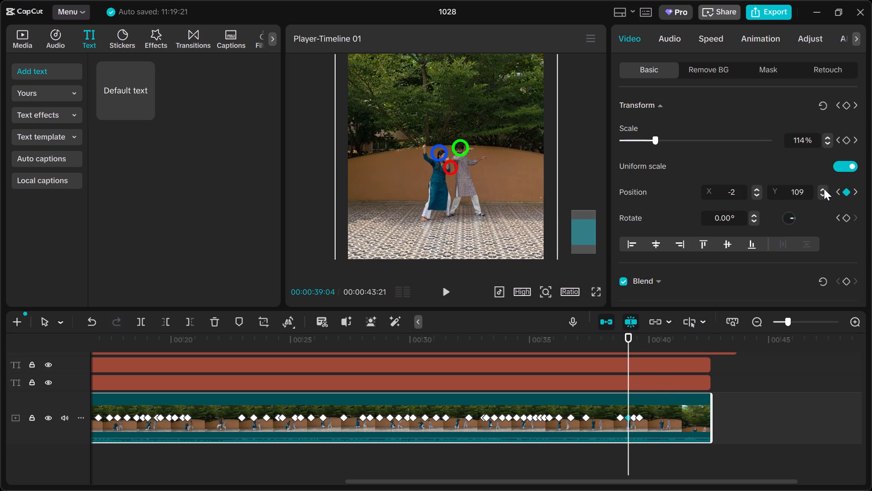
{"action": "double_click", "coordinate": [823, 194]}
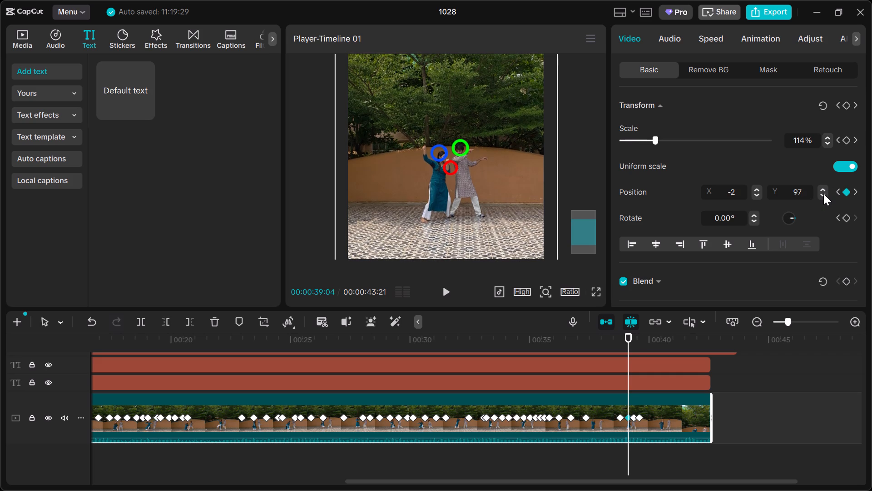
{"action": "key", "text": "ctrl+z"}
{"action": "double_click", "coordinate": [822, 187]}
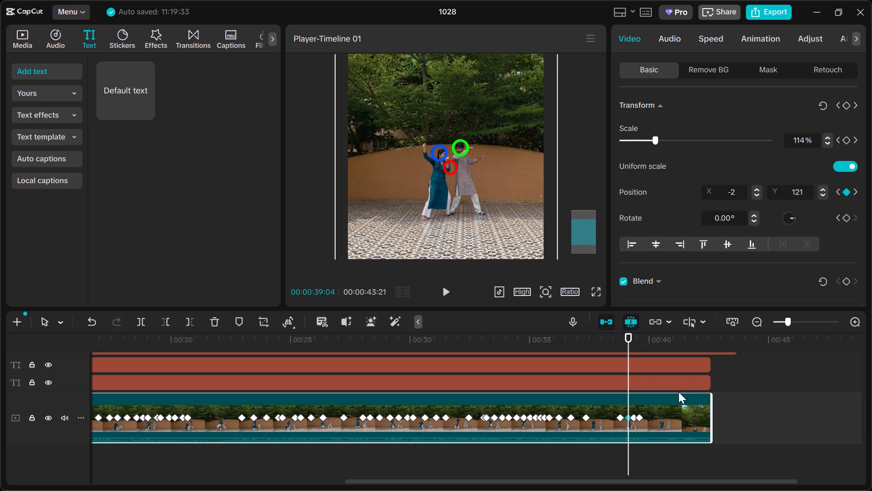
Play the dance clip full screen from 00:00:37:11 to its end, checking head alignment with the circle guides.
{"action": "left_click", "coordinate": [639, 420]}
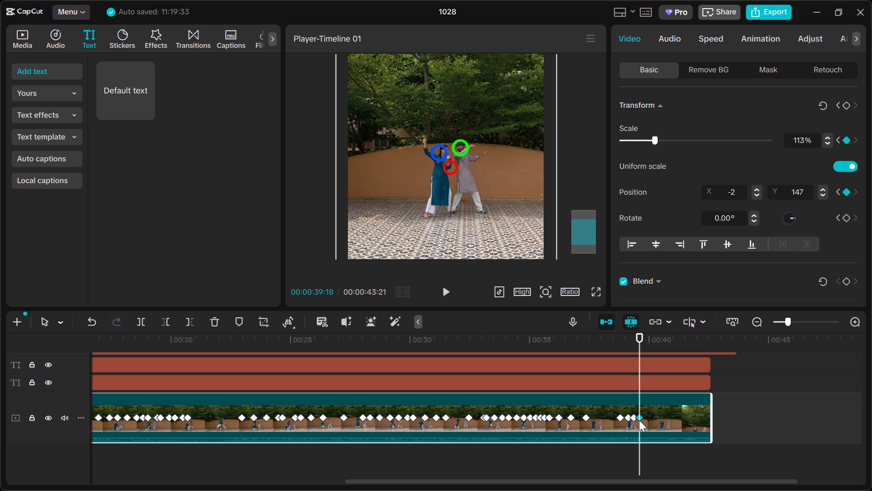
{"action": "left_click", "coordinate": [585, 341]}
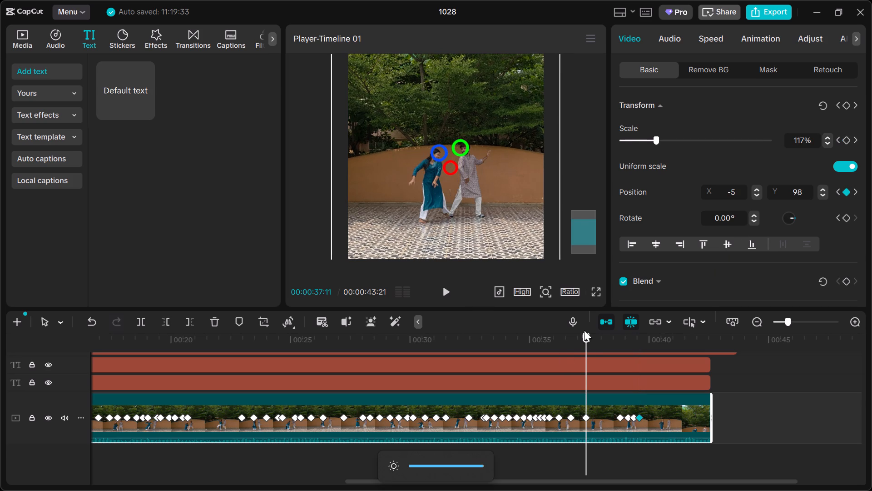
{"action": "left_click", "coordinate": [594, 298]}
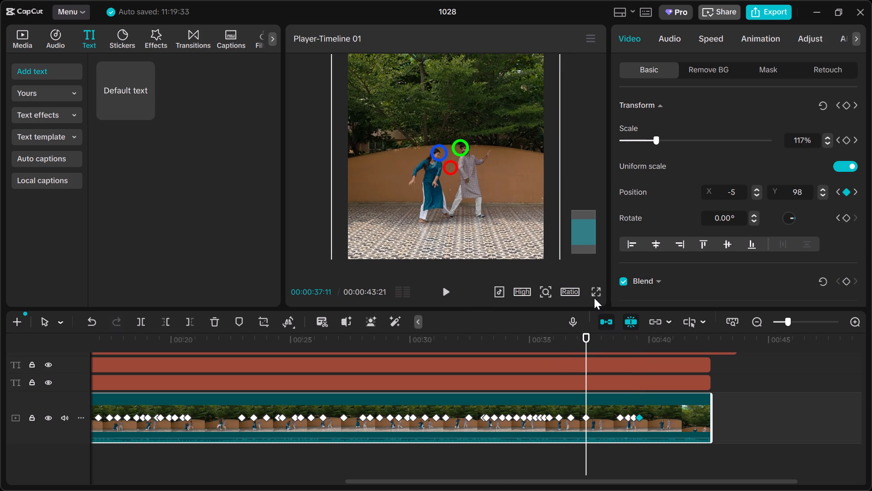
{"action": "left_click", "coordinate": [595, 294]}
{"action": "key", "text": "space"}
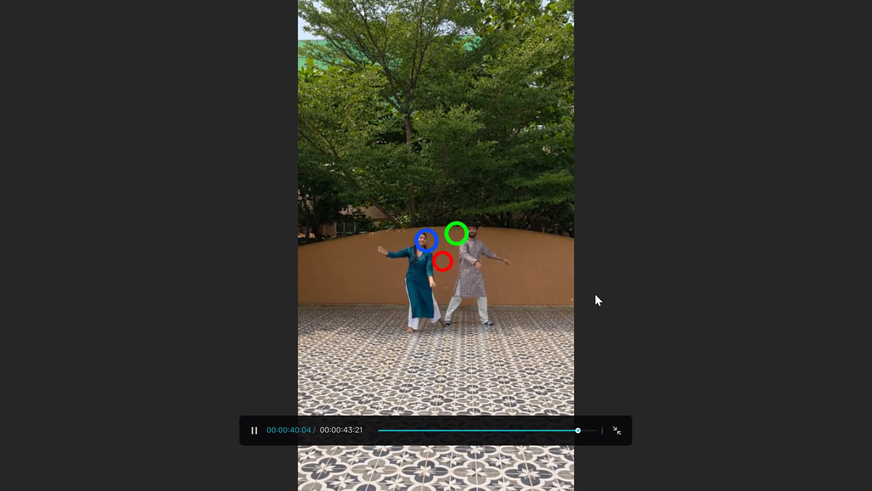
{"action": "key", "text": "space"}
{"action": "key", "text": "space"}
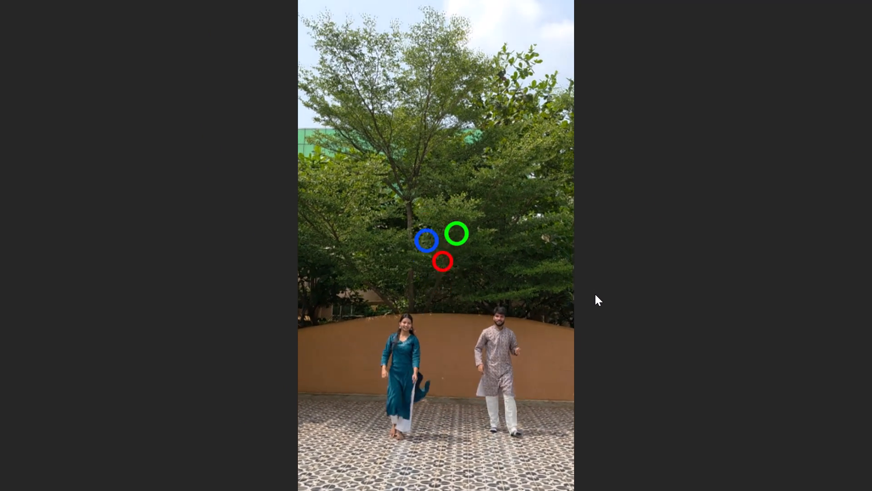
{"action": "key", "text": "space"}
{"action": "key", "text": "space"}
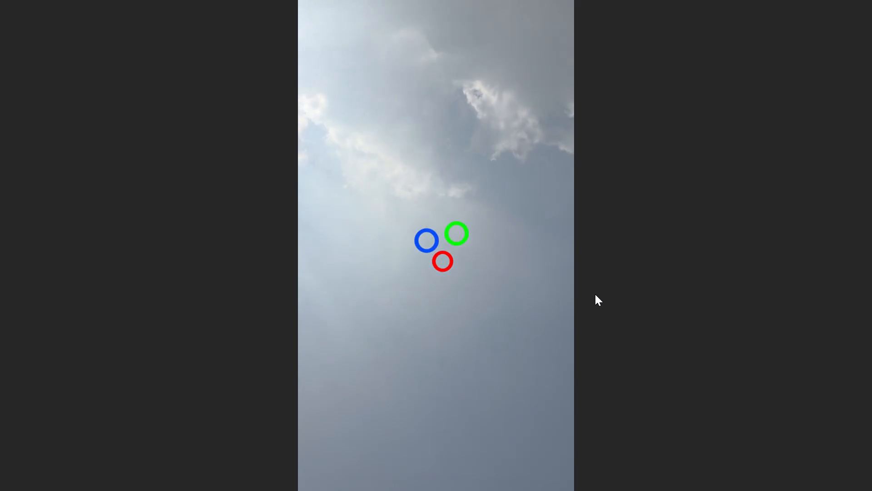
{"action": "key", "text": "space"}
{"action": "key", "text": "Escape"}
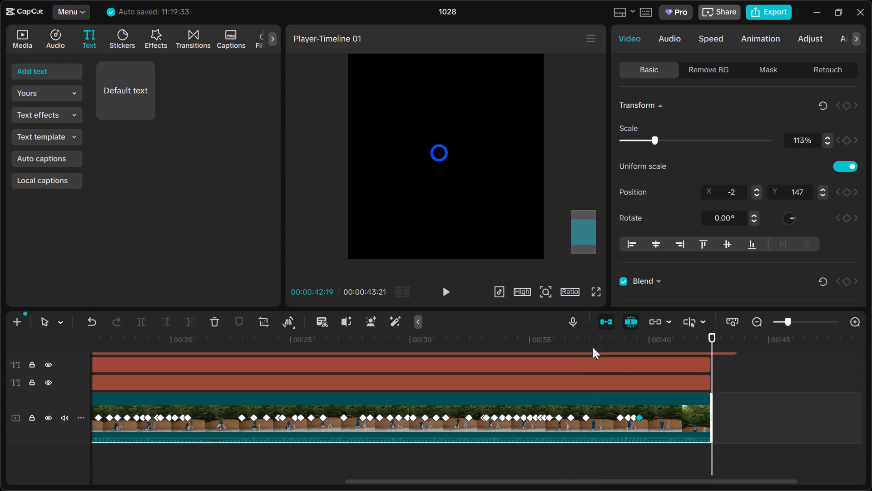
Replay the section after 00:00:37 and compare head alignment at the 00:00:38:24, 00:00:39:04 and 00:00:39:11 keyframes.
{"action": "left_click", "coordinate": [593, 345]}
{"action": "key", "text": "space"}
{"action": "key", "text": "space"}
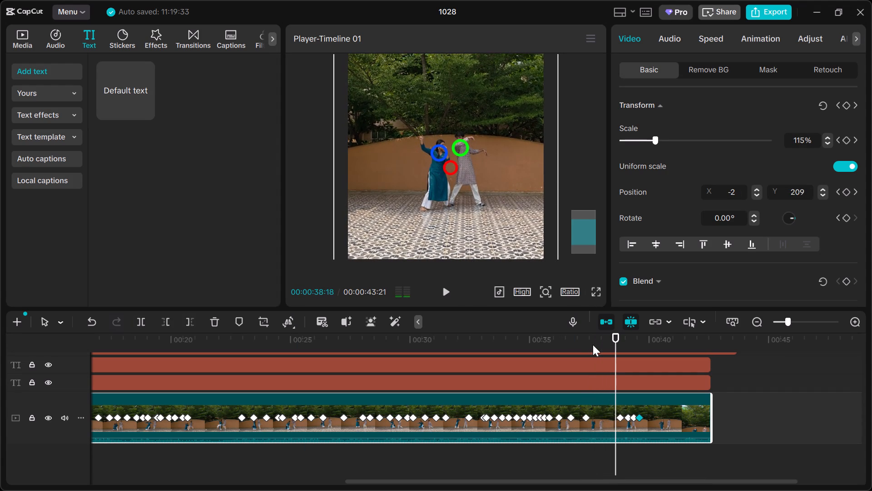
{"action": "left_click", "coordinate": [601, 399]}
{"action": "scroll", "coordinate": [601, 399], "scroll_direction": "up", "scroll_amount": 5, "text": "ctrl"}
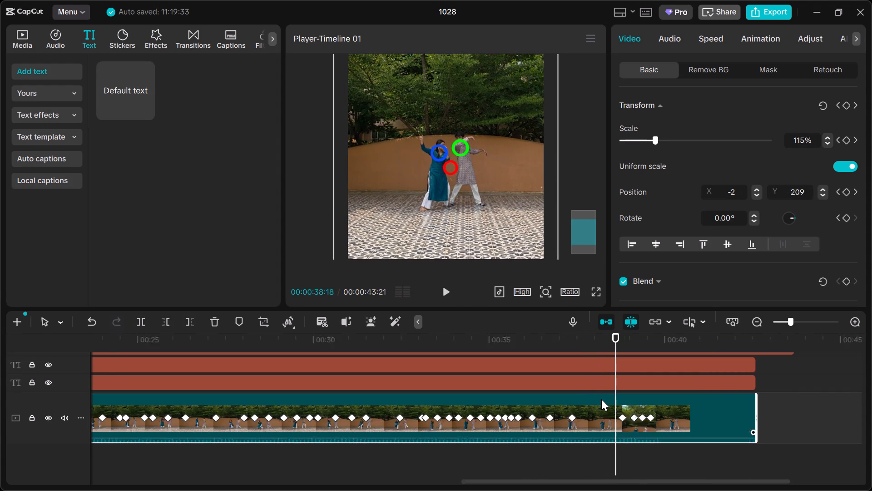
{"action": "scroll", "coordinate": [601, 399], "scroll_direction": "up", "scroll_amount": 11, "text": "ctrl"}
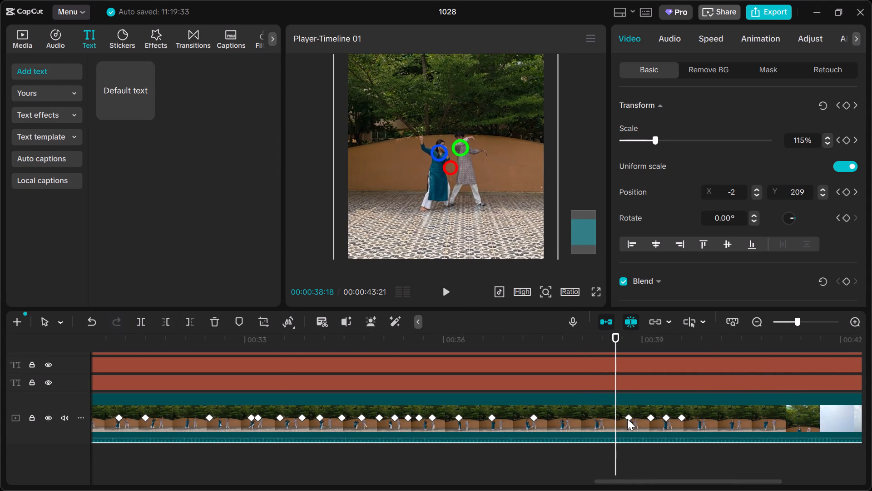
{"action": "left_click", "coordinate": [627, 419]}
{"action": "key", "text": "space"}
{"action": "key", "text": "space"}
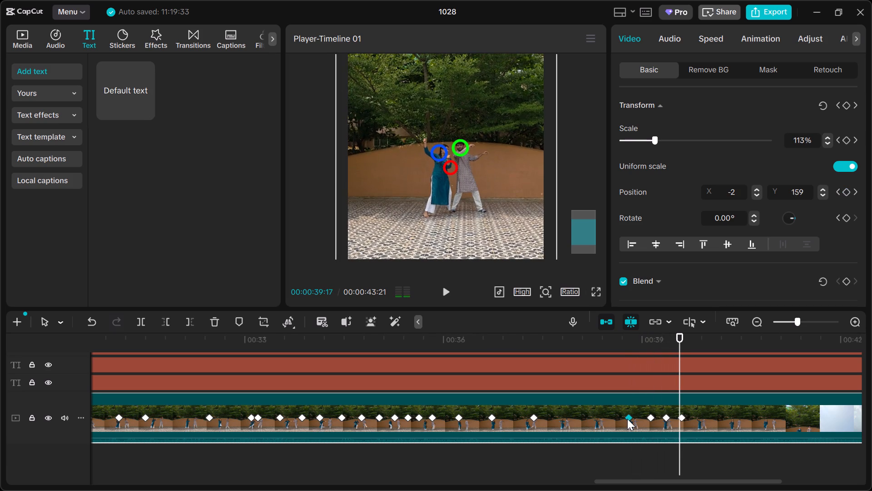
{"action": "left_click", "coordinate": [651, 417]}
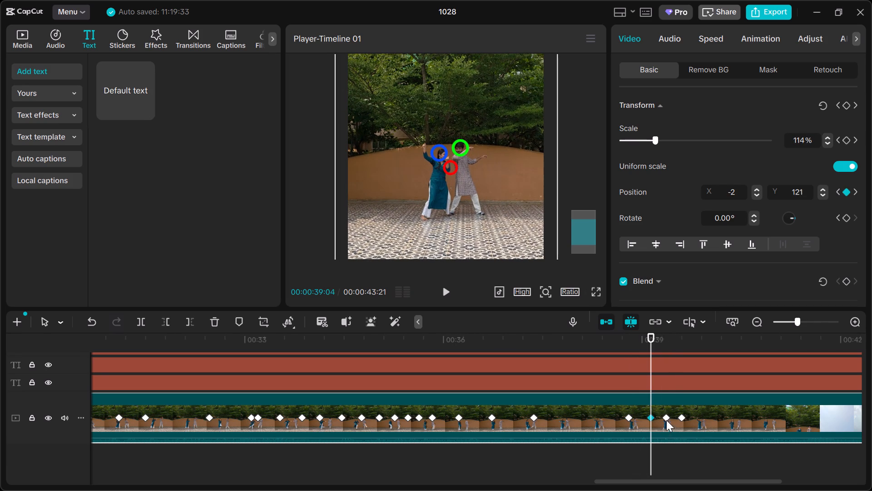
{"action": "left_click", "coordinate": [666, 416]}
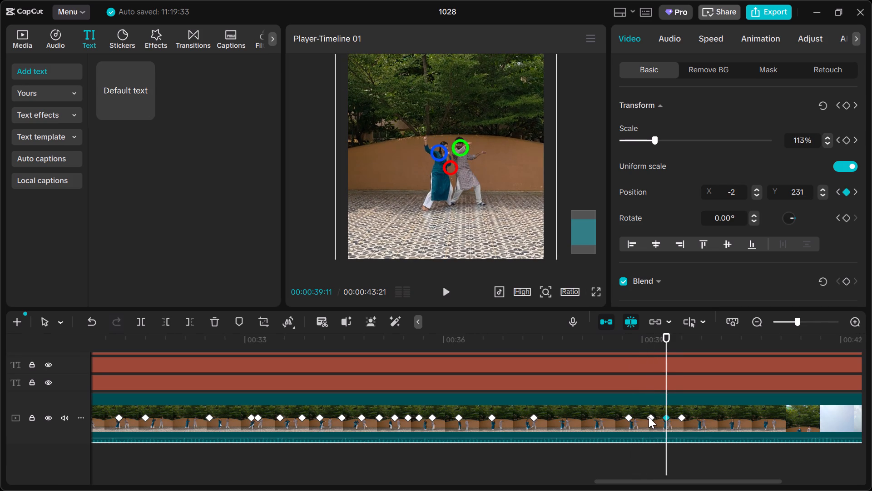
{"action": "left_click", "coordinate": [649, 417]}
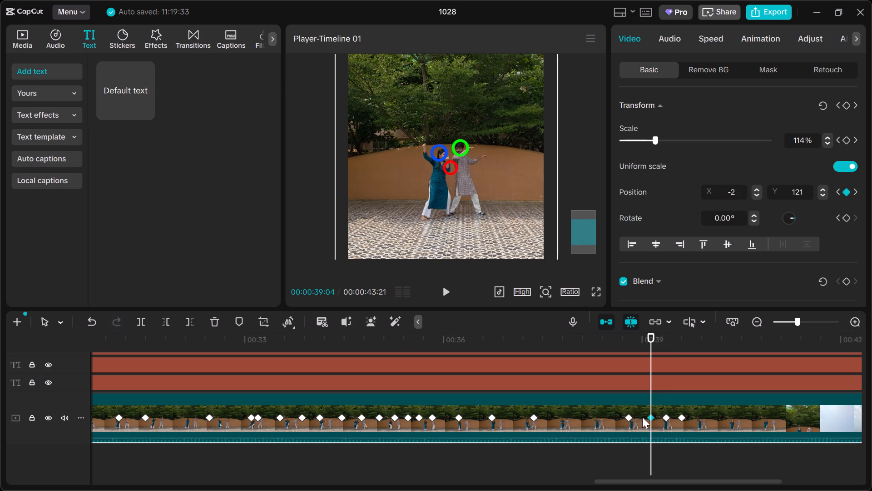
{"action": "left_click", "coordinate": [629, 417]}
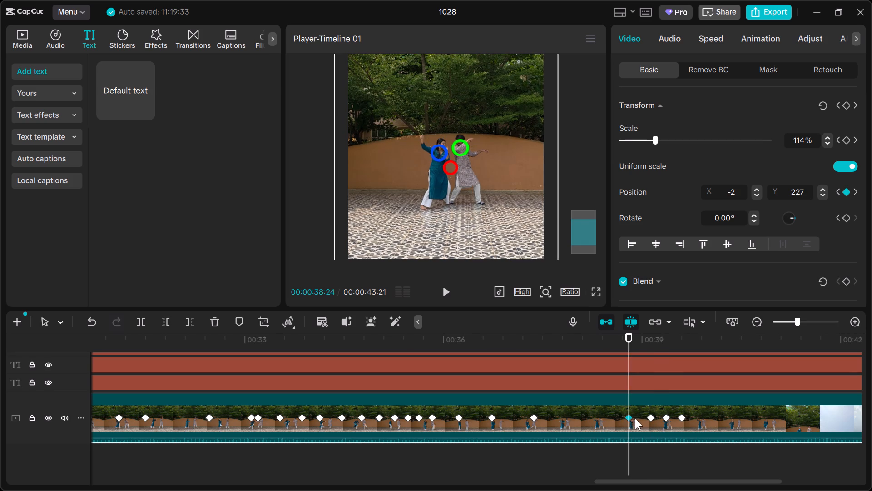
{"action": "left_click", "coordinate": [651, 418]}
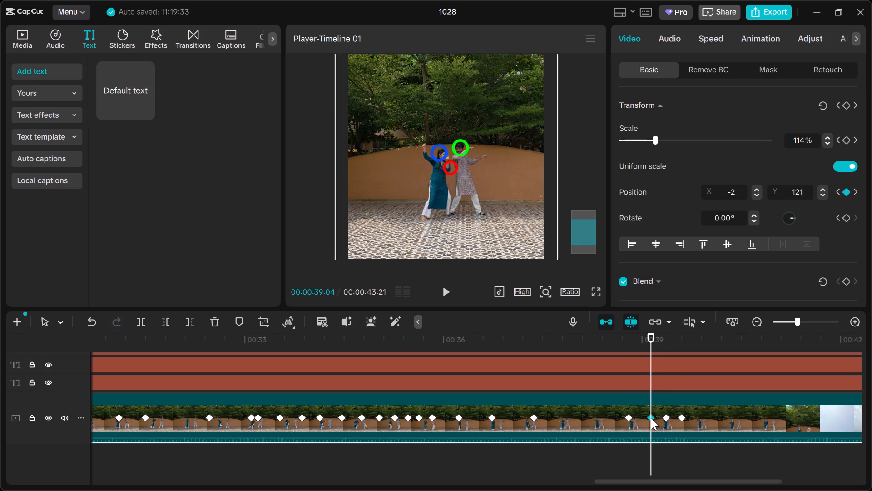
Set the dance clip's Y position to 172 at the 00:00:38:24 keyframe.
{"action": "left_click", "coordinate": [629, 418]}
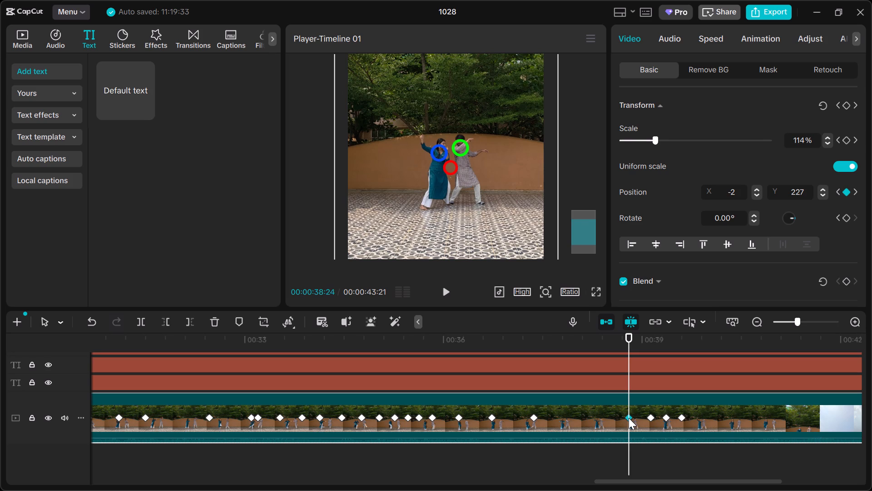
{"action": "double_click", "coordinate": [823, 188]}
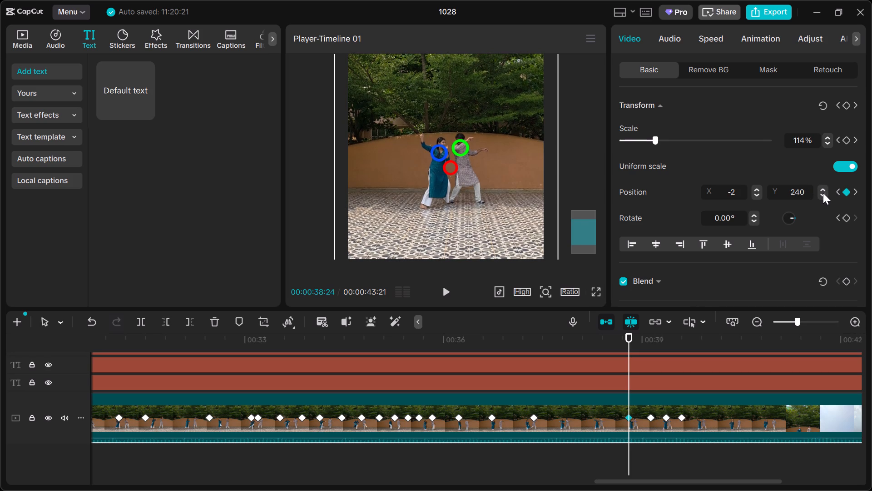
{"action": "key", "text": "ctrl+z"}
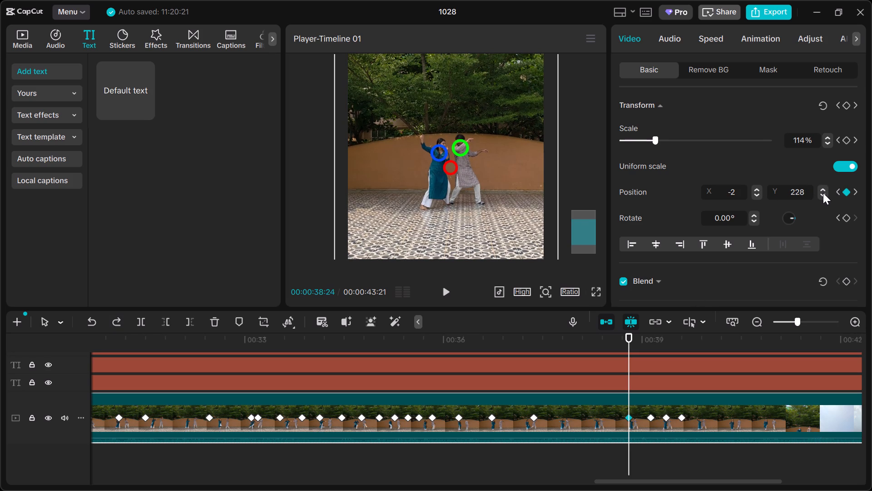
{"action": "double_click", "coordinate": [823, 196]}
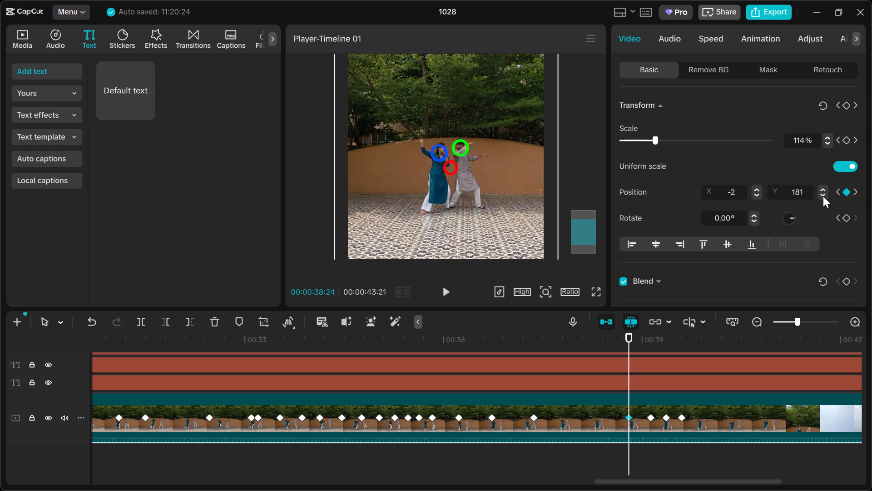
{"action": "triple_click", "coordinate": [823, 196]}
{"action": "triple_click", "coordinate": [823, 196]}
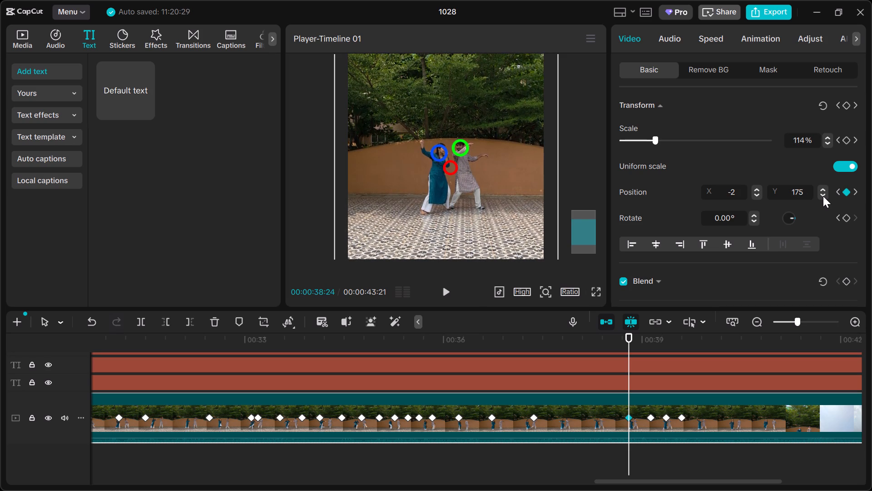
{"action": "triple_click", "coordinate": [823, 196]}
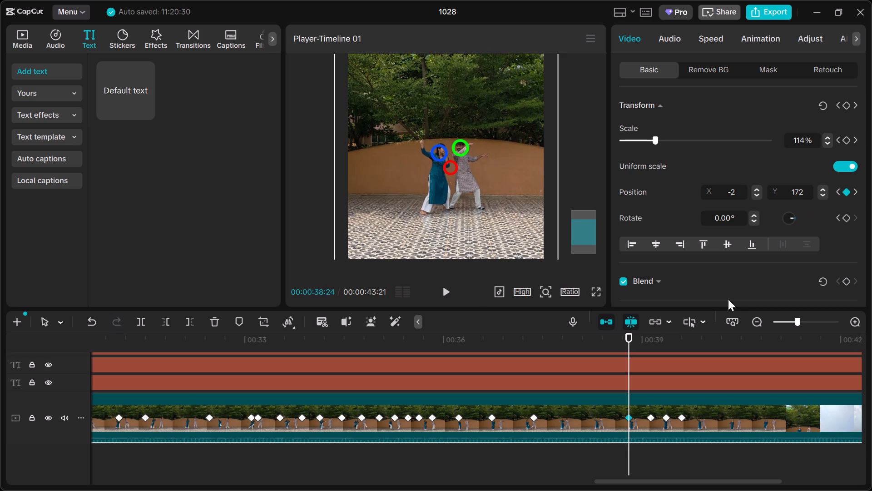
Play the dance clip full screen from 00:00:37:23 to its end, checking head alignment with the circle guides.
{"action": "left_click", "coordinate": [561, 336]}
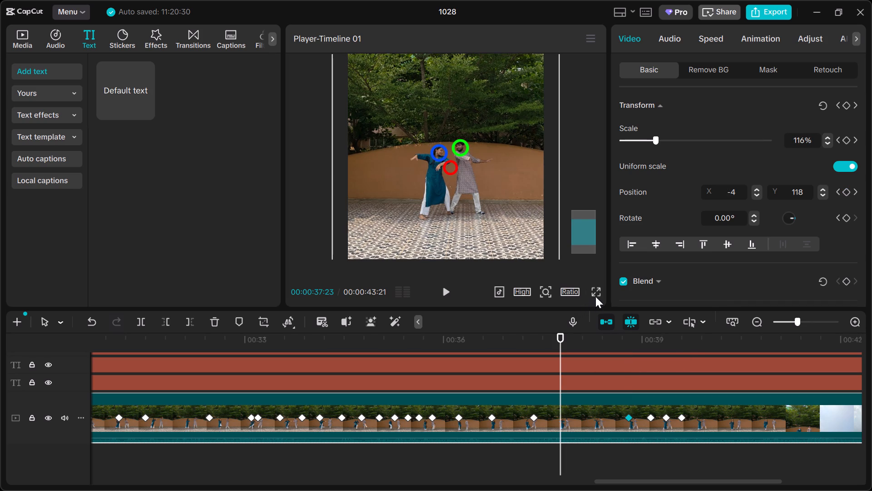
{"action": "left_click", "coordinate": [595, 296]}
{"action": "key", "text": "space"}
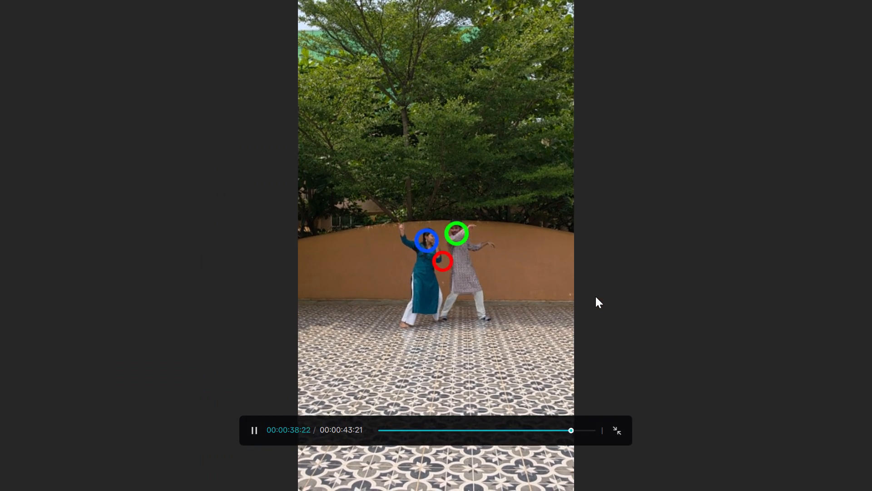
{"action": "key", "text": "space"}
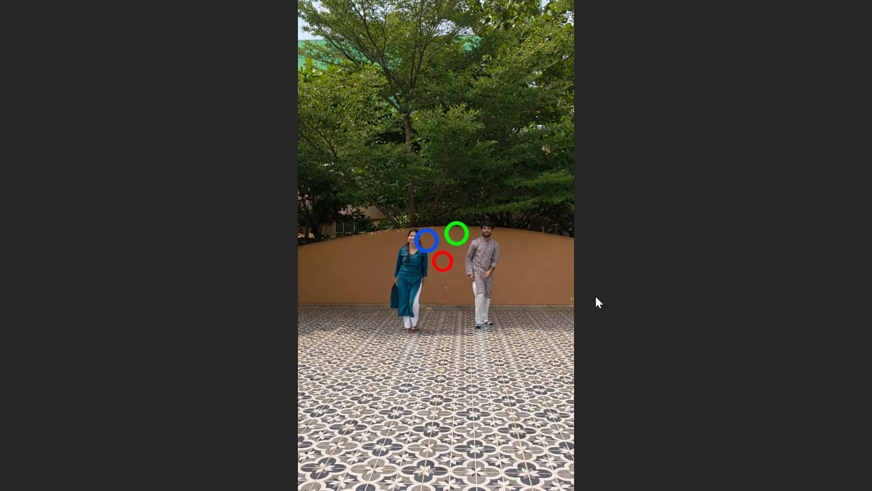
{"action": "key", "text": "space"}
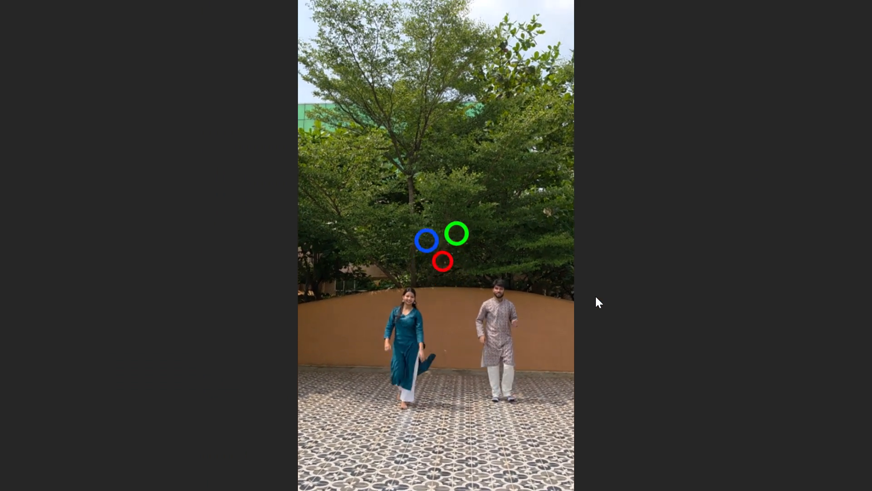
{"action": "key", "text": "Escape"}
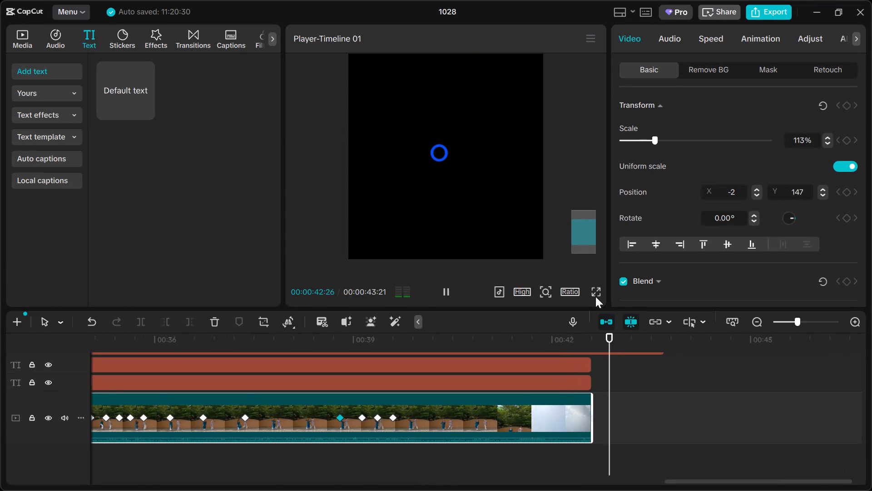
{"action": "key", "text": "space"}
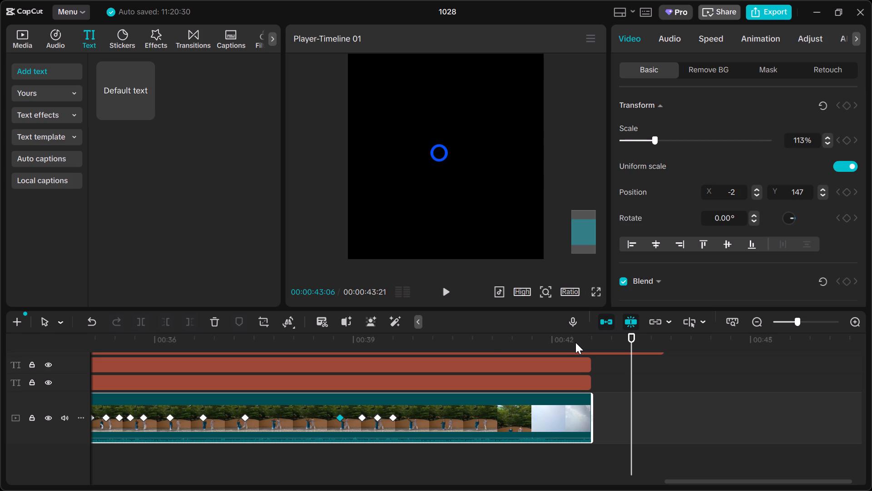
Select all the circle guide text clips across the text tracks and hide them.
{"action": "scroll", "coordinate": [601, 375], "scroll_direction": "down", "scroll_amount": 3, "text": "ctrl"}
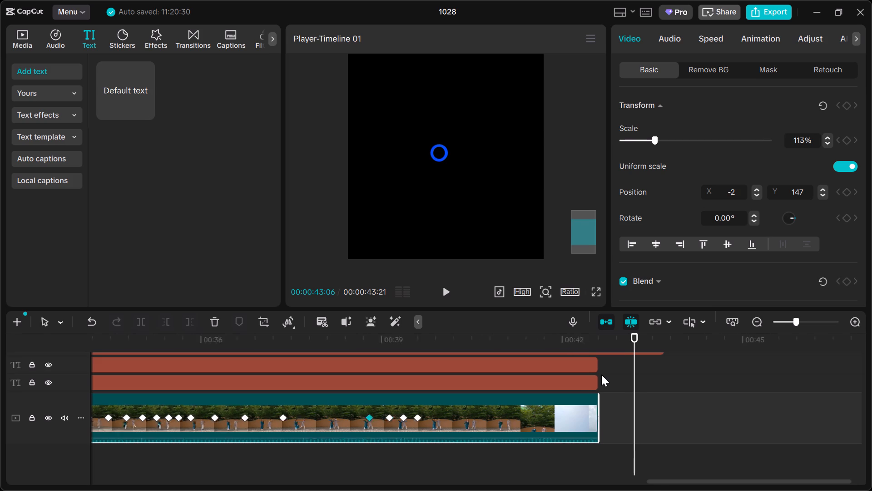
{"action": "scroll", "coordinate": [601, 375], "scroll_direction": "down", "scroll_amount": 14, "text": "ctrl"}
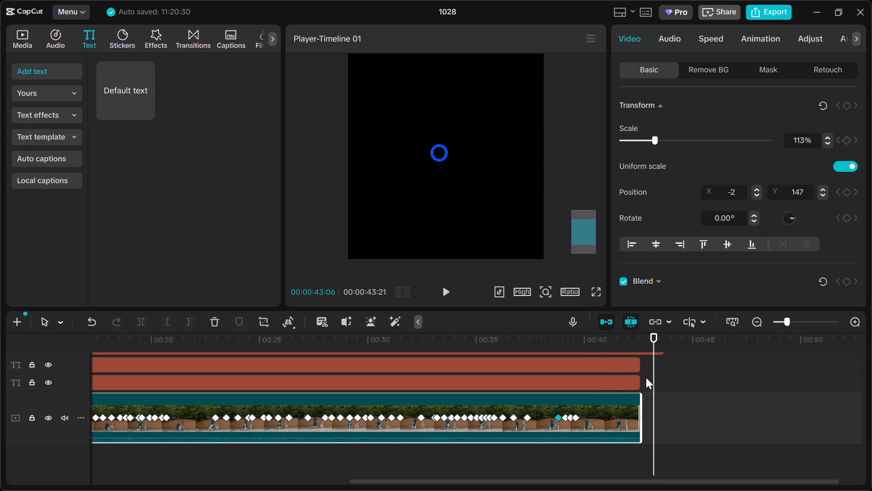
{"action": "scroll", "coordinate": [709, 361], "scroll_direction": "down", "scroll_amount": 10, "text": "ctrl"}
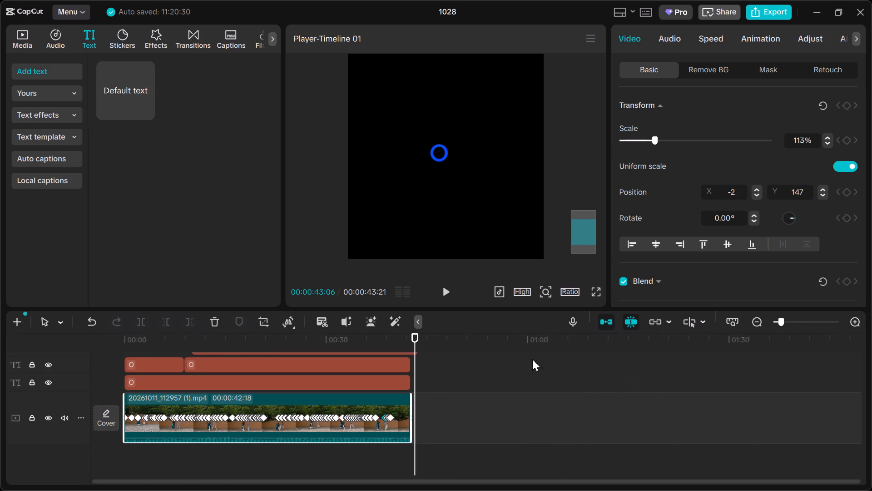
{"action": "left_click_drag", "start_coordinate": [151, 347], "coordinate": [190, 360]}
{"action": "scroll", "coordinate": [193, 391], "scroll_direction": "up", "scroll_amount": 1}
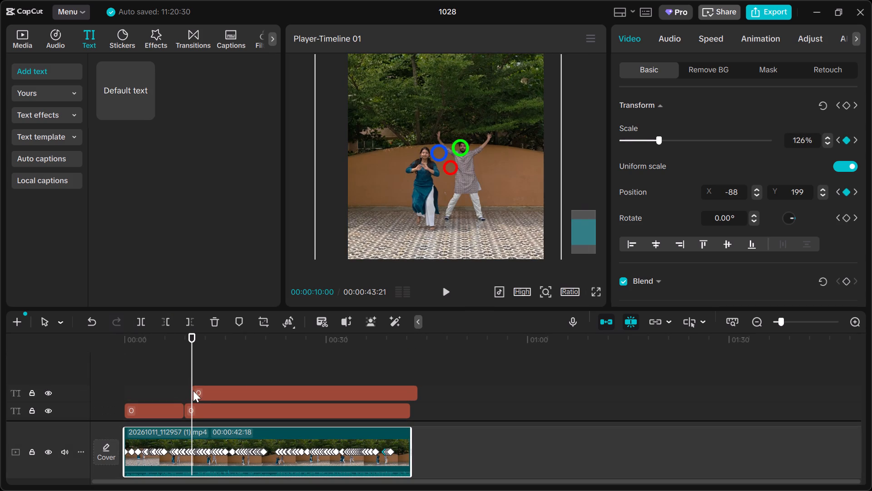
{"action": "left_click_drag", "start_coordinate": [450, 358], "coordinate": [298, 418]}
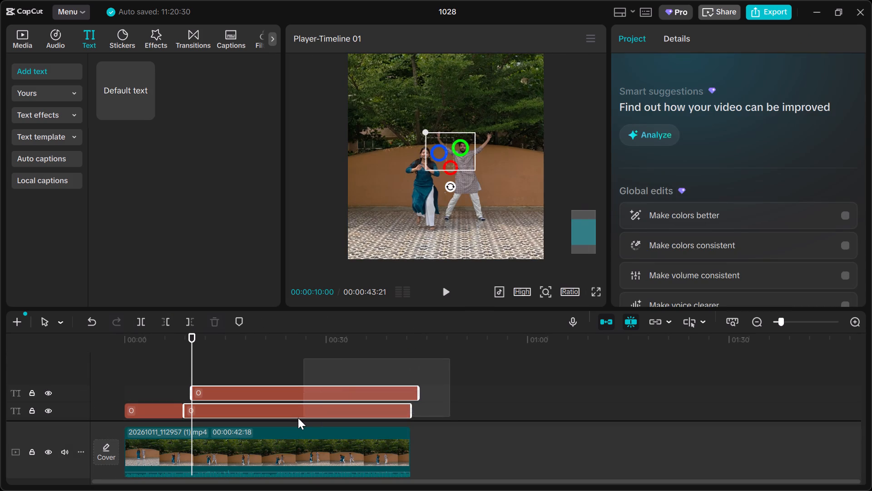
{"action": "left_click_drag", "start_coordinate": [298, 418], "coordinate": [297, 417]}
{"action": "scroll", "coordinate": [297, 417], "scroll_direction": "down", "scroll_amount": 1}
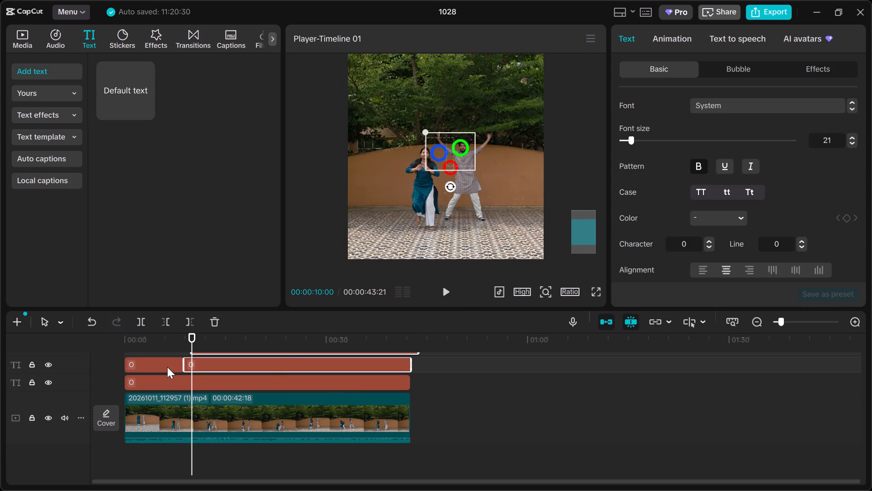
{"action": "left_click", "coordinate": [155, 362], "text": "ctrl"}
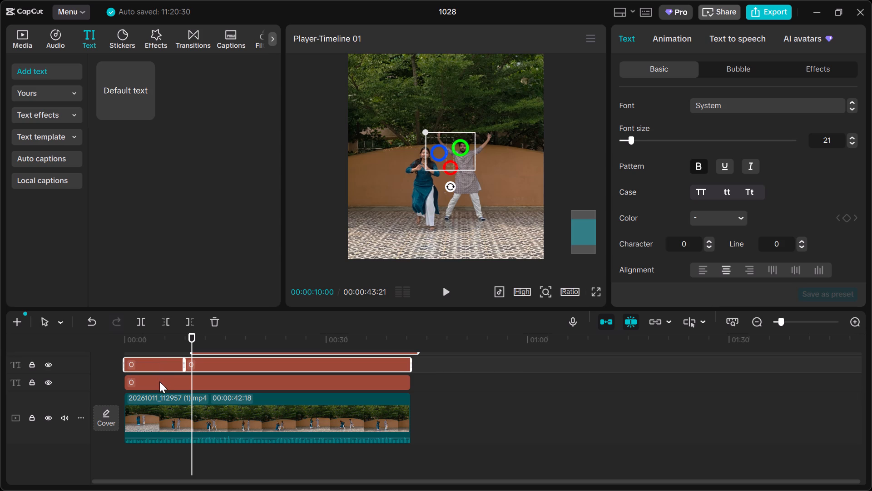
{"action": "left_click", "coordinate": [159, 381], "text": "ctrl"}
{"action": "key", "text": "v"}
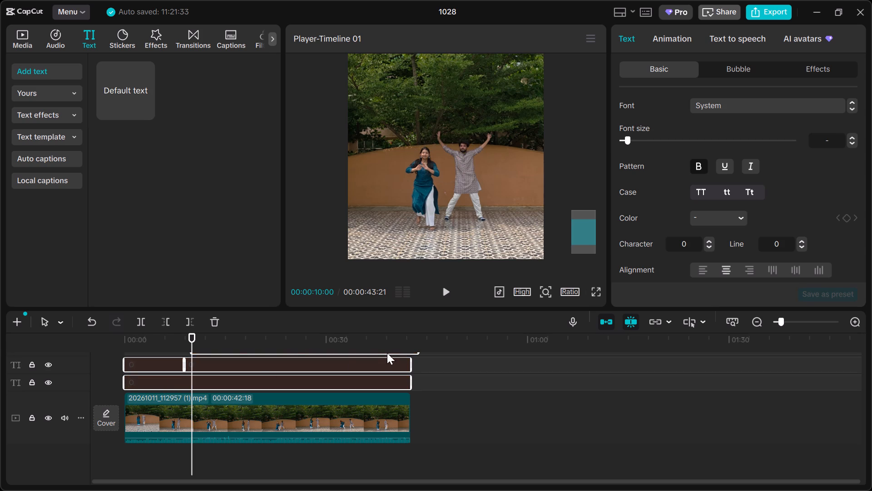
Play the dance clip full screen from the start without guides, and replay it from the 00:00:05:14 keyframe, checking how steady the dancers stay.
{"action": "left_click", "coordinate": [149, 336]}
{"action": "left_click_drag", "start_coordinate": [149, 336], "coordinate": [107, 341]}
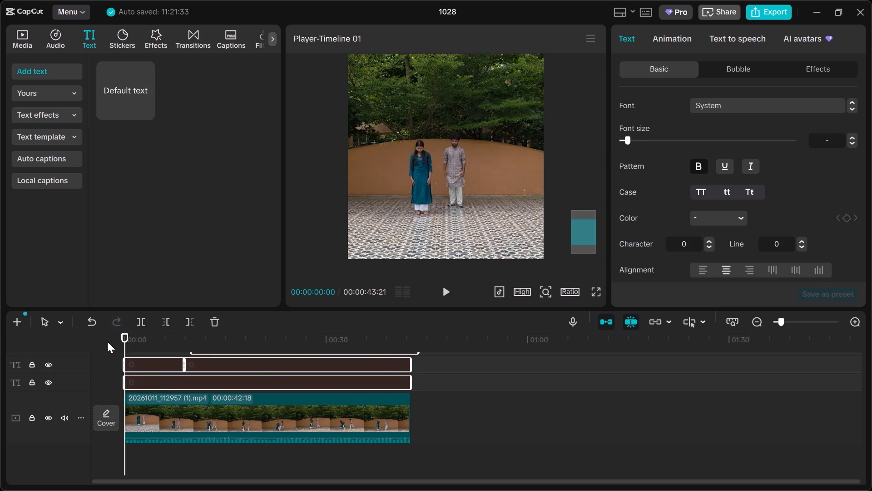
{"action": "left_click", "coordinate": [591, 292]}
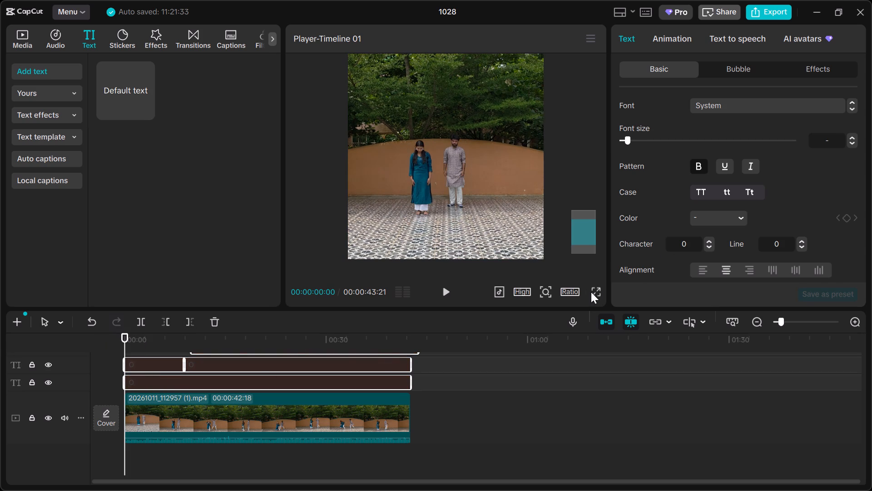
{"action": "left_click", "coordinate": [595, 292]}
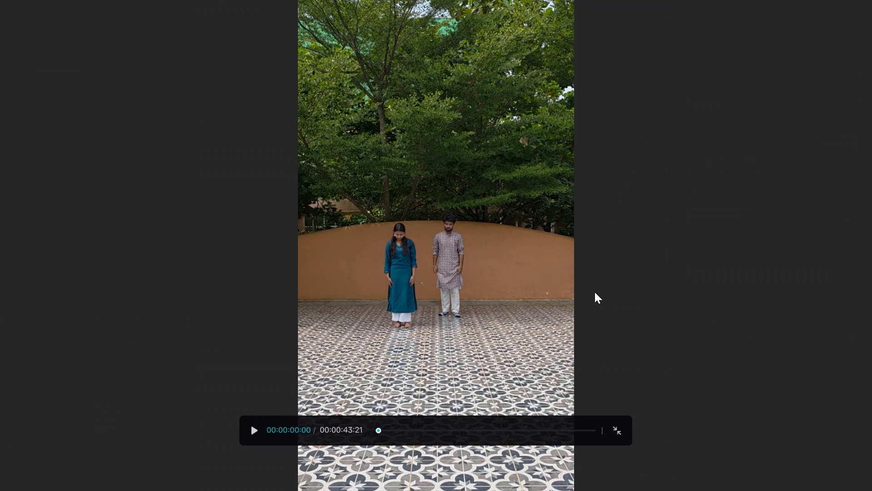
{"action": "key", "text": "space"}
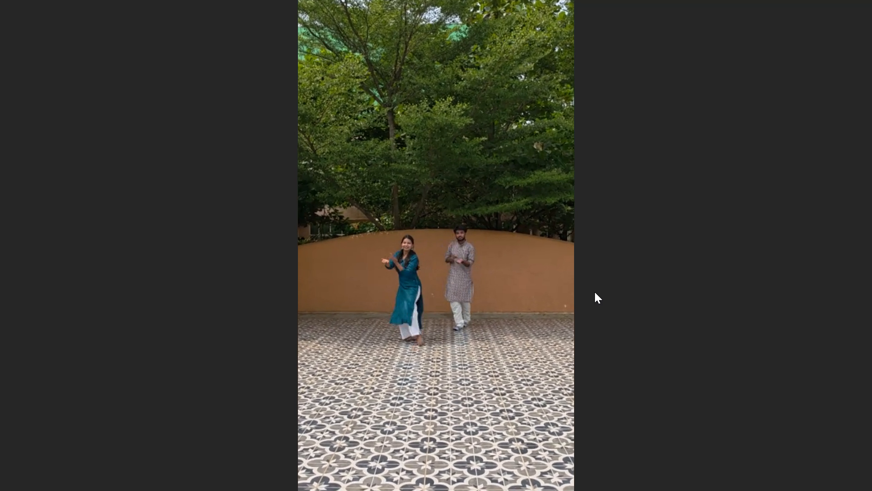
{"action": "key", "text": "space"}
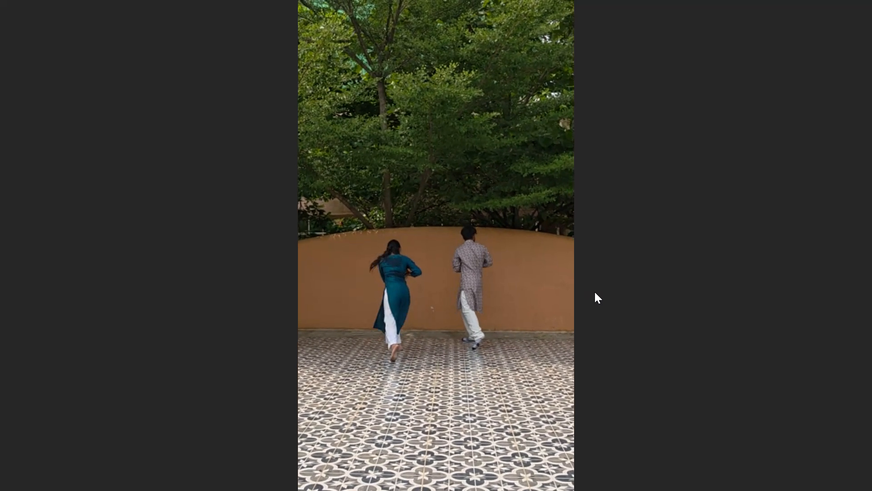
{"action": "key", "text": "Escape"}
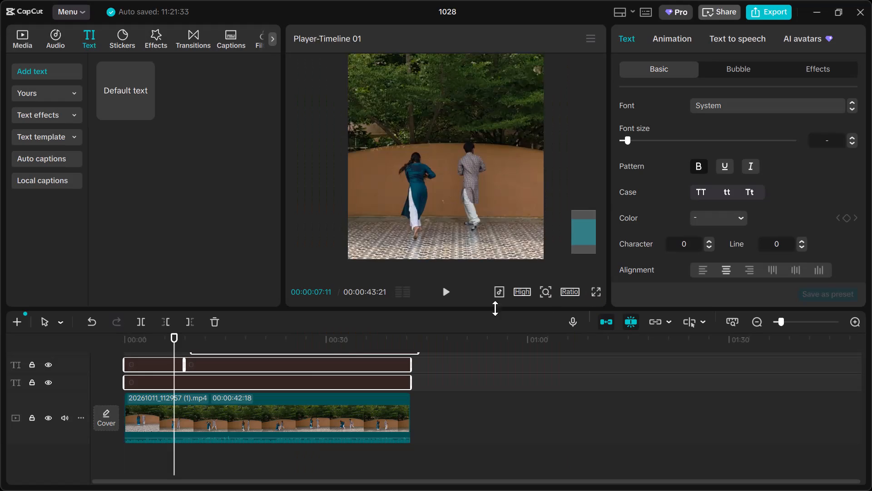
{"action": "scroll", "coordinate": [288, 374], "scroll_direction": "up", "scroll_amount": 8, "text": "ctrl"}
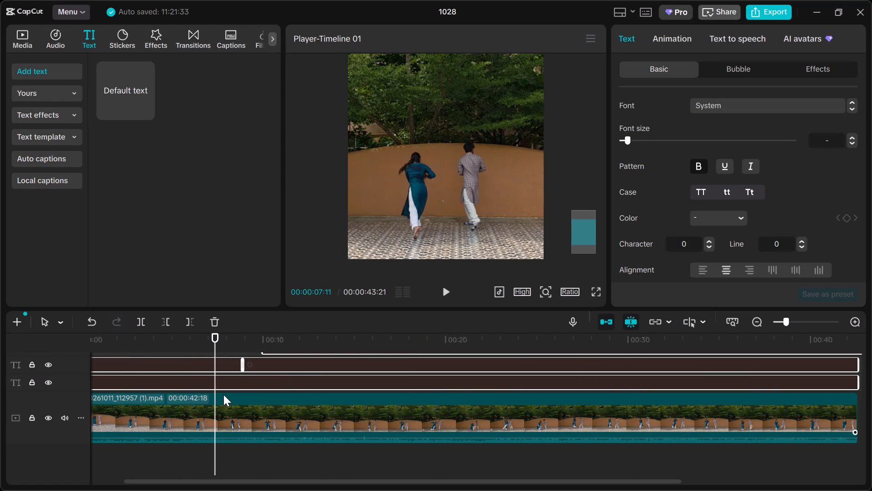
{"action": "left_click", "coordinate": [205, 400]}
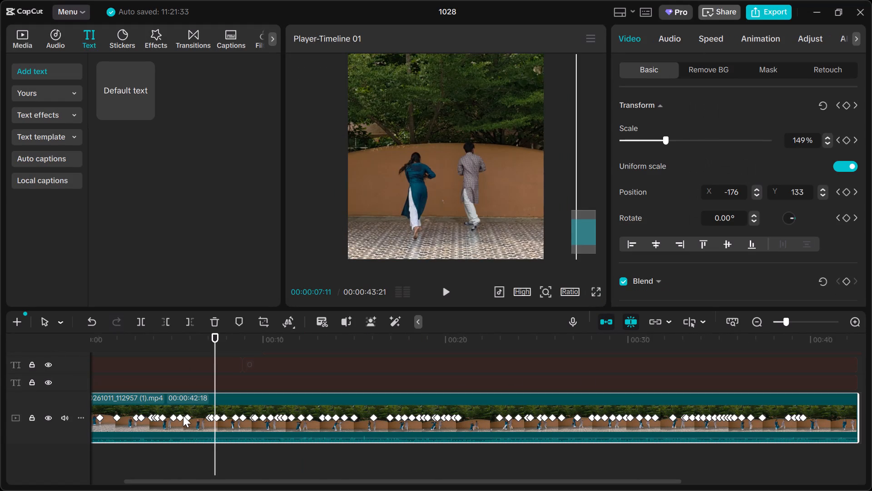
{"action": "left_click", "coordinate": [175, 417]}
{"action": "key", "text": "space"}
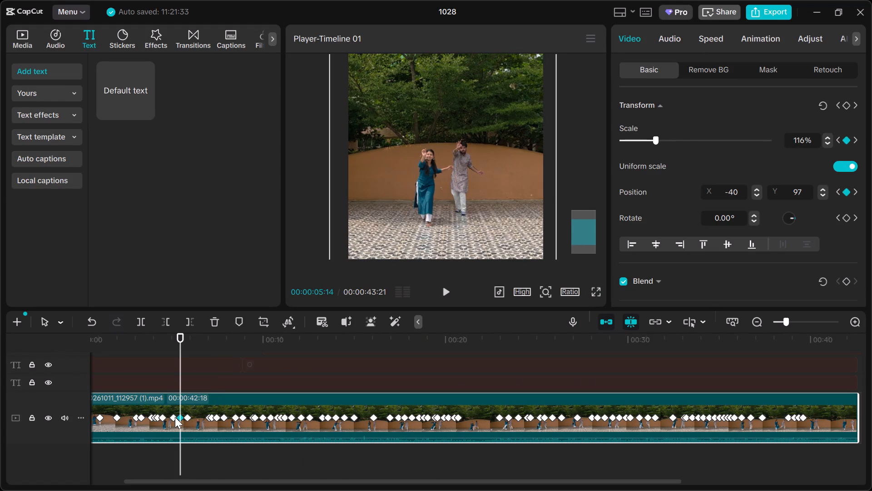
{"action": "key", "text": "space"}
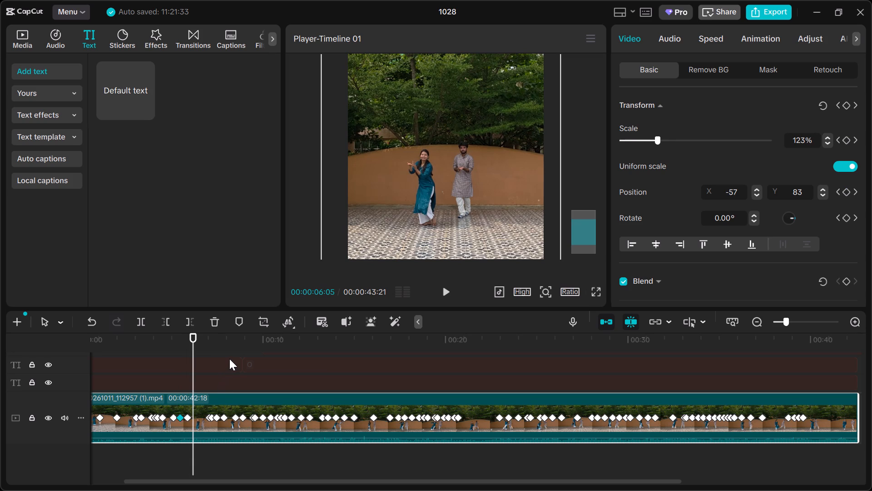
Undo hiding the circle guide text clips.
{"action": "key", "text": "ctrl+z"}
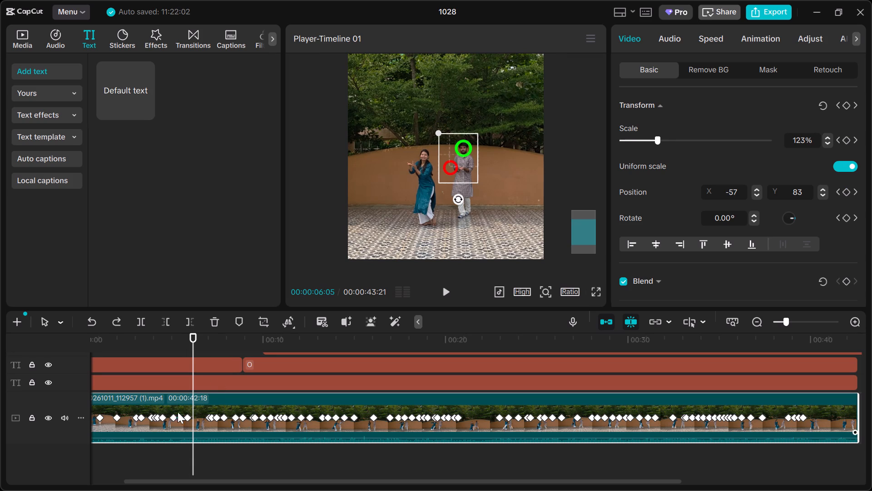
Replay the dance clip in short bursts from the 00:00:05:14 keyframe to 00:00:06:29, checking head alignment with the circle guides.
{"action": "left_click", "coordinate": [172, 415]}
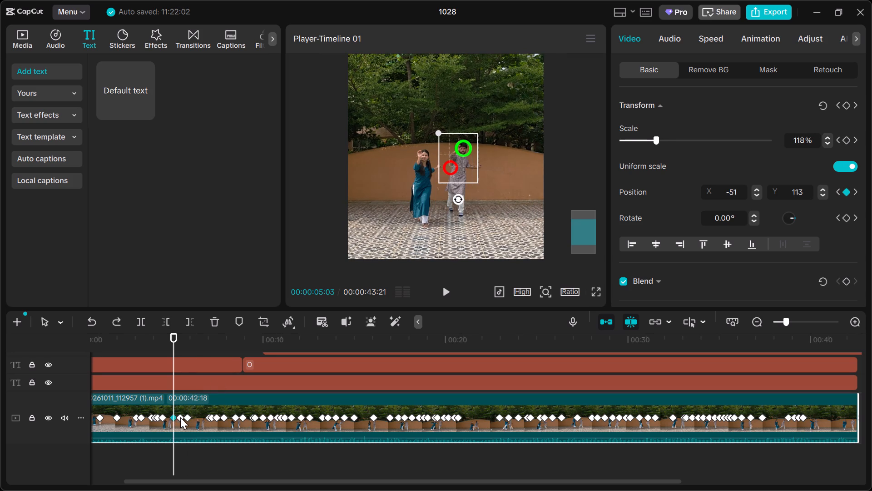
{"action": "left_click", "coordinate": [180, 417]}
{"action": "key", "text": "space"}
{"action": "key", "text": "space"}
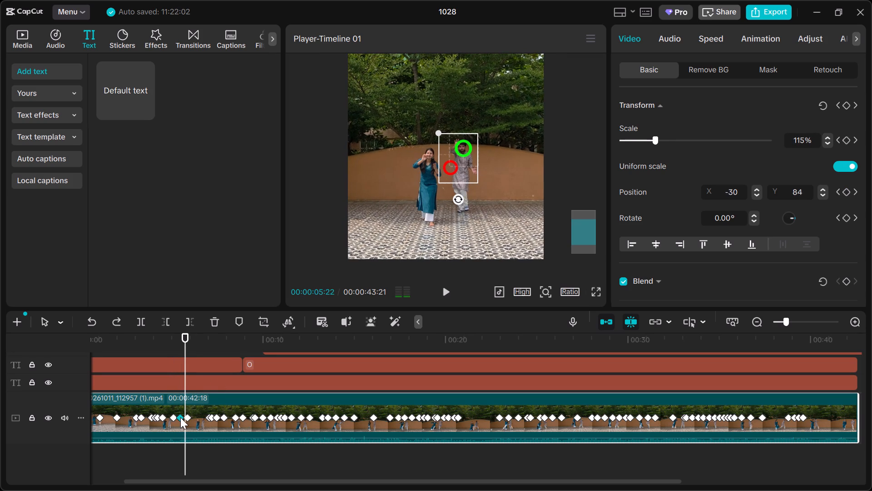
{"action": "key", "text": "space"}
{"action": "key", "text": "space"}
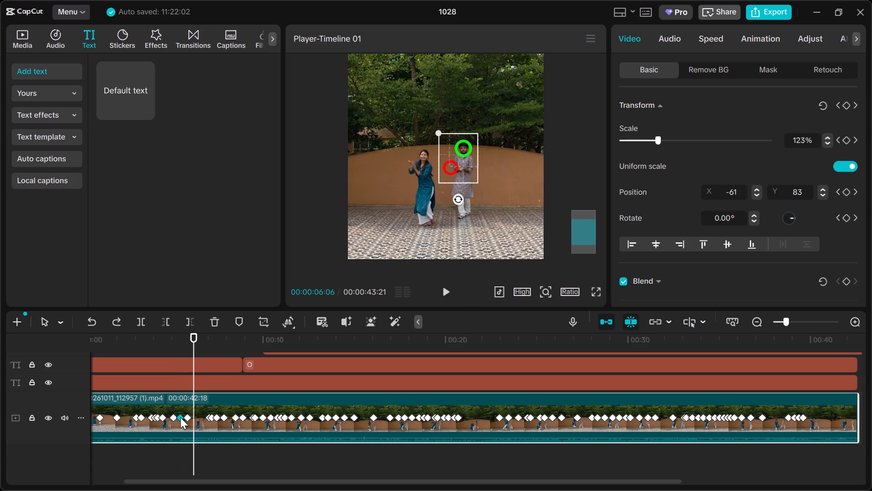
{"action": "key", "text": "space"}
{"action": "key", "text": "space"}
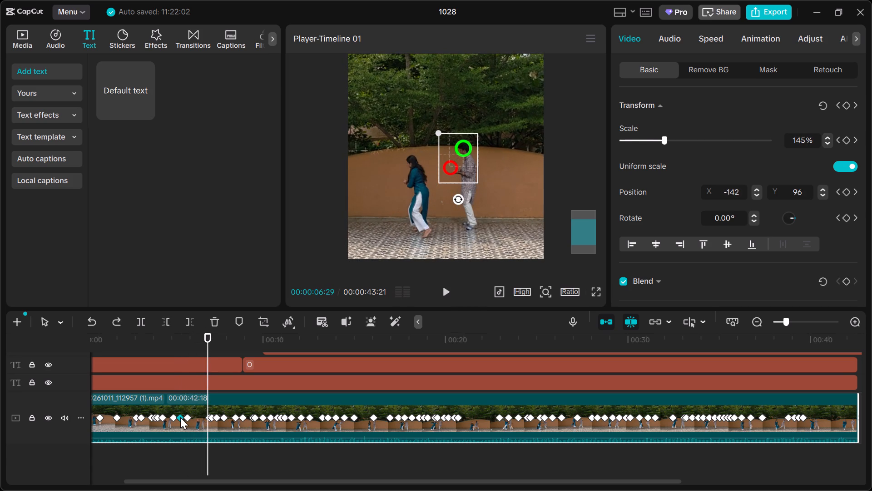
Replay from the 00:00:05:26 keyframe and add a Transform keyframe to the dance clip at 00:00:06:17.
{"action": "scroll", "coordinate": [182, 417], "scroll_direction": "up", "scroll_amount": 5, "text": "ctrl"}
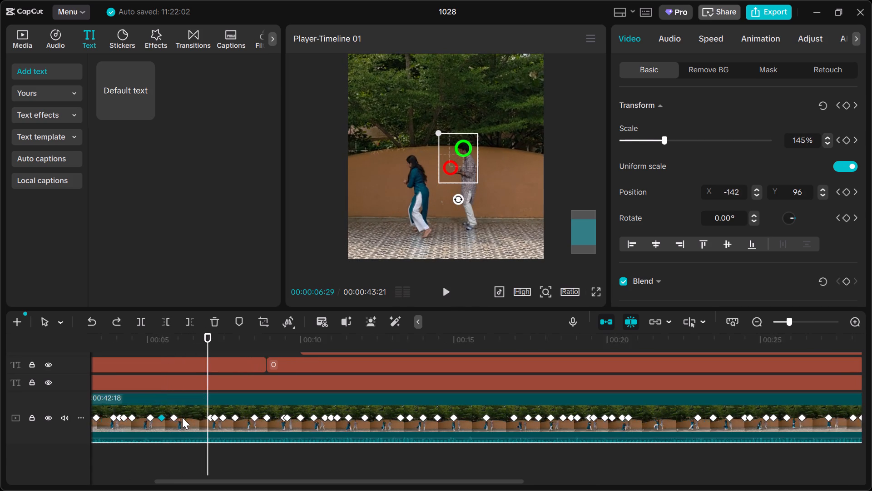
{"action": "scroll", "coordinate": [182, 417], "scroll_direction": "up", "scroll_amount": 3, "text": "ctrl"}
{"action": "left_click", "coordinate": [169, 416]}
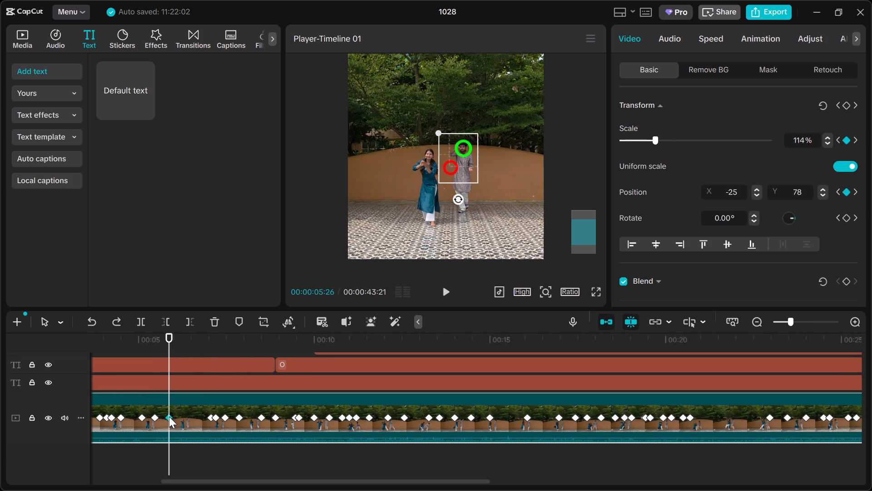
{"action": "key", "text": "space"}
{"action": "key", "text": "space"}
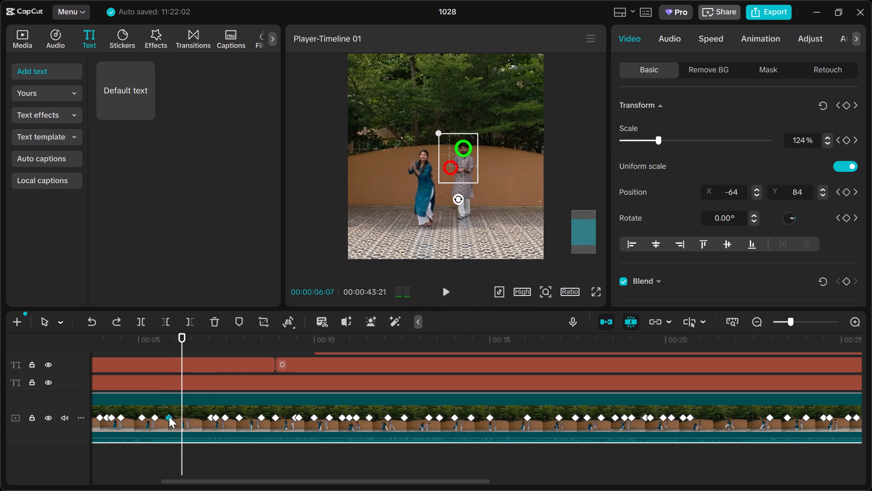
{"action": "key", "text": "space"}
{"action": "key", "text": "space"}
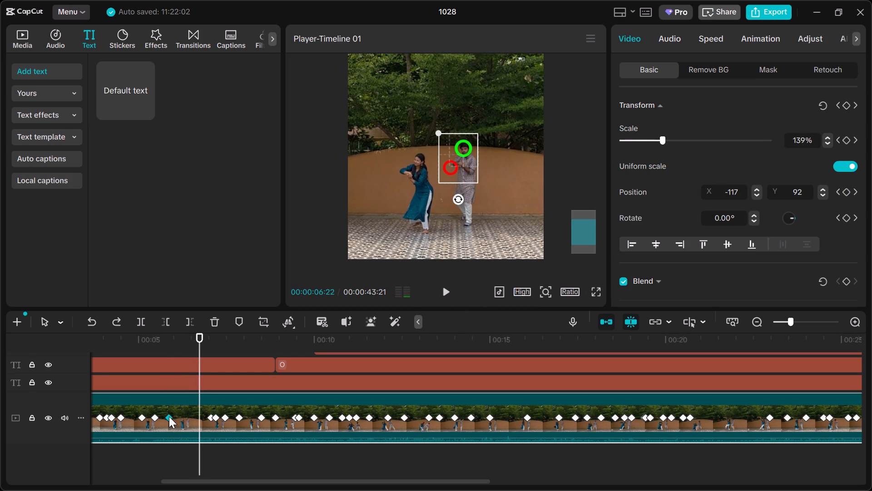
{"action": "left_click_drag", "start_coordinate": [199, 336], "coordinate": [194, 336]}
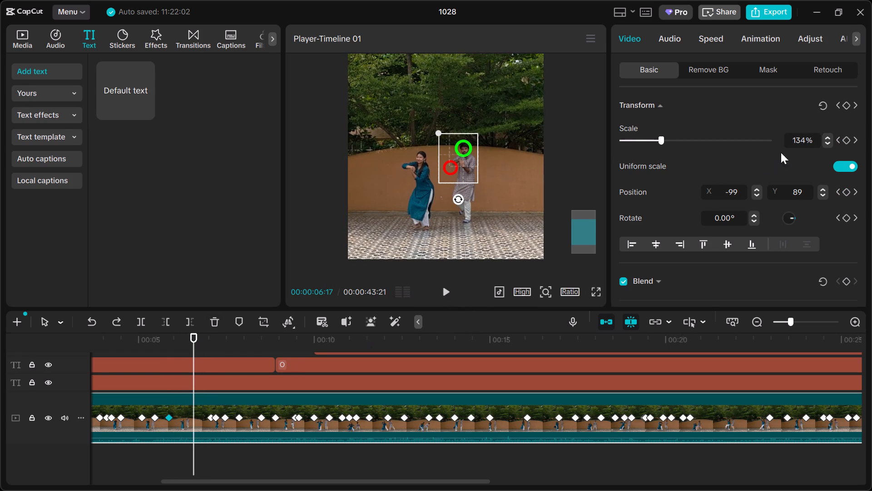
{"action": "left_click", "coordinate": [847, 103]}
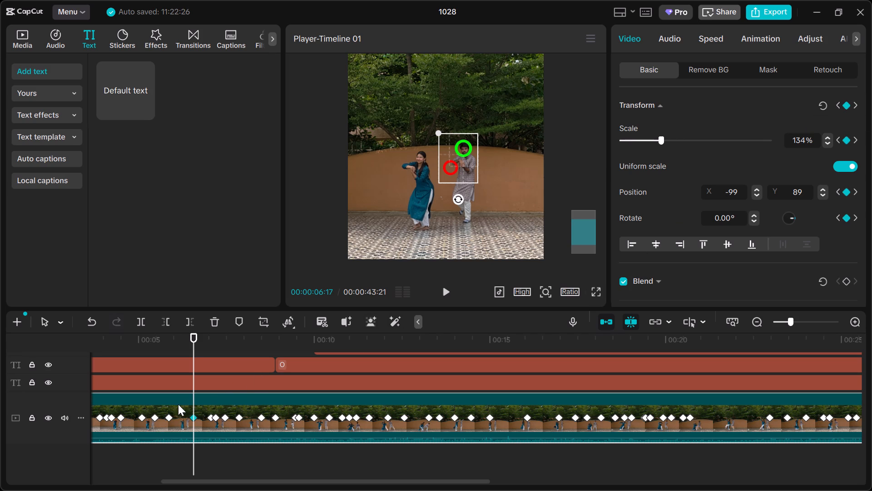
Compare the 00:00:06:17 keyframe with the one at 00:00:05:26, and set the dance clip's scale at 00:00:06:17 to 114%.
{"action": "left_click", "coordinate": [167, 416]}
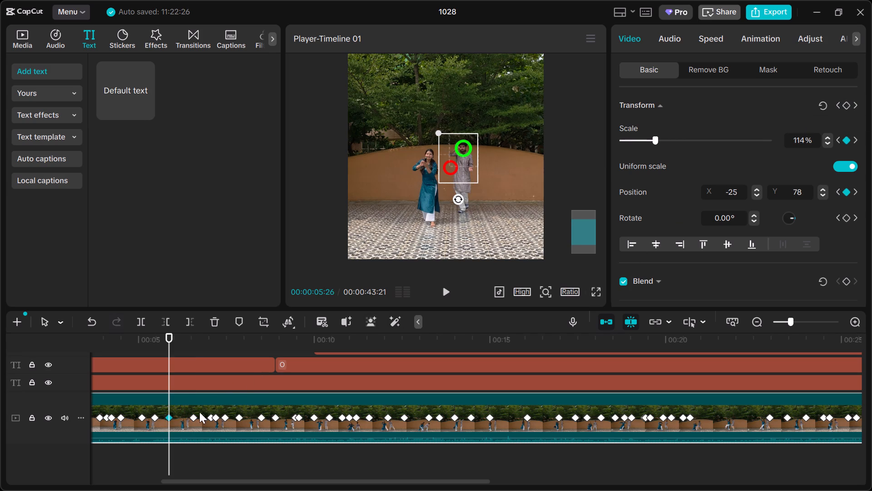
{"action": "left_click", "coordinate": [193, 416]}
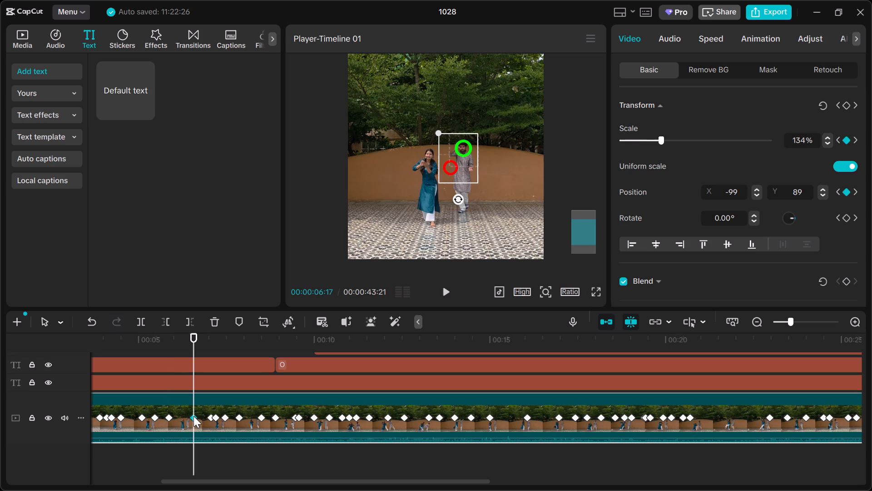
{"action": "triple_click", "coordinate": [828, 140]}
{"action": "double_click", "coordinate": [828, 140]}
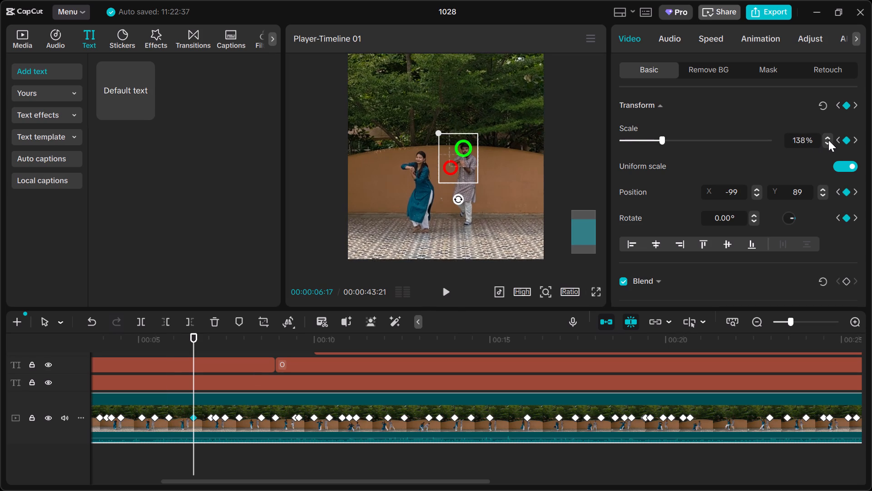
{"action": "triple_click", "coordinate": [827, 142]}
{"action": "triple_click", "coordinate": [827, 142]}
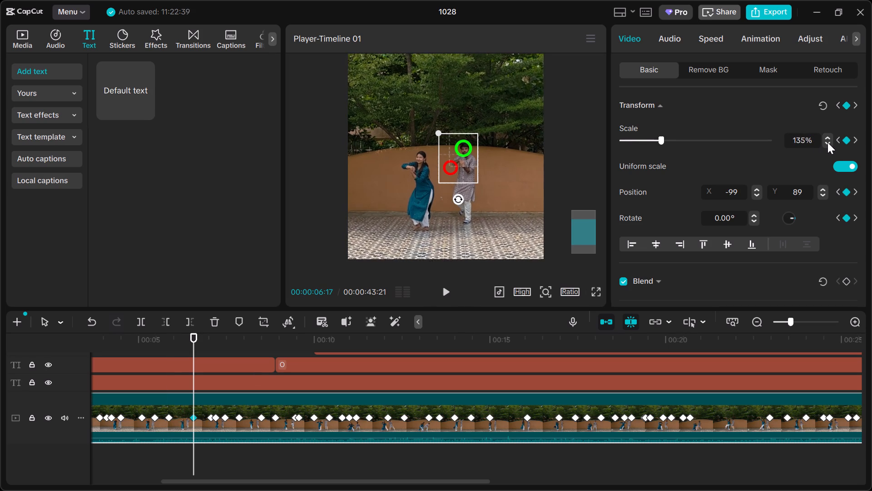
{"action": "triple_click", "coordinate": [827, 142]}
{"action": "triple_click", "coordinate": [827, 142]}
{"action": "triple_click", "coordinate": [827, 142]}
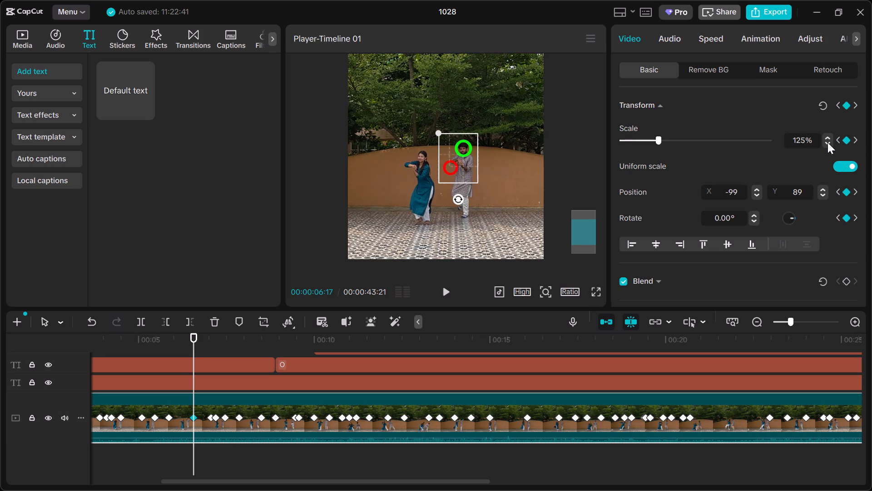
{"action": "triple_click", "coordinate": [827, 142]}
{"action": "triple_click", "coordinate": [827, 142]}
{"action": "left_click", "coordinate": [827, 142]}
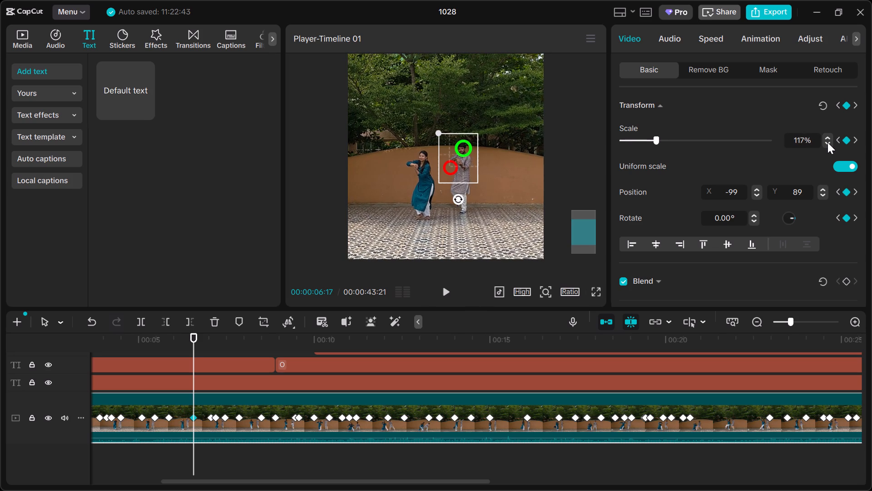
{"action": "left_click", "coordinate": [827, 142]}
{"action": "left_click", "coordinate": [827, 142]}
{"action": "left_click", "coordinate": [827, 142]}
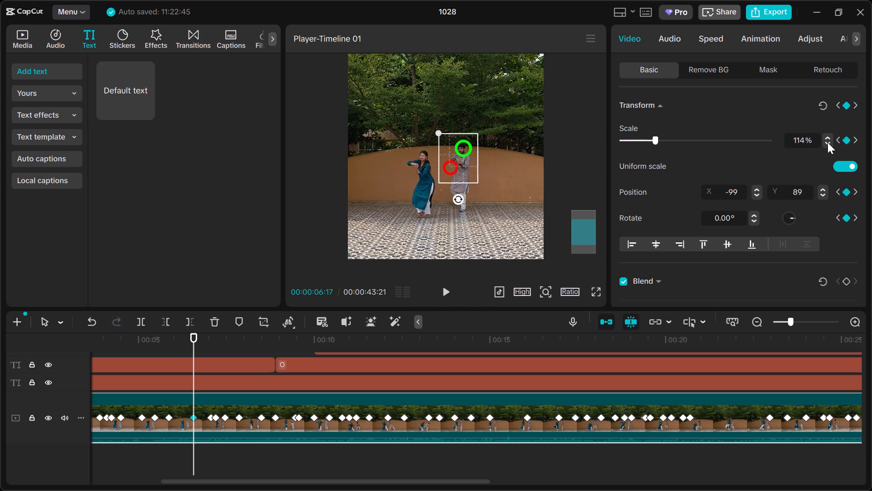
Play on briefly from the 00:00:06:17 keyframe, and replay full screen from near the start to about 8 seconds, checking the dancers' steadiness.
{"action": "key", "text": "space"}
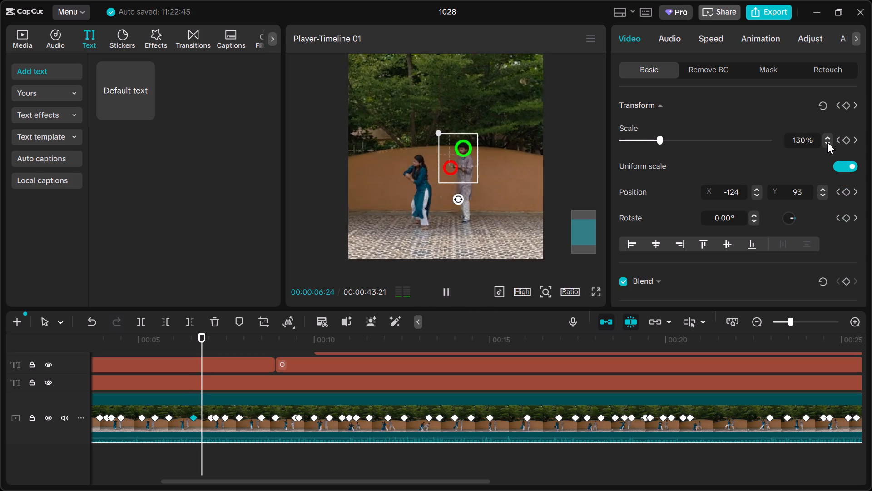
{"action": "key", "text": "space"}
{"action": "left_click", "coordinate": [599, 291]}
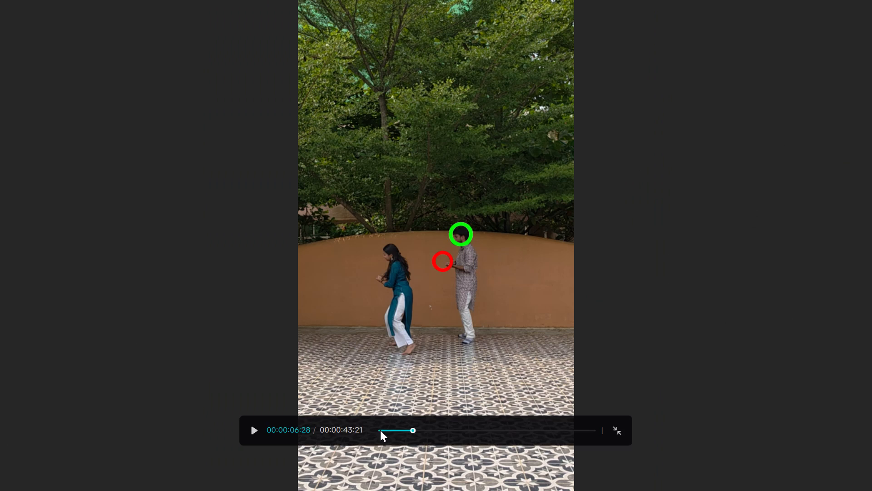
{"action": "left_click", "coordinate": [380, 430]}
{"action": "key", "text": "space"}
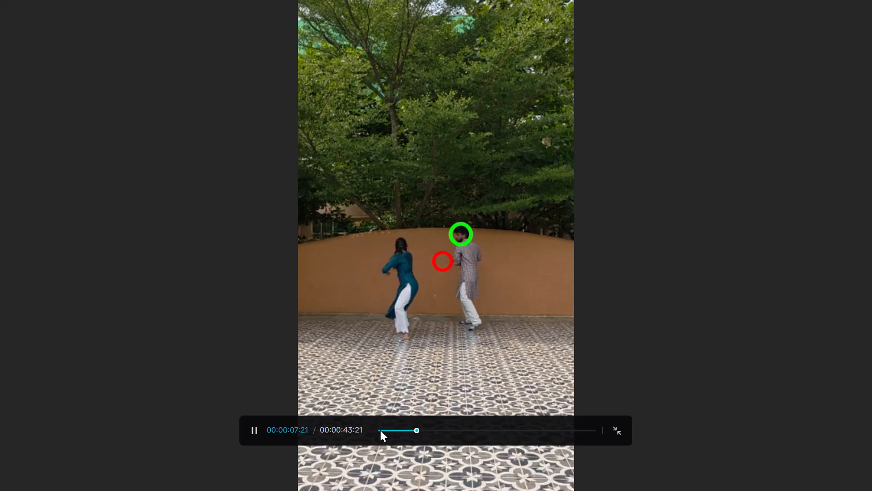
{"action": "key", "text": "space"}
{"action": "key", "text": "Escape"}
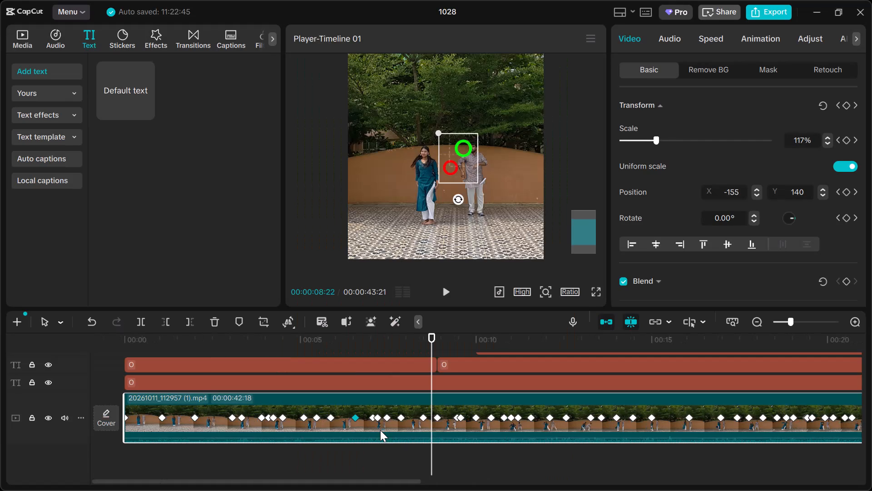
Set the dance clip's scale at the 00:00:06:17 keyframe to 120%, comparing it with the 00:00:07:02 keyframe.
{"action": "left_click", "coordinate": [352, 418]}
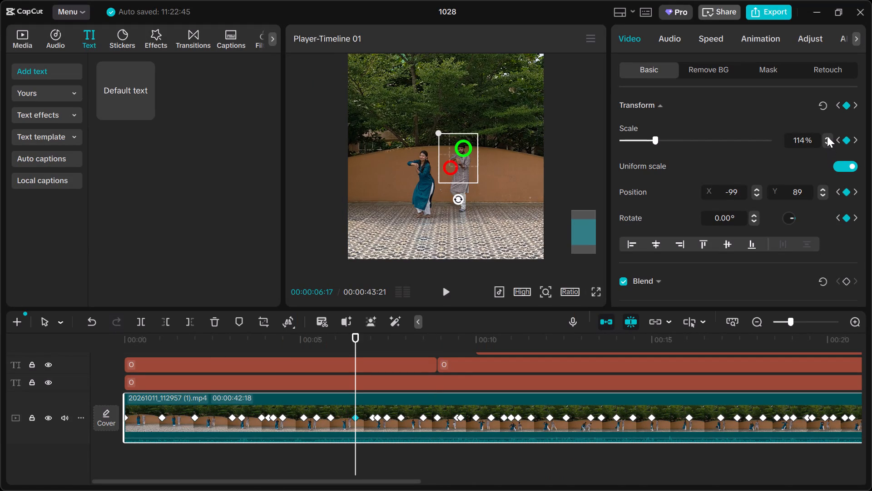
{"action": "double_click", "coordinate": [827, 136]}
{"action": "left_click", "coordinate": [827, 136]}
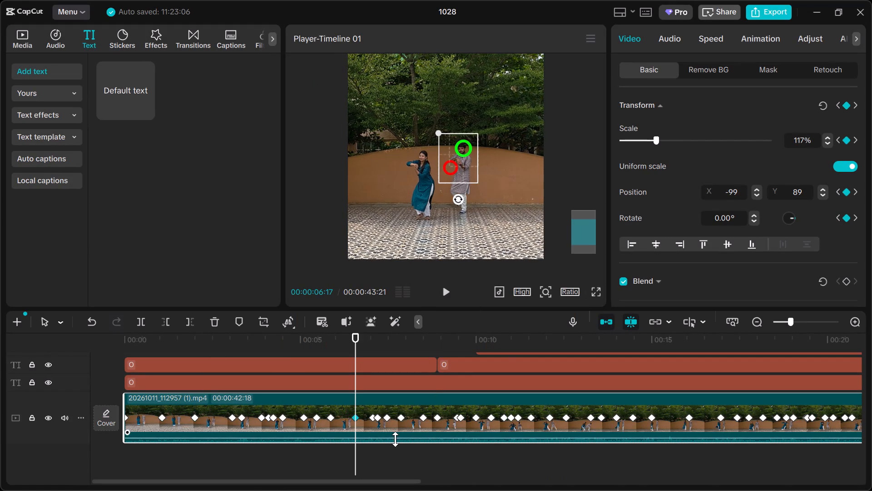
{"action": "left_click", "coordinate": [370, 418]}
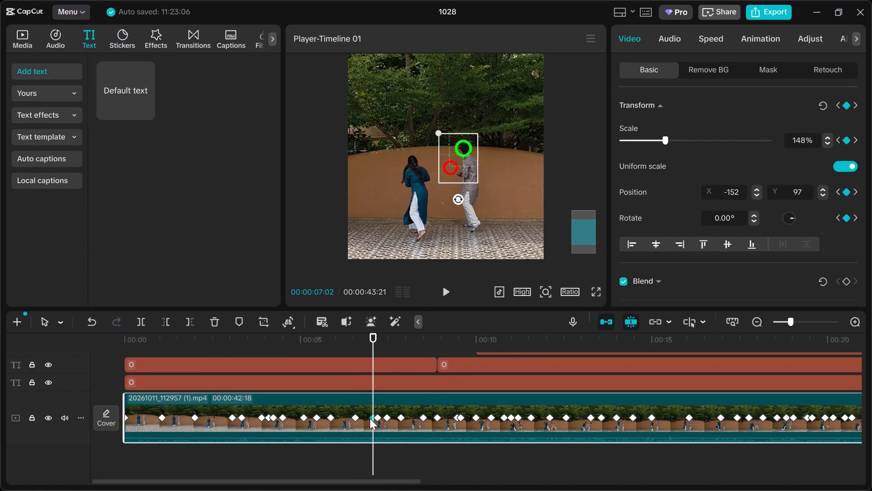
{"action": "left_click", "coordinate": [357, 420]}
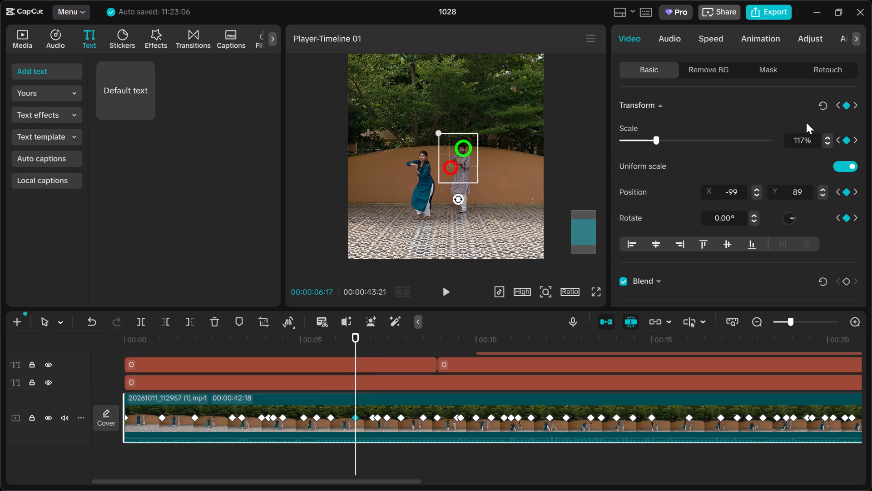
{"action": "double_click", "coordinate": [827, 135]}
{"action": "left_click", "coordinate": [827, 135]}
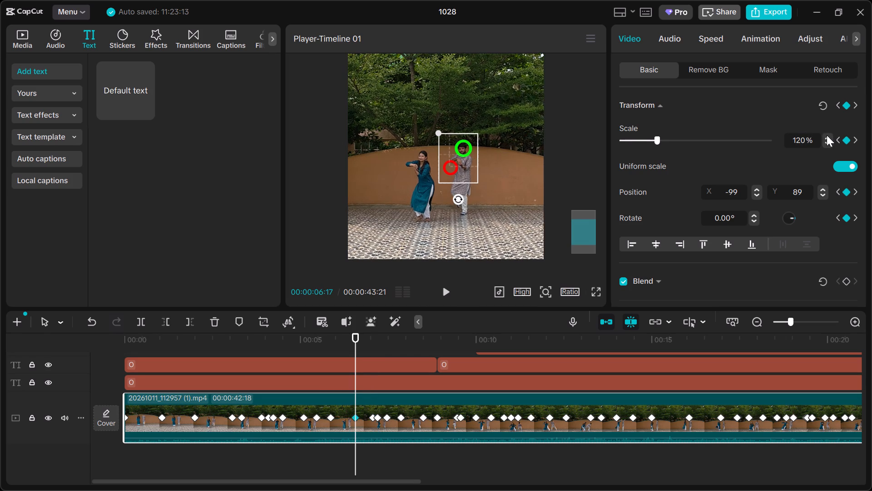
Replay the dance clip full screen from about 2 seconds to about 12 seconds, checking the scale transition near 6 seconds.
{"action": "left_click", "coordinate": [594, 291]}
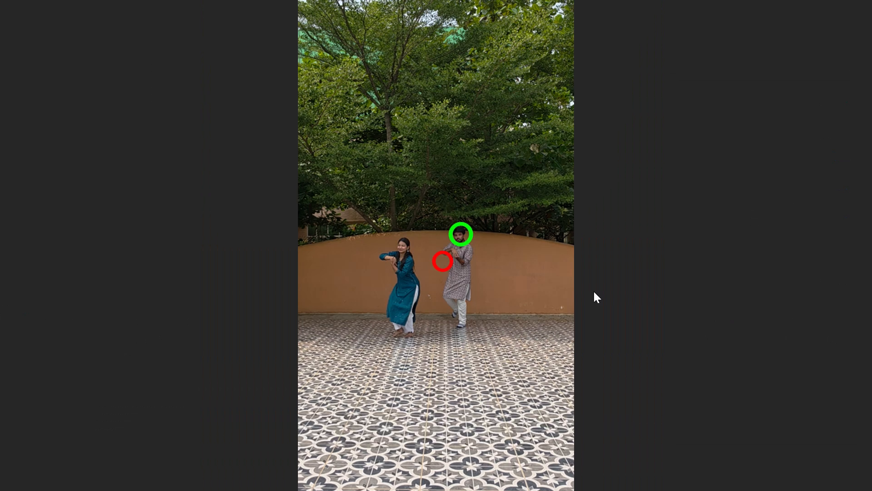
{"action": "left_click", "coordinate": [390, 431]}
{"action": "key", "text": "space"}
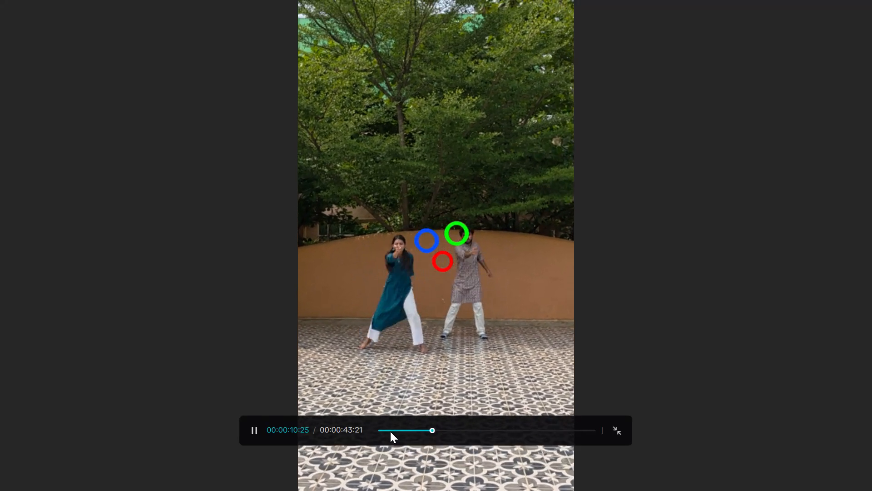
{"action": "key", "text": "space"}
{"action": "key", "text": "Escape"}
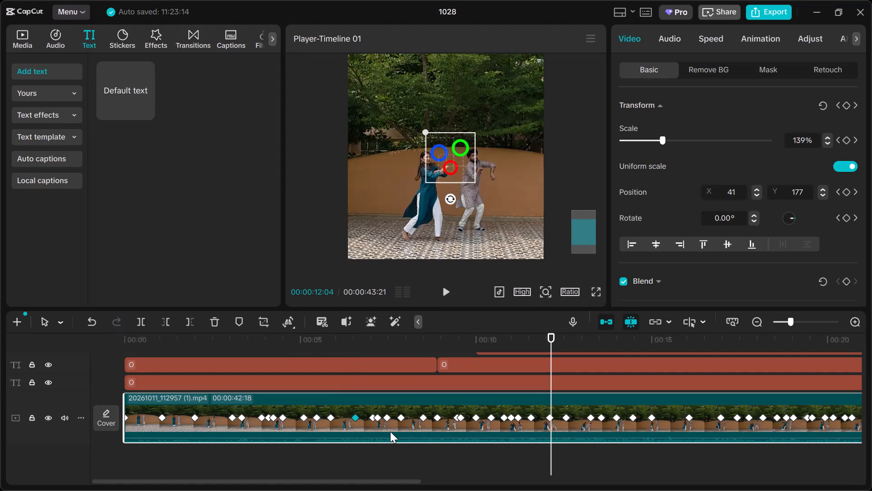
Hide all the circle guide text clips above the dance clip.
{"action": "scroll", "coordinate": [404, 443], "scroll_direction": "down", "scroll_amount": 13, "text": "ctrl"}
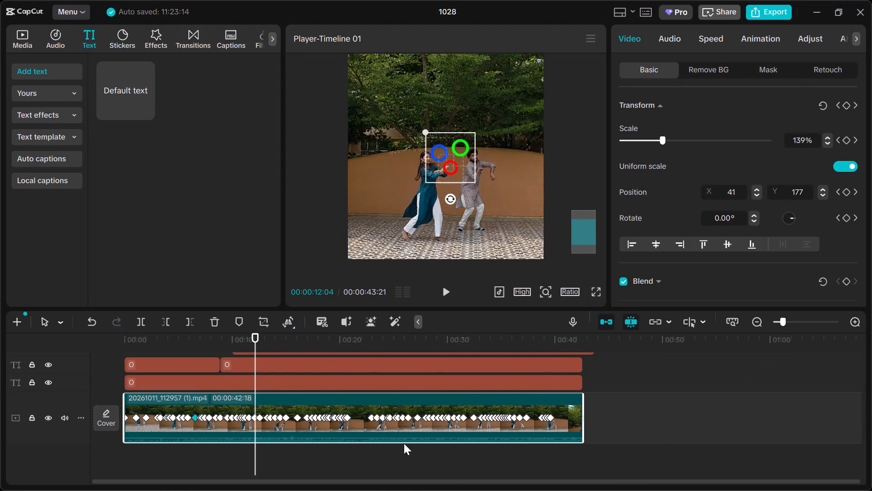
{"action": "scroll", "coordinate": [523, 379], "scroll_direction": "up", "scroll_amount": 1}
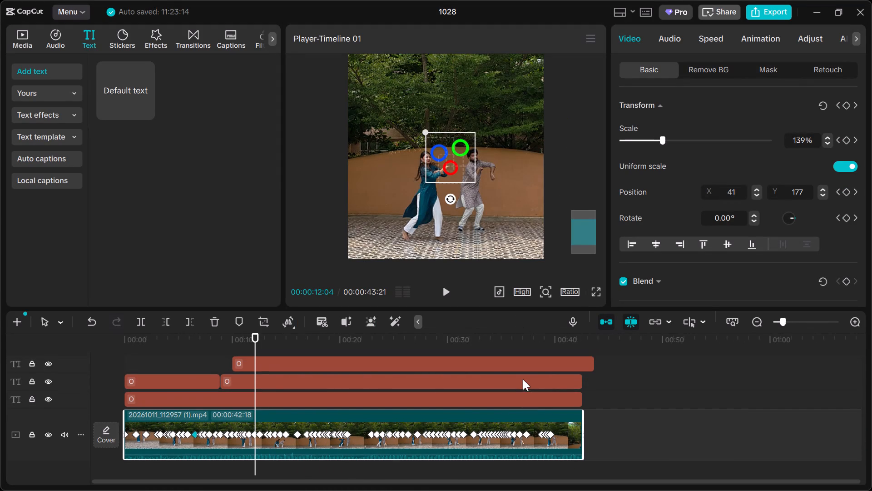
{"action": "scroll", "coordinate": [523, 379], "scroll_direction": "up", "scroll_amount": 1}
{"action": "left_click_drag", "start_coordinate": [629, 357], "coordinate": [179, 424]}
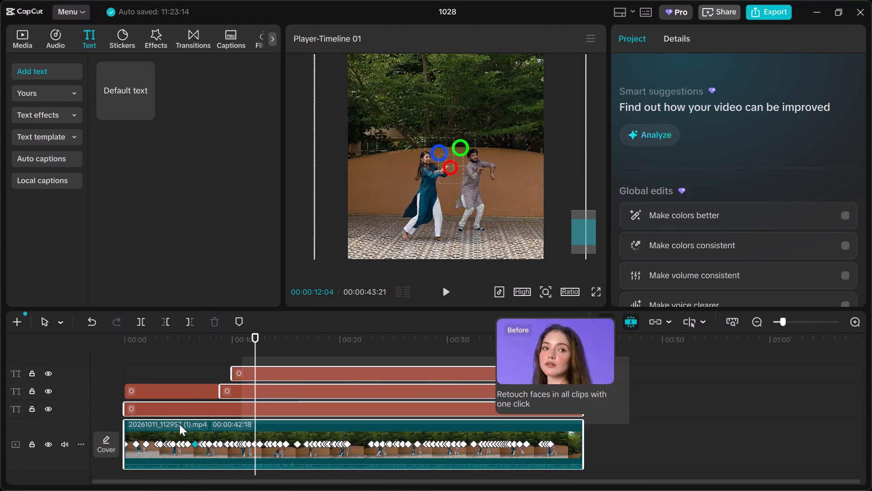
{"action": "left_click_drag", "start_coordinate": [179, 424], "coordinate": [157, 406]}
{"action": "key", "text": "v"}
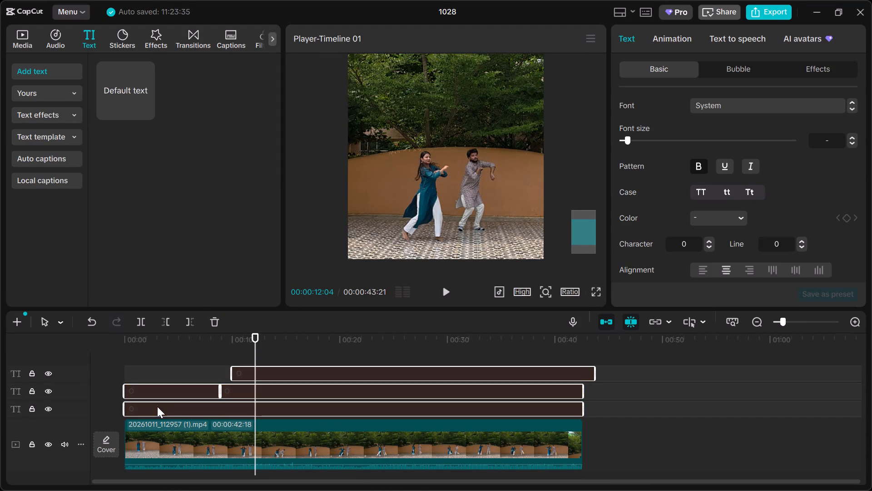
Export the video under the name MAULA_ROUGH with the frame rate set to 60fps.
{"action": "left_click", "coordinate": [768, 17]}
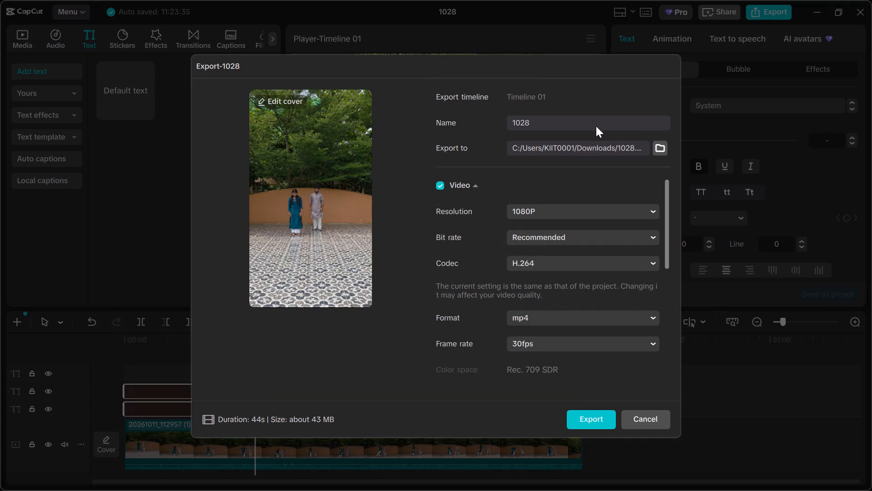
{"action": "left_click", "coordinate": [592, 123]}
{"action": "key", "text": "ctrl+a"}
{"action": "type", "text": "MAULA"}
{"action": "type", "text": "_ROUGH"}
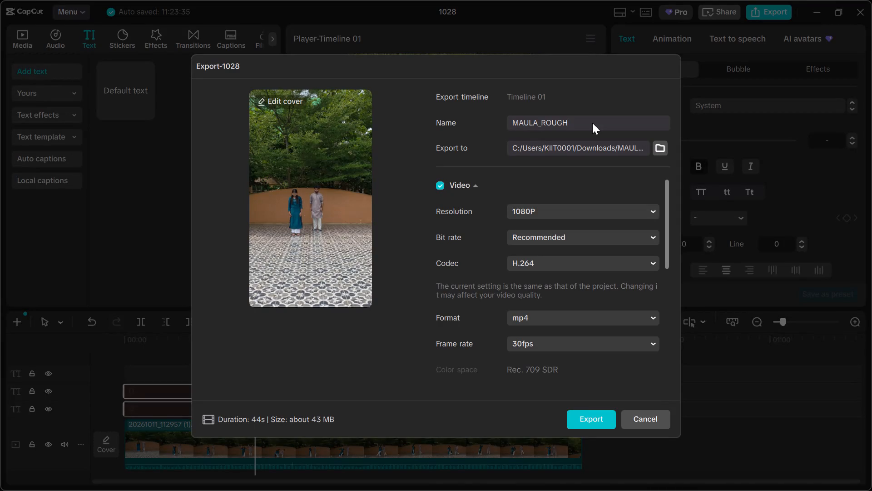
{"action": "left_click", "coordinate": [538, 347]}
{"action": "scroll", "coordinate": [538, 347], "scroll_direction": "down", "scroll_amount": 1}
{"action": "left_click", "coordinate": [539, 320]}
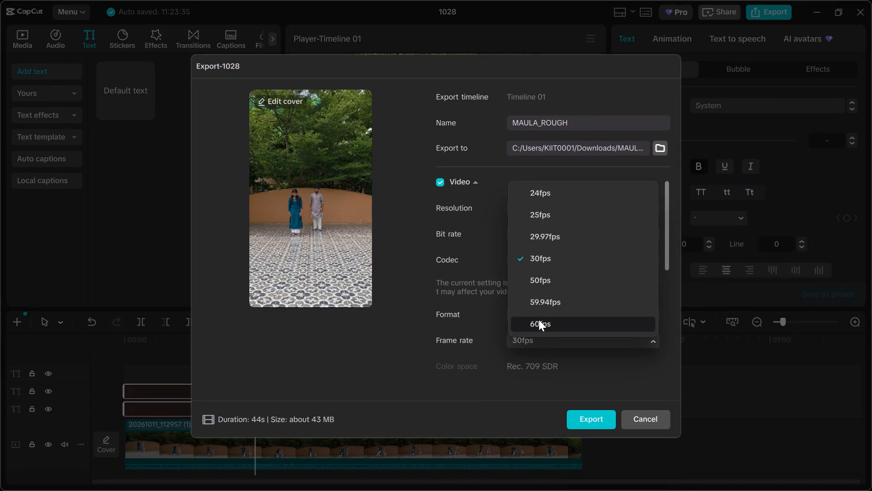
{"action": "scroll", "coordinate": [458, 301], "scroll_direction": "down", "scroll_amount": 1}
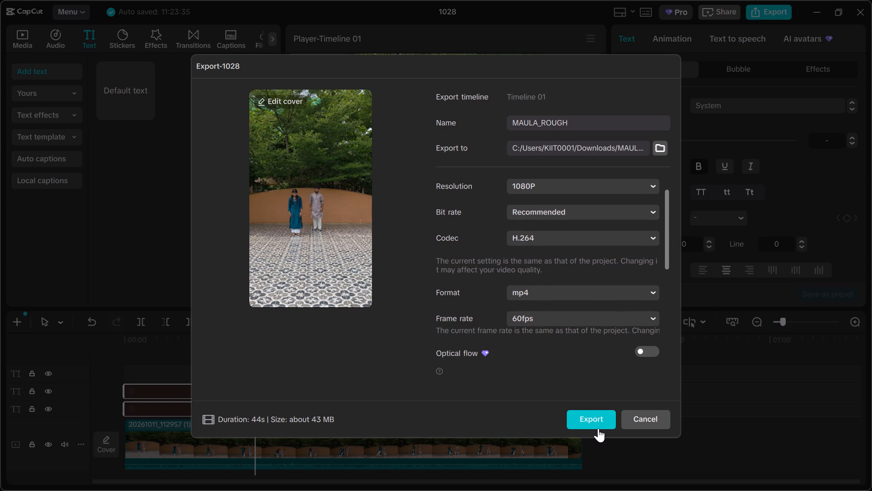
{"action": "left_click", "coordinate": [599, 423]}
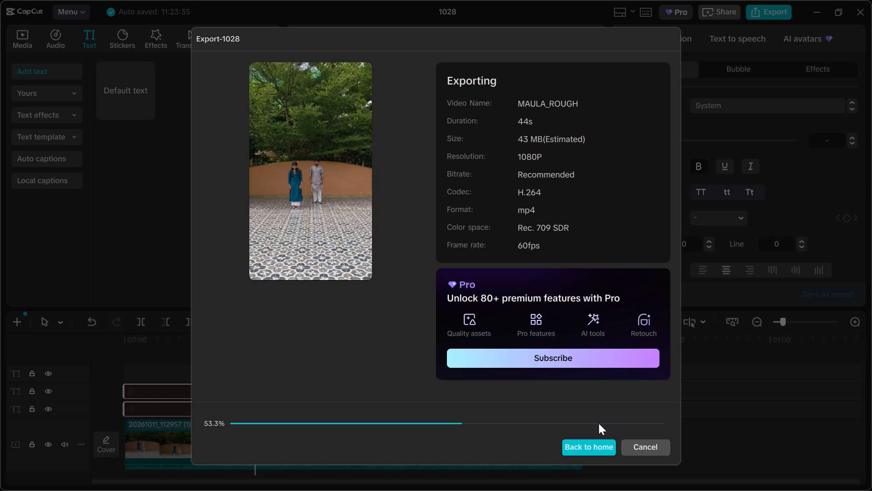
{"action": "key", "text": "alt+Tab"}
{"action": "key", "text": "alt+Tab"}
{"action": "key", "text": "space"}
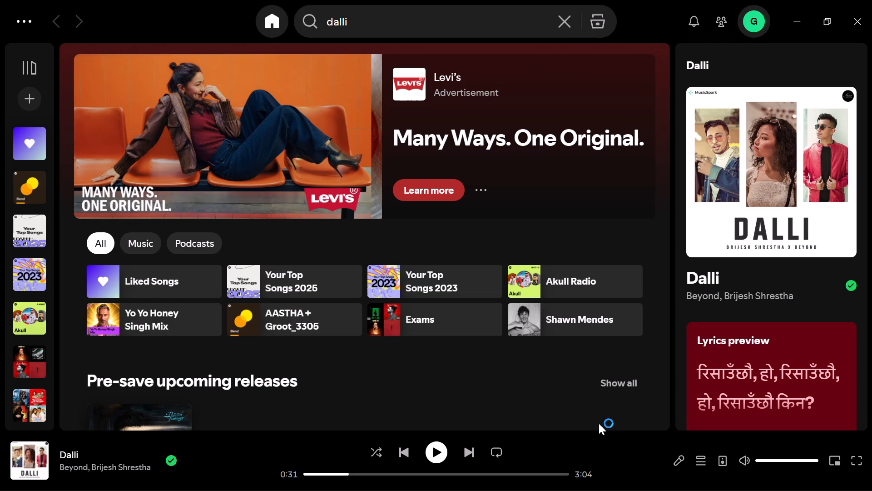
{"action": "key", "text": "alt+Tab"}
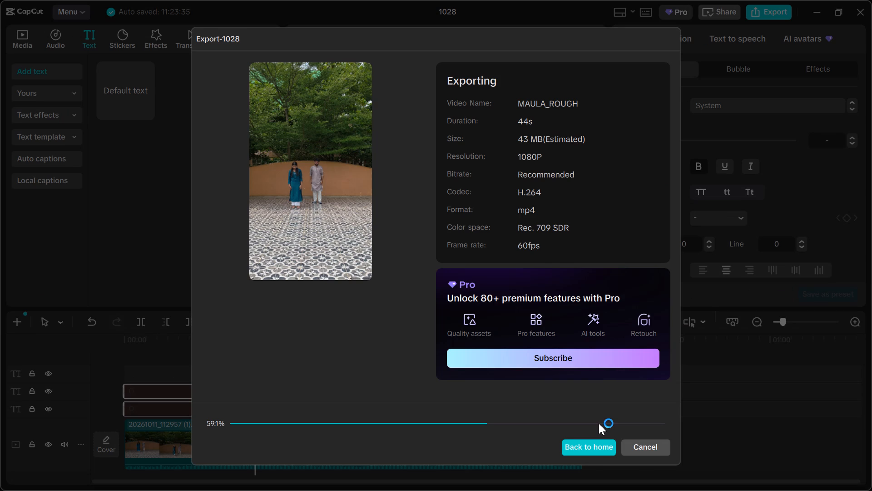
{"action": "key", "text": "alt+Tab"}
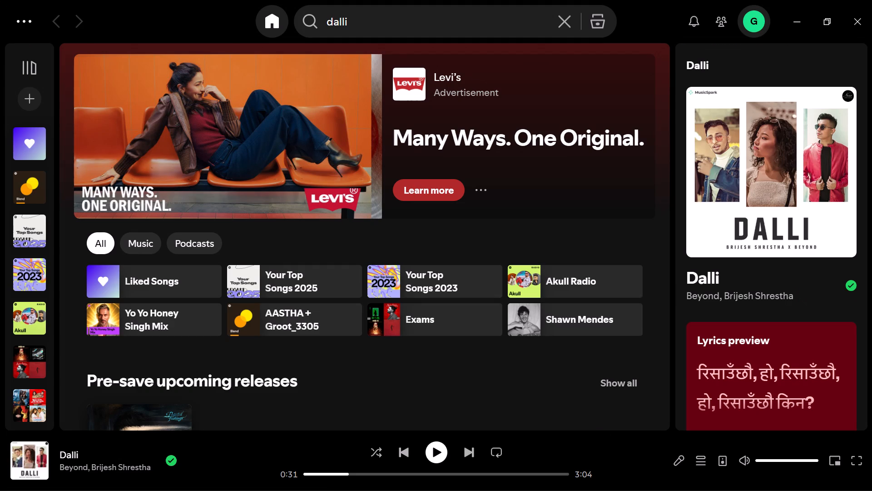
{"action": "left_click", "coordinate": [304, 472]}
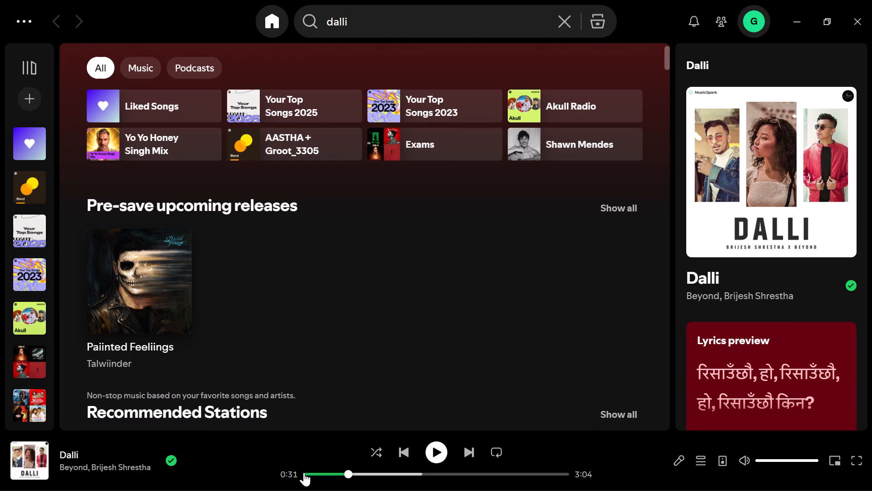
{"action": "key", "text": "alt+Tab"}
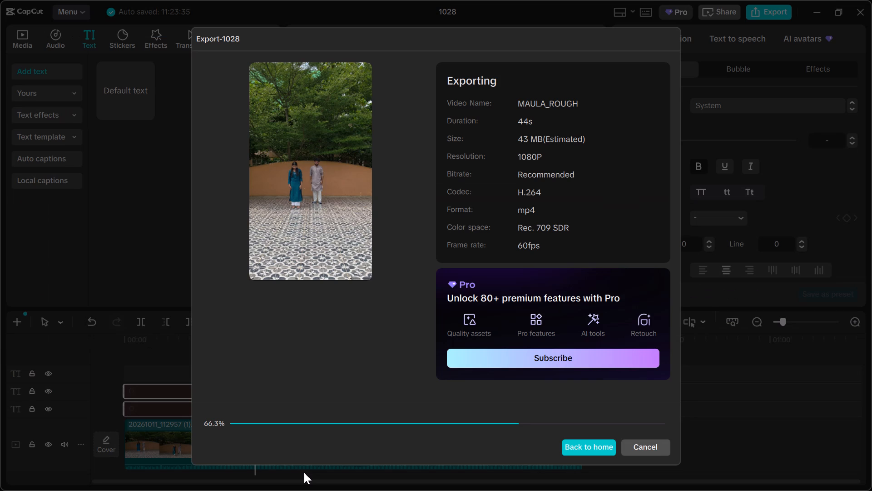
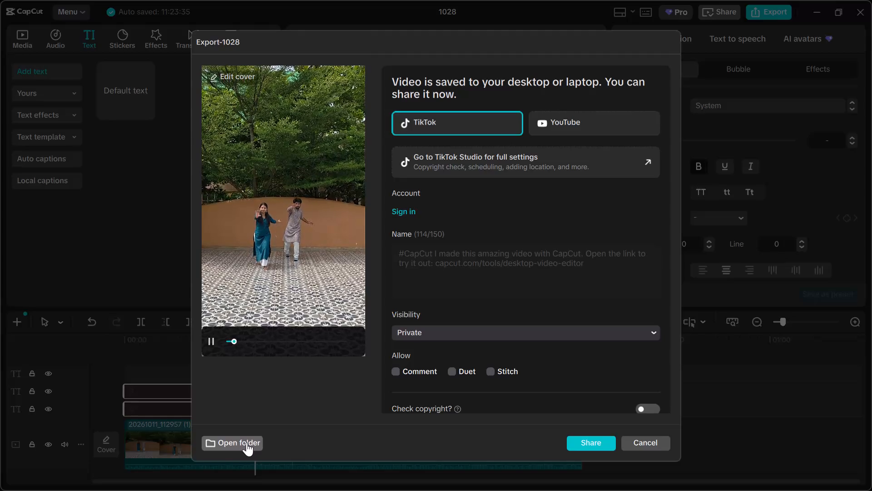
Open the folder containing the exported video and close the finished export's sharing dialog.
{"action": "left_click", "coordinate": [247, 442]}
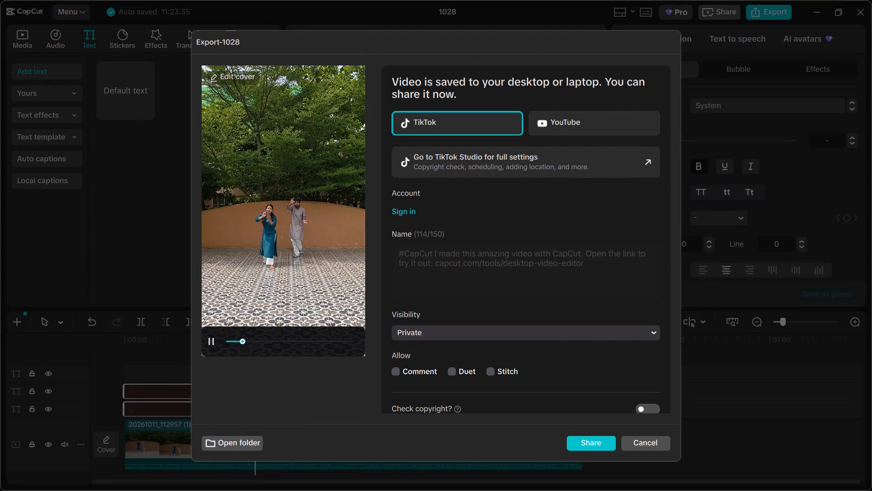
{"action": "key", "text": "alt+Tab"}
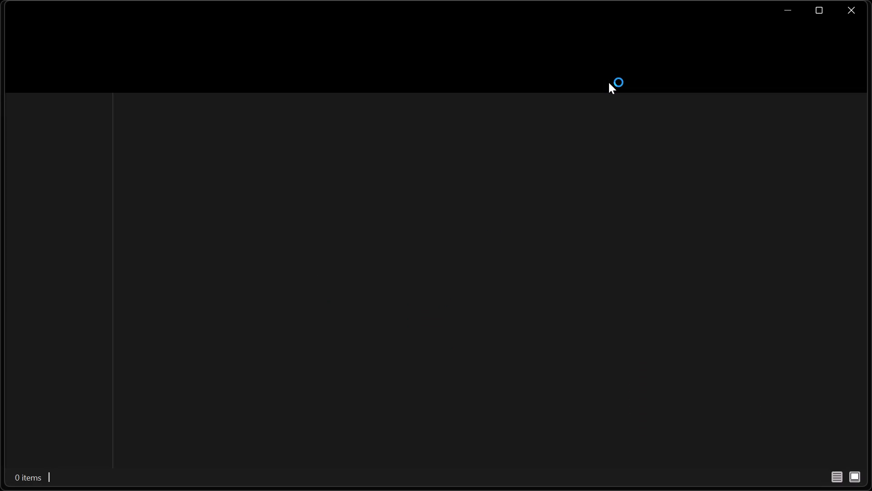
{"action": "key", "text": "alt+Tab"}
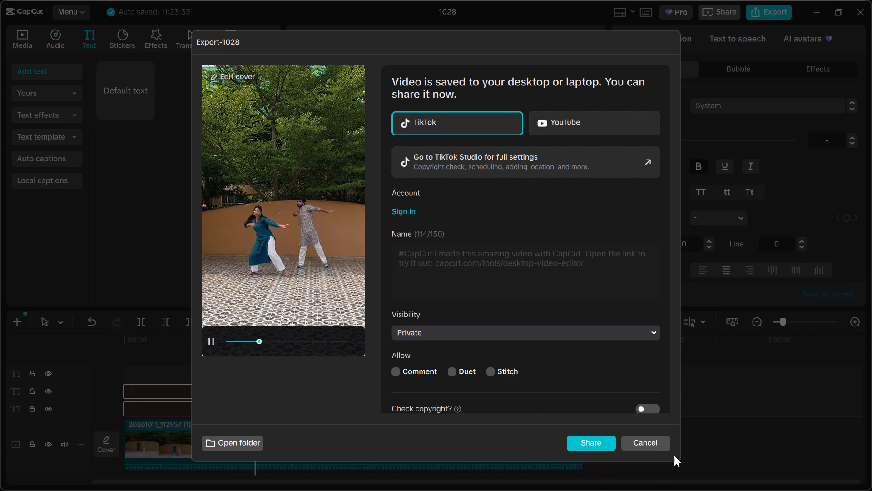
{"action": "left_click", "coordinate": [654, 446]}
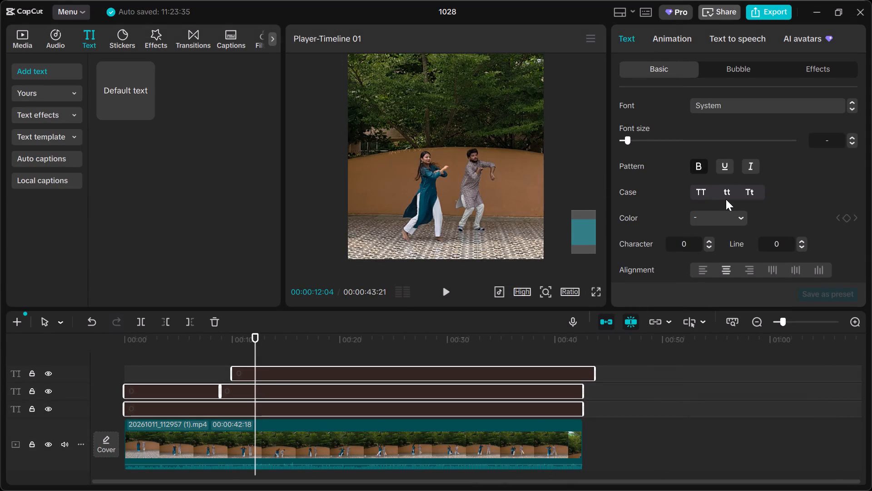
Look through the open windows for the one to switch to from CapCut.
{"action": "key", "text": "alt+Tab"}
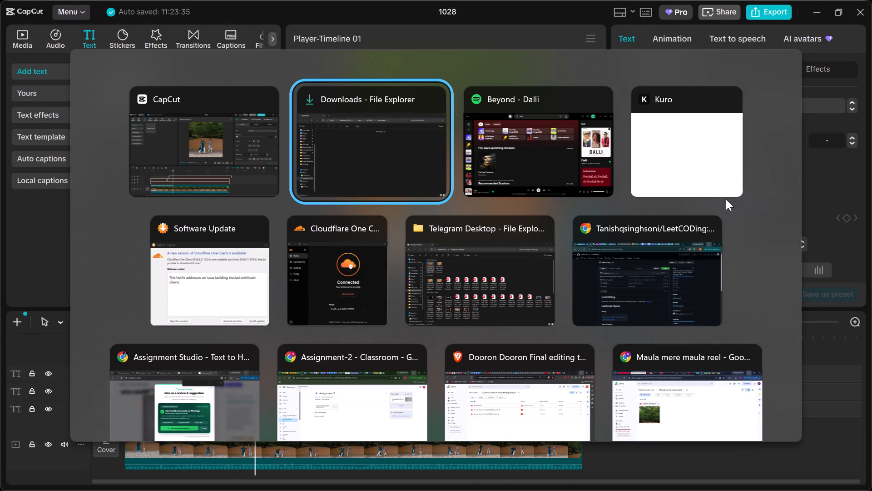
{"action": "key", "text": "alt+Tab"}
{"action": "key", "text": "alt+Tab"}
{"action": "key", "text": "alt+Tab"}
{"action": "key", "text": "alt+Tab"}
{"action": "key", "text": "alt+Tab"}
{"action": "key", "text": "alt+Tab"}
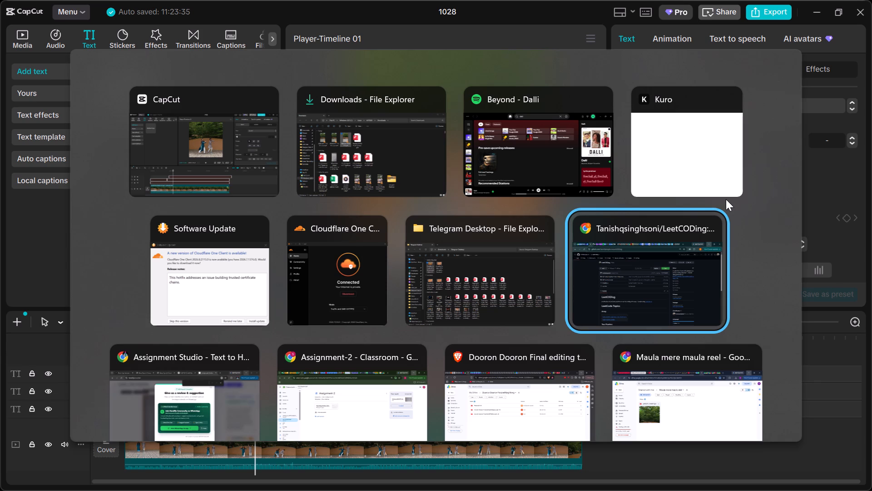
{"action": "key", "text": "alt+Left"}
{"action": "key", "text": "alt+Left"}
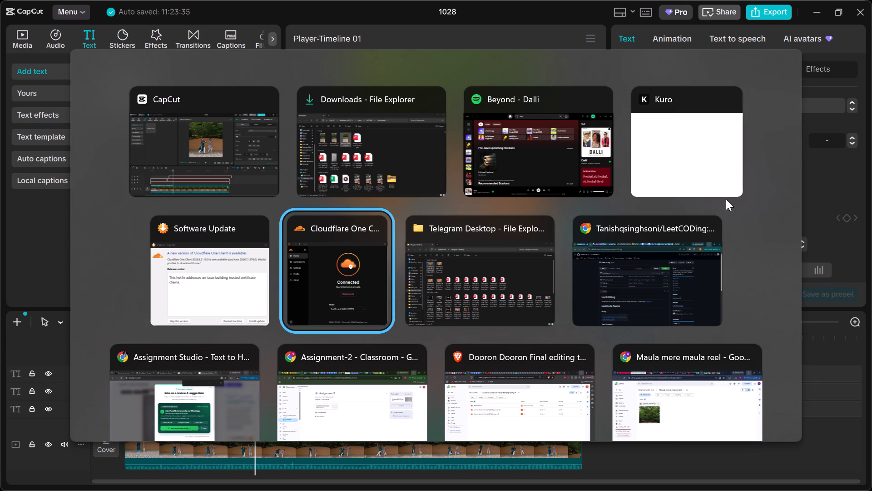
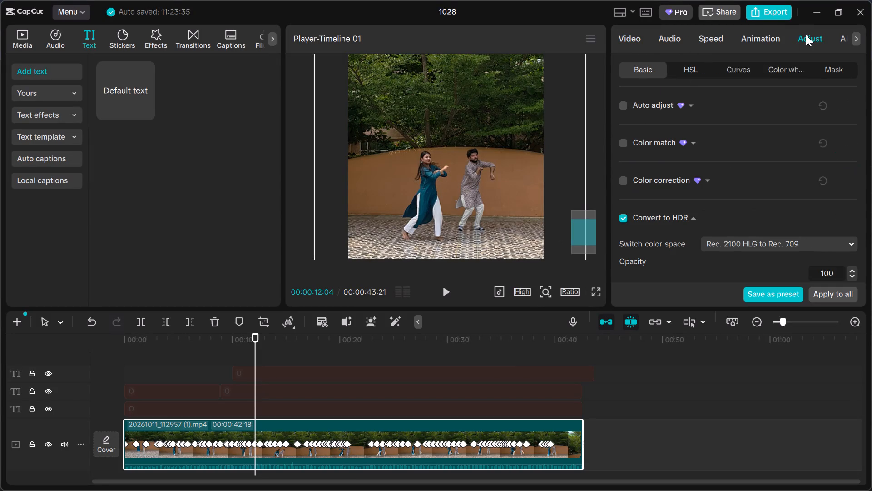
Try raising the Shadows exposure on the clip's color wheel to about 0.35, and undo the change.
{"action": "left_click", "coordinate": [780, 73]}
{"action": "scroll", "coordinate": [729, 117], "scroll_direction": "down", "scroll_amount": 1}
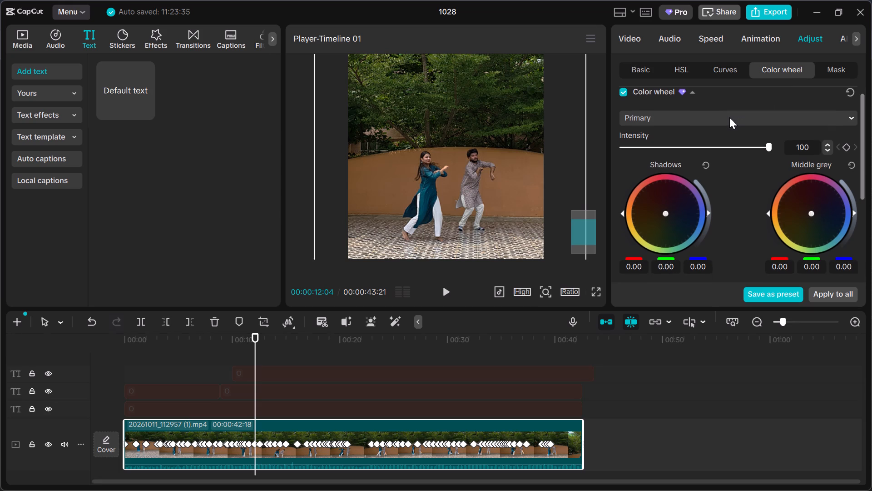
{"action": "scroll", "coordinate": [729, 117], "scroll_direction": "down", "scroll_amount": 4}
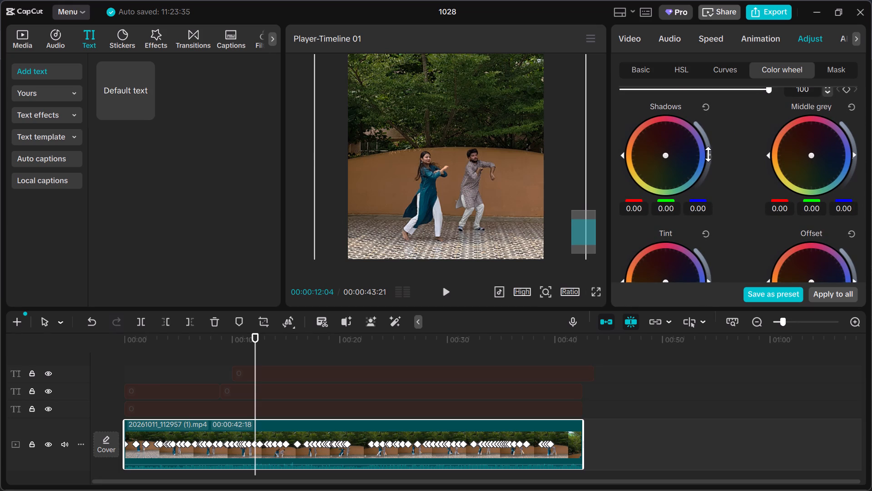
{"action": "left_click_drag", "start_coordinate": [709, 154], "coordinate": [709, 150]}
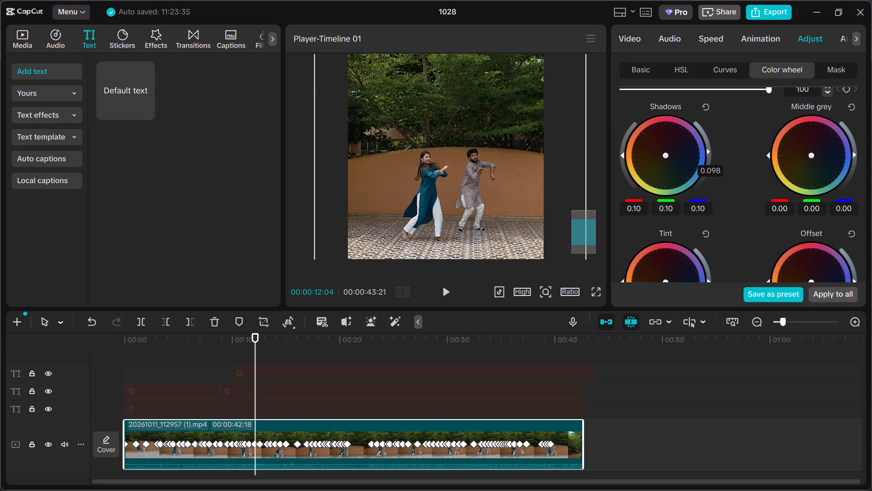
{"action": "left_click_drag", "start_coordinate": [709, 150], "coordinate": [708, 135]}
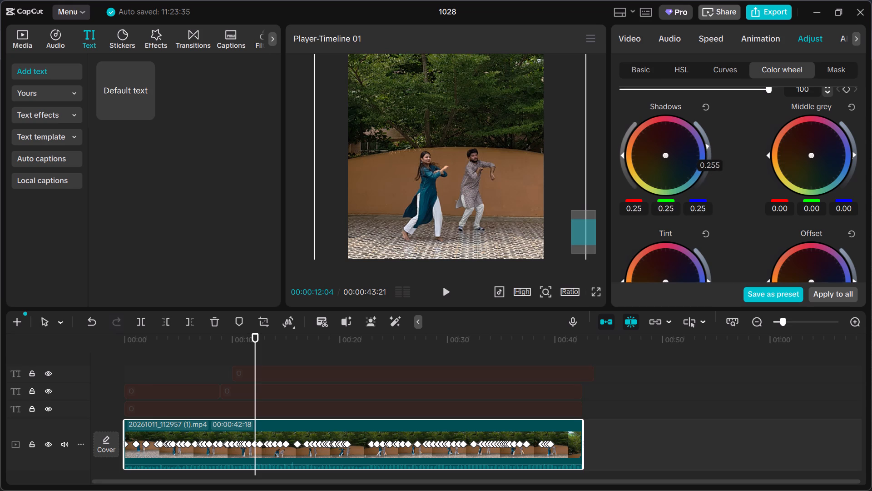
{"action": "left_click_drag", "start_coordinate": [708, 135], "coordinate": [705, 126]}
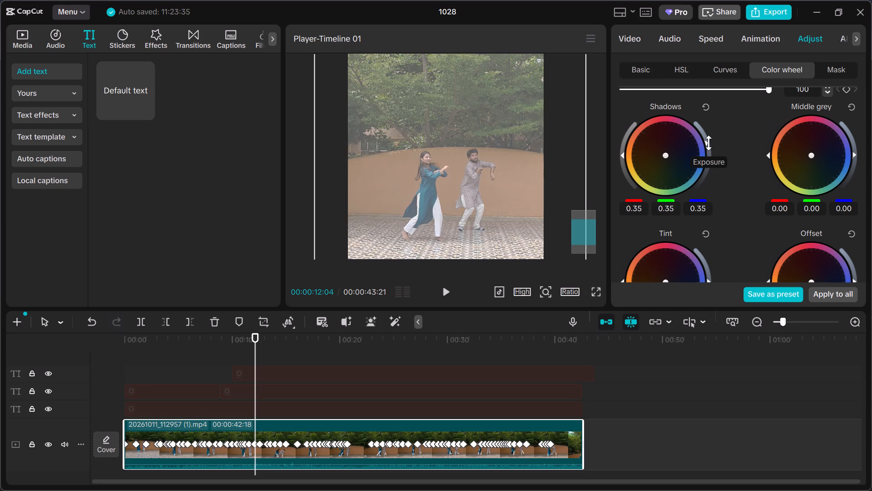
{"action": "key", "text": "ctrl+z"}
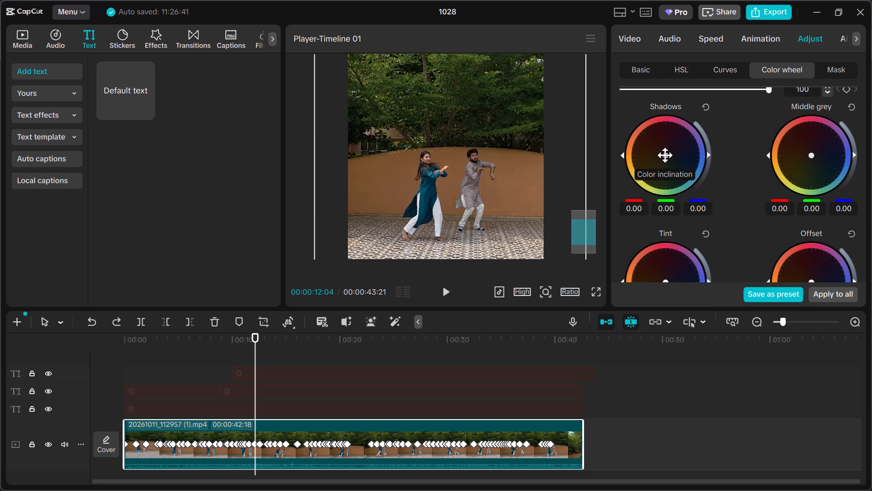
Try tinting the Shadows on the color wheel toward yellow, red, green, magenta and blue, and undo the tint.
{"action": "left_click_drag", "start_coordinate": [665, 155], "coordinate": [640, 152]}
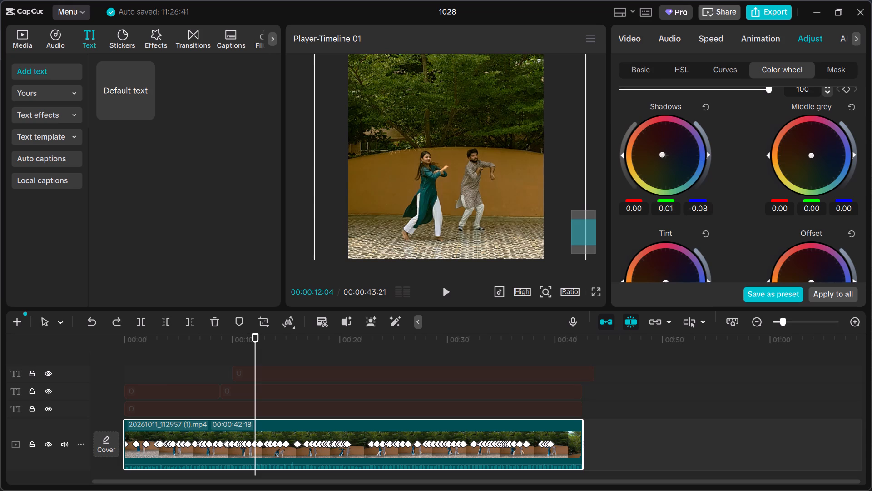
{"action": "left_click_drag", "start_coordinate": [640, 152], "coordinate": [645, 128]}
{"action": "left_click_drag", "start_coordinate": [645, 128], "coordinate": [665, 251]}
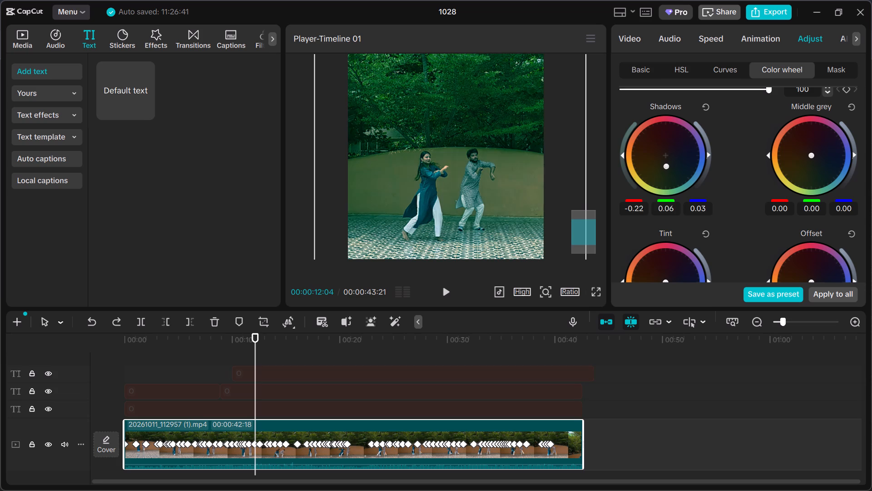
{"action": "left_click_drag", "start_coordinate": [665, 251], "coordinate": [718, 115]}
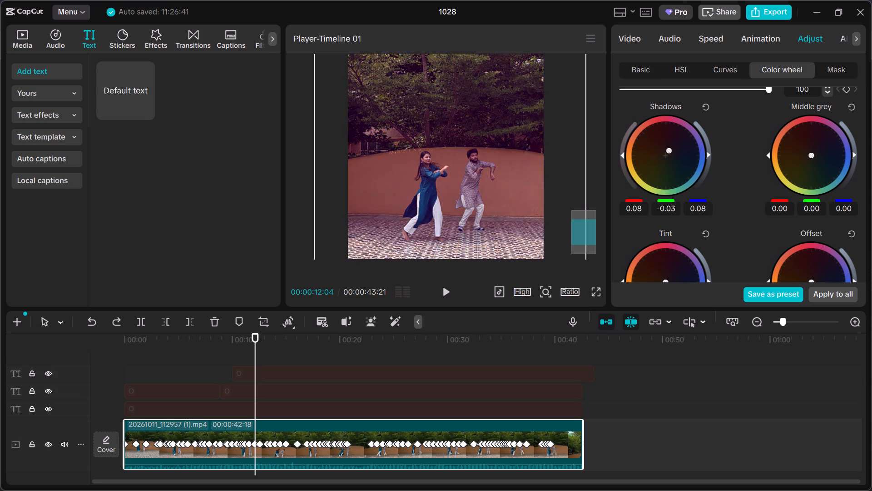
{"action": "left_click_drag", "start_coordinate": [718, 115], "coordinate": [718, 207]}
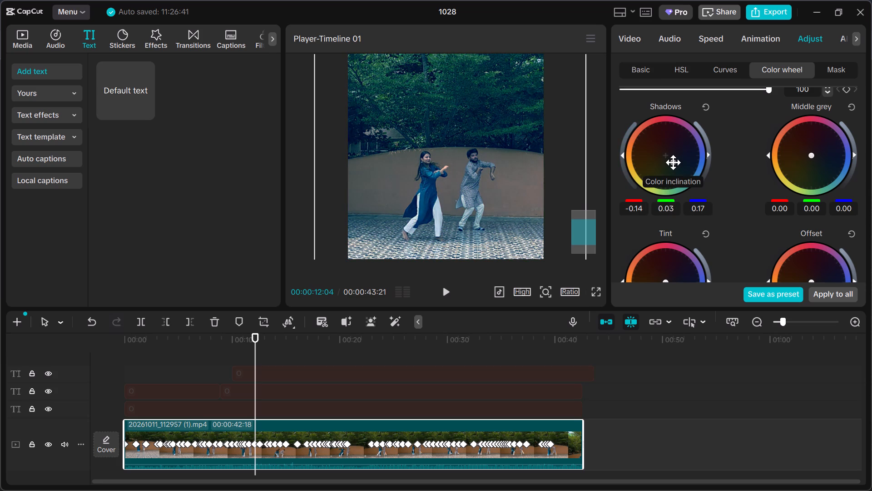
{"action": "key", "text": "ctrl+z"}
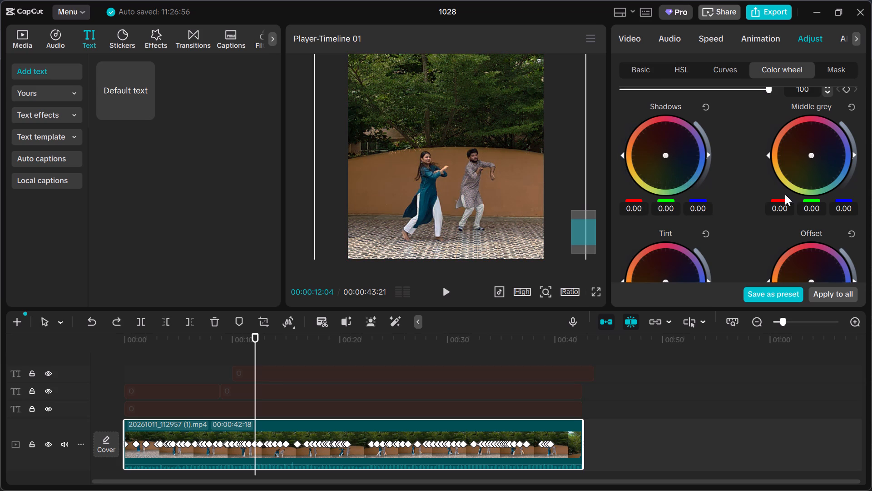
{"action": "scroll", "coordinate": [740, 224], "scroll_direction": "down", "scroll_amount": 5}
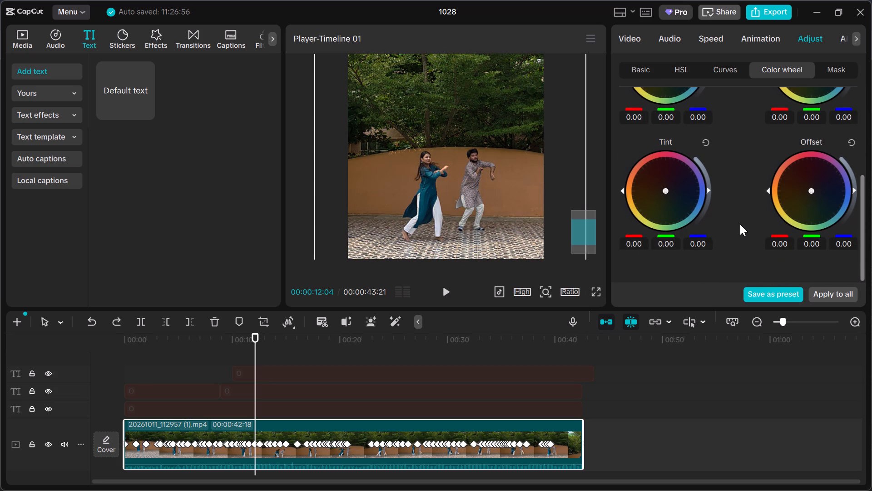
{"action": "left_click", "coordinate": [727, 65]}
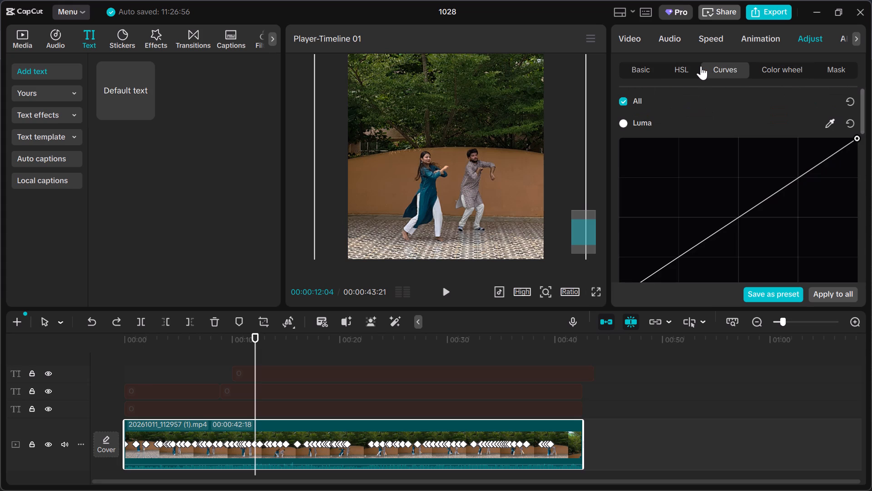
Sample the patterned floor's grey beside the dancers as a custom color in the HSL adjustments.
{"action": "left_click", "coordinate": [694, 67]}
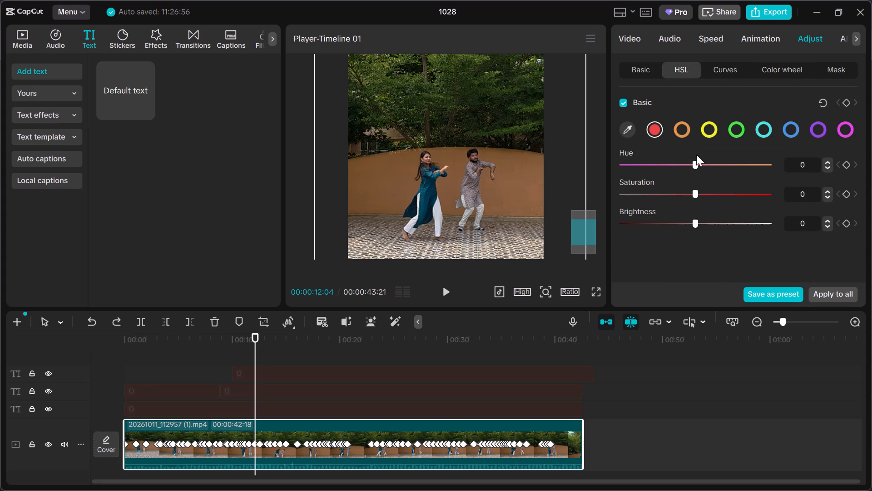
{"action": "left_click", "coordinate": [685, 126]}
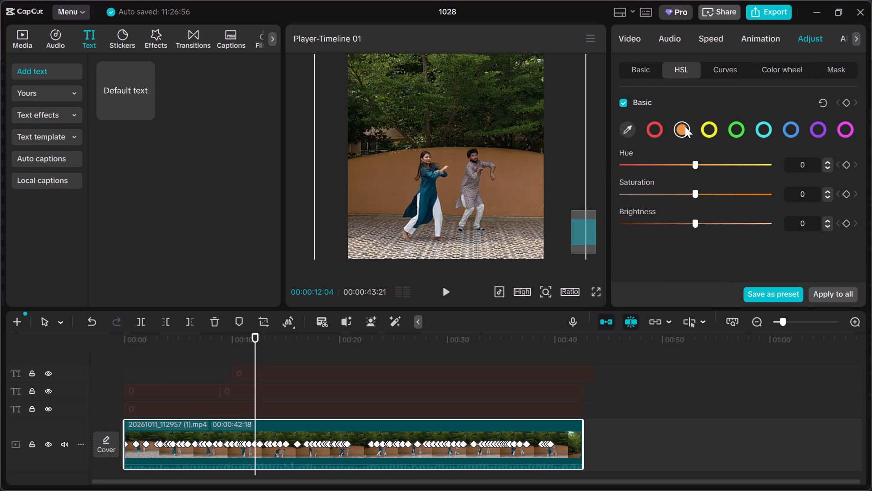
{"action": "left_click", "coordinate": [629, 129]}
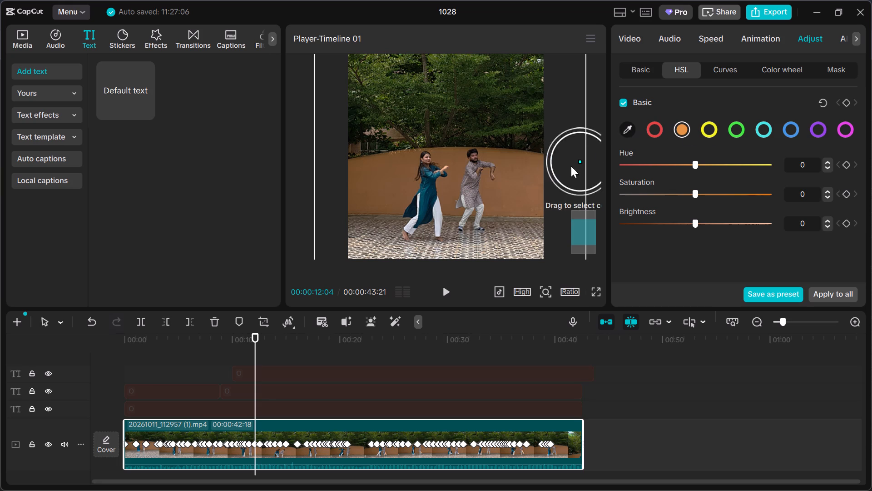
{"action": "left_click", "coordinate": [507, 241]}
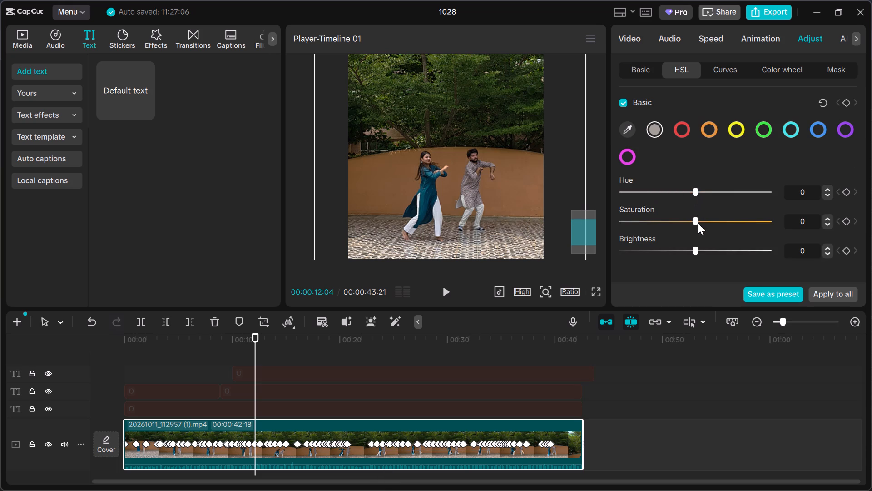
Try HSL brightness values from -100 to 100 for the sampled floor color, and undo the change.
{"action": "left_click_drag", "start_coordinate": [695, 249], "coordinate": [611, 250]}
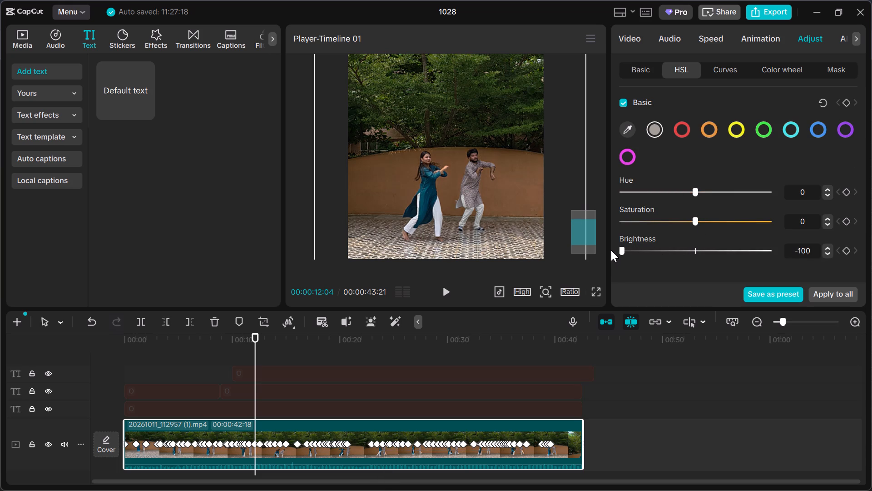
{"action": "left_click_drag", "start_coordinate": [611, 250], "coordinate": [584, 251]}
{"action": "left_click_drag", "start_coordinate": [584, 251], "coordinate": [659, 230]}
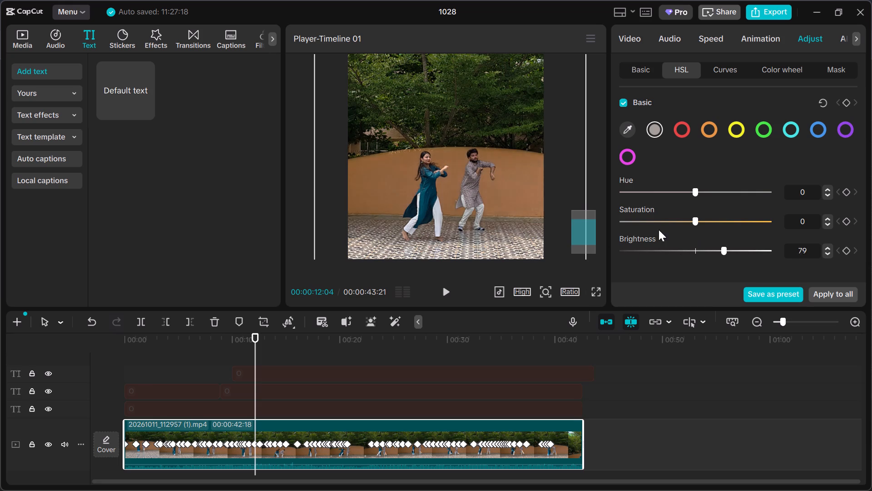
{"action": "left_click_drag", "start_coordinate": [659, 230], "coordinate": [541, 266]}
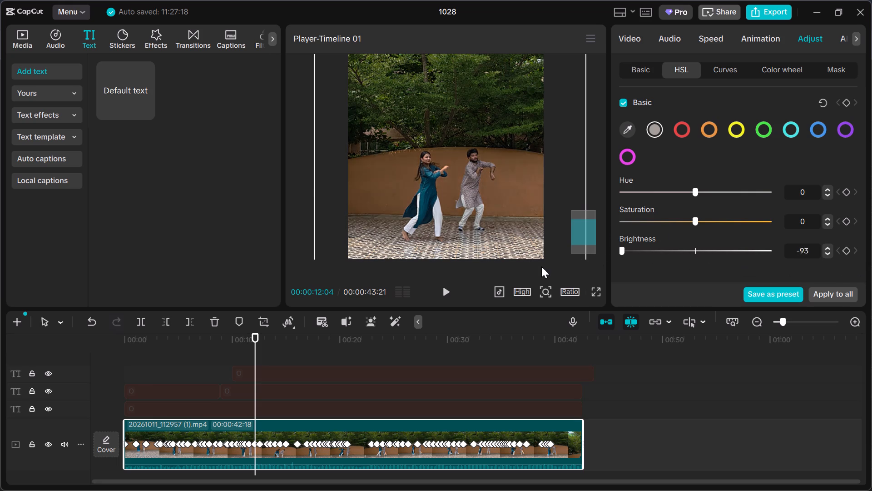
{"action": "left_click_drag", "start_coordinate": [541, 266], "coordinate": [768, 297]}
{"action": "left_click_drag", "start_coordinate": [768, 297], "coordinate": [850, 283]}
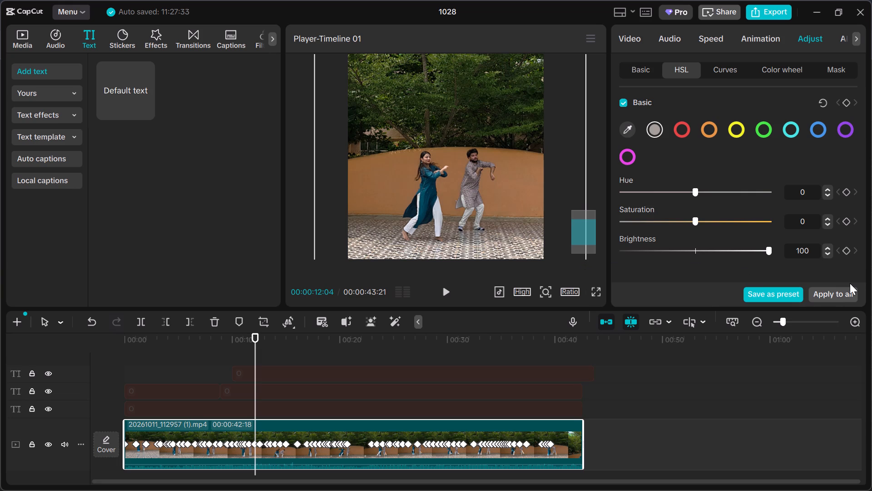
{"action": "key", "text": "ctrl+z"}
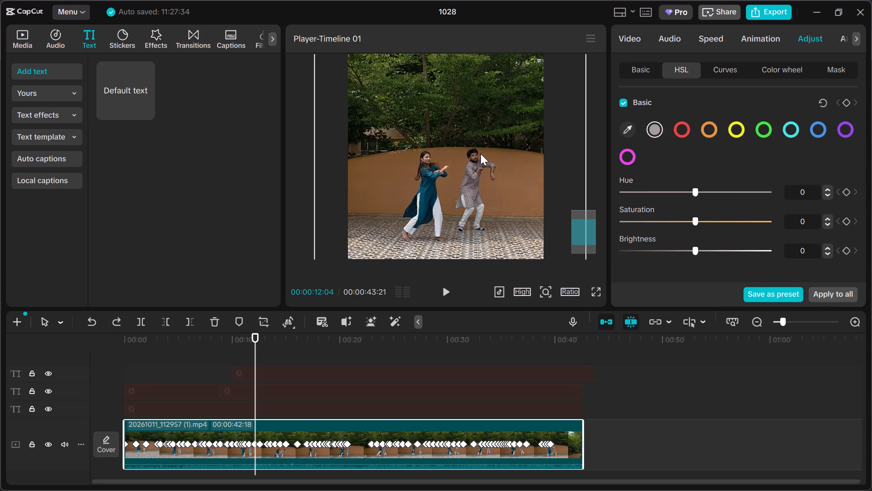
Sample the male dancer's face color at 00:00:08:27 as another custom HSL color and fine-tune its brightness.
{"action": "scroll", "coordinate": [475, 155], "scroll_direction": "up", "scroll_amount": 6, "text": "ctrl"}
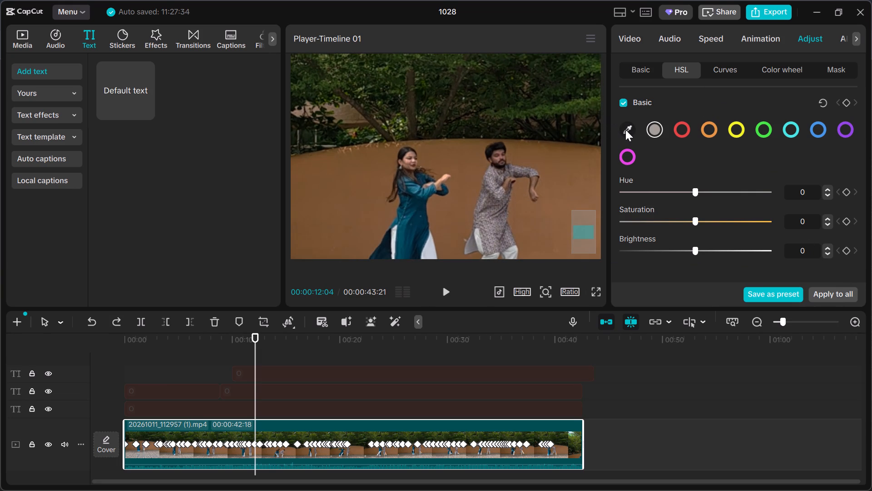
{"action": "left_click", "coordinate": [220, 351]}
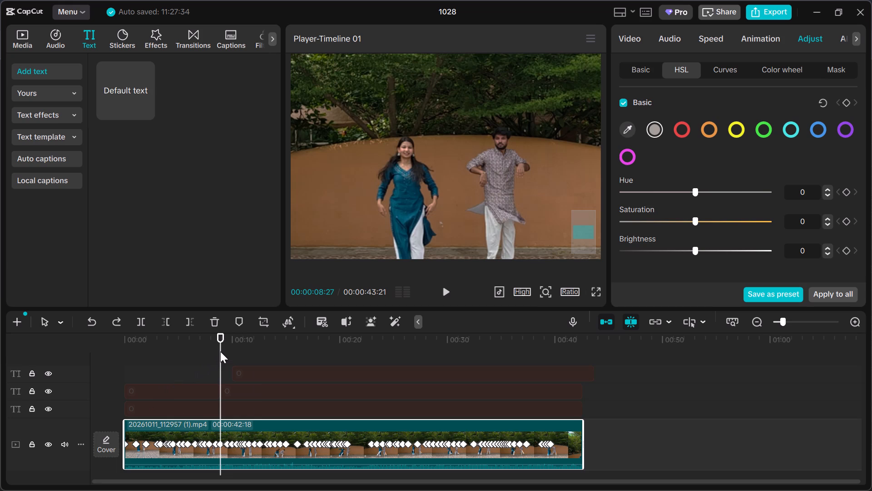
{"action": "left_click", "coordinate": [627, 129]}
{"action": "left_click", "coordinate": [504, 140]}
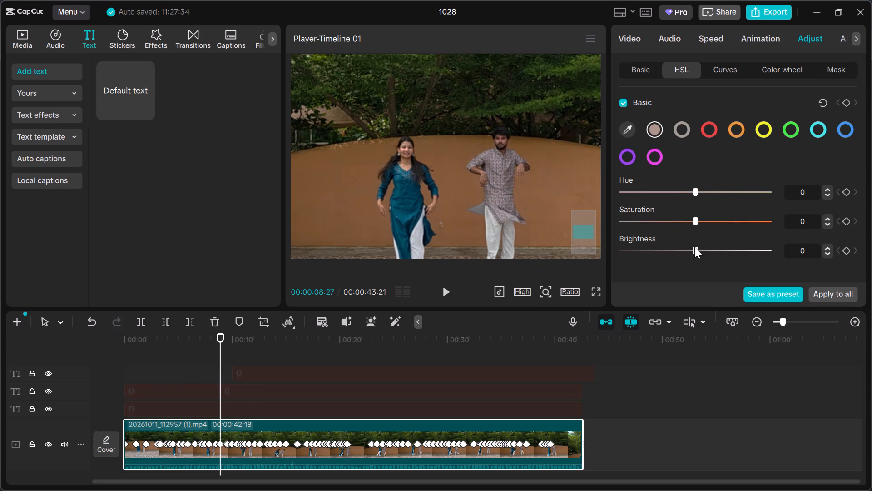
{"action": "left_click_drag", "start_coordinate": [694, 247], "coordinate": [736, 246]}
{"action": "left_click_drag", "start_coordinate": [736, 246], "coordinate": [690, 265]}
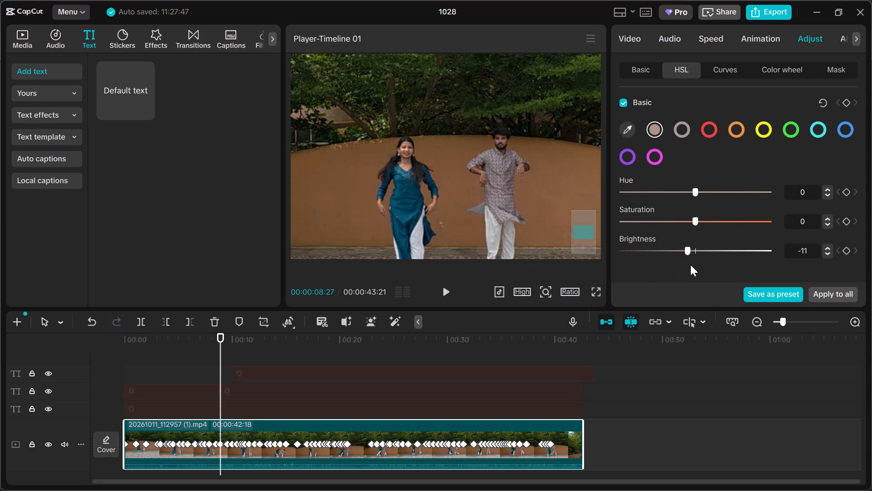
{"action": "left_click_drag", "start_coordinate": [690, 265], "coordinate": [699, 265]}
Adjust the green color range in the HSL settings, setting its Hue to 14 and Saturation to 40.
{"action": "left_click", "coordinate": [788, 130]}
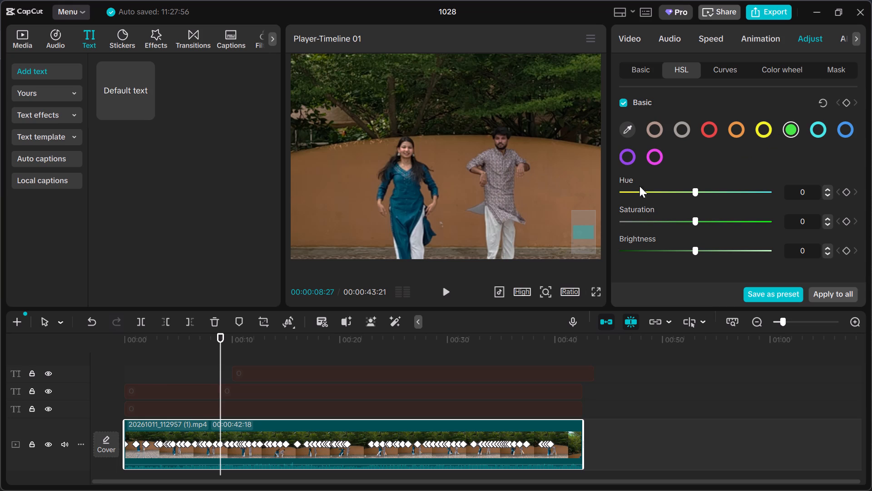
{"action": "scroll", "coordinate": [517, 137], "scroll_direction": "down", "scroll_amount": 4, "text": "ctrl"}
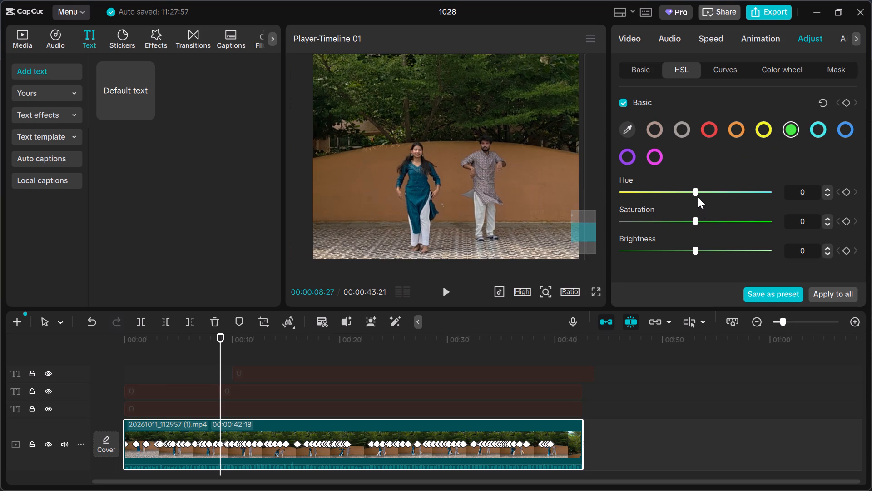
{"action": "left_click_drag", "start_coordinate": [695, 192], "coordinate": [685, 192]}
{"action": "left_click_drag", "start_coordinate": [685, 192], "coordinate": [728, 202]}
{"action": "left_click_drag", "start_coordinate": [728, 202], "coordinate": [719, 201]}
{"action": "left_click_drag", "start_coordinate": [719, 201], "coordinate": [704, 199]}
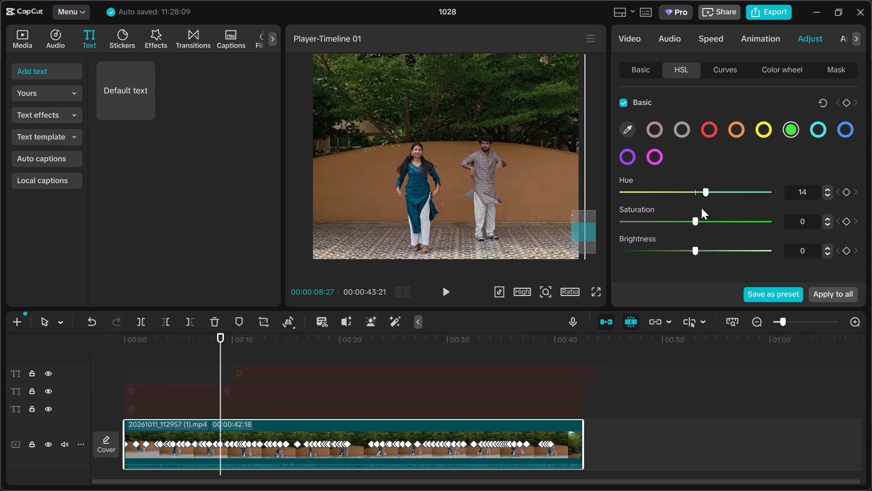
{"action": "left_click_drag", "start_coordinate": [697, 219], "coordinate": [731, 220]}
{"action": "left_click_drag", "start_coordinate": [731, 220], "coordinate": [723, 223]}
{"action": "left_click", "coordinate": [695, 248]}
Play the clip briefly in full screen to check the green adjustment, and return to the editor.
{"action": "left_click", "coordinate": [601, 297]}
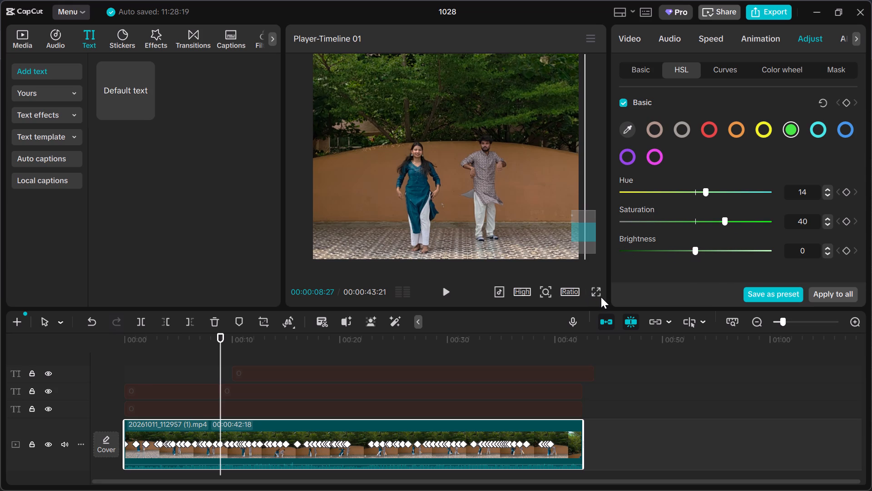
{"action": "left_click", "coordinate": [598, 294]}
{"action": "key", "text": "space"}
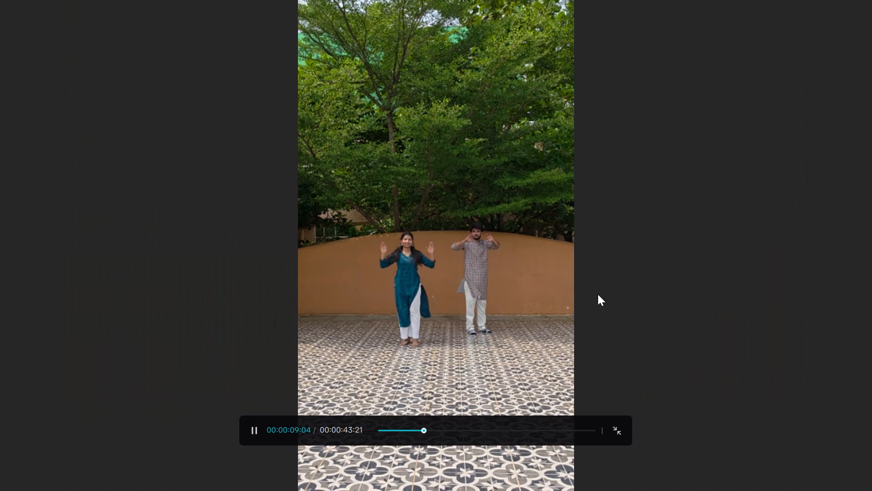
{"action": "key", "text": "space"}
{"action": "type", "text": "`"}
{"action": "key", "text": "Escape"}
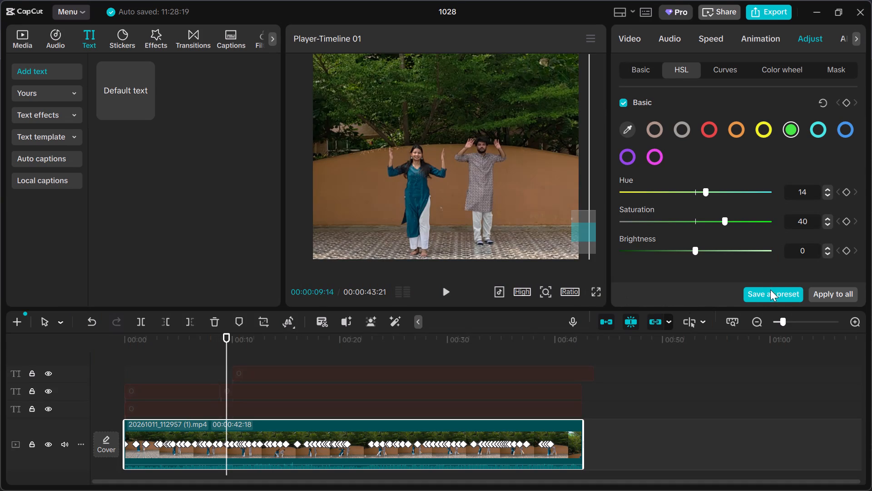
Warm the clip by setting Temp to 12 in the Basic color adjustments.
{"action": "scroll", "coordinate": [763, 235], "scroll_direction": "down", "scroll_amount": 2}
{"action": "left_click", "coordinate": [628, 70]}
{"action": "scroll", "coordinate": [666, 142], "scroll_direction": "down", "scroll_amount": 1}
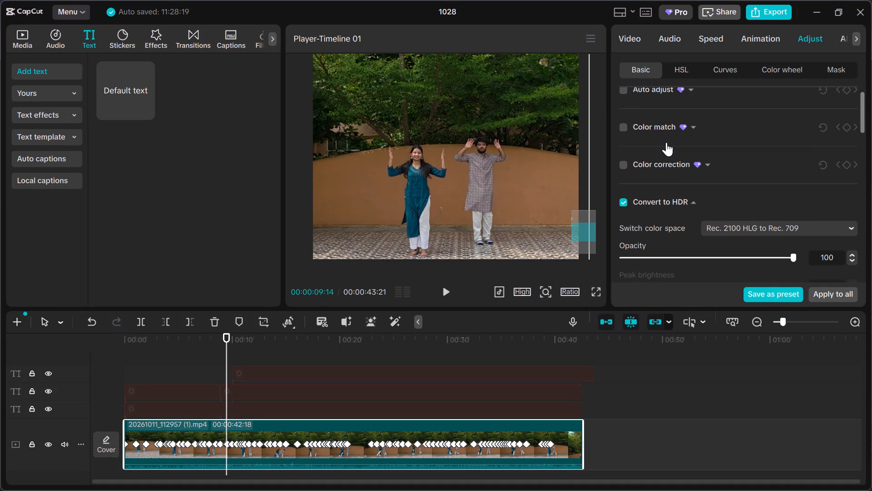
{"action": "scroll", "coordinate": [666, 142], "scroll_direction": "up", "scroll_amount": 7}
{"action": "scroll", "coordinate": [667, 193], "scroll_direction": "up", "scroll_amount": 1}
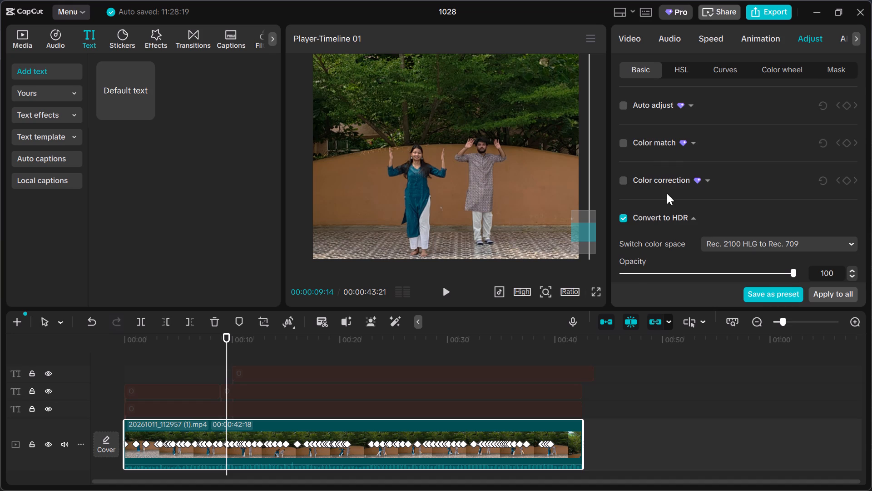
{"action": "scroll", "coordinate": [667, 193], "scroll_direction": "up", "scroll_amount": 1}
{"action": "scroll", "coordinate": [667, 193], "scroll_direction": "down", "scroll_amount": 10}
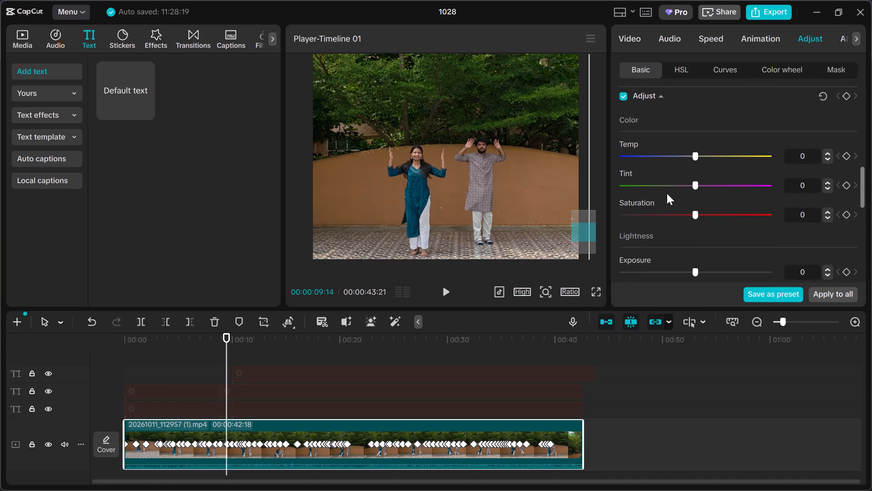
{"action": "left_click", "coordinate": [695, 156]}
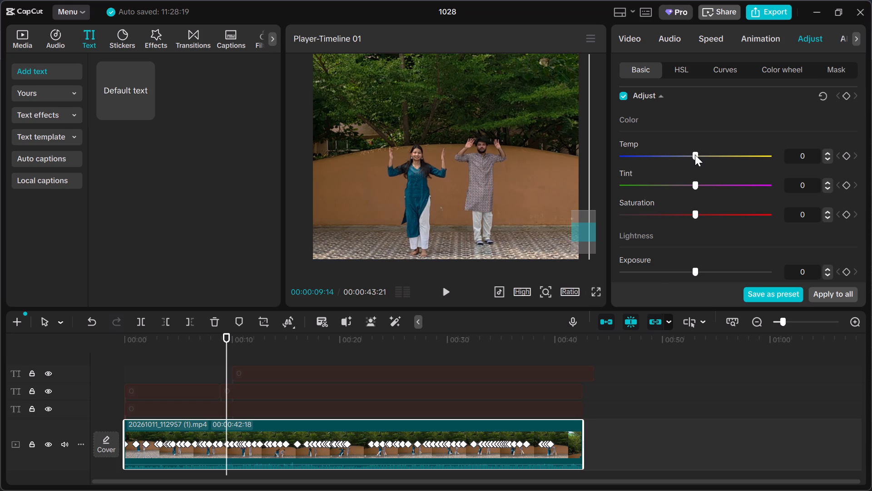
{"action": "double_click", "coordinate": [827, 150]}
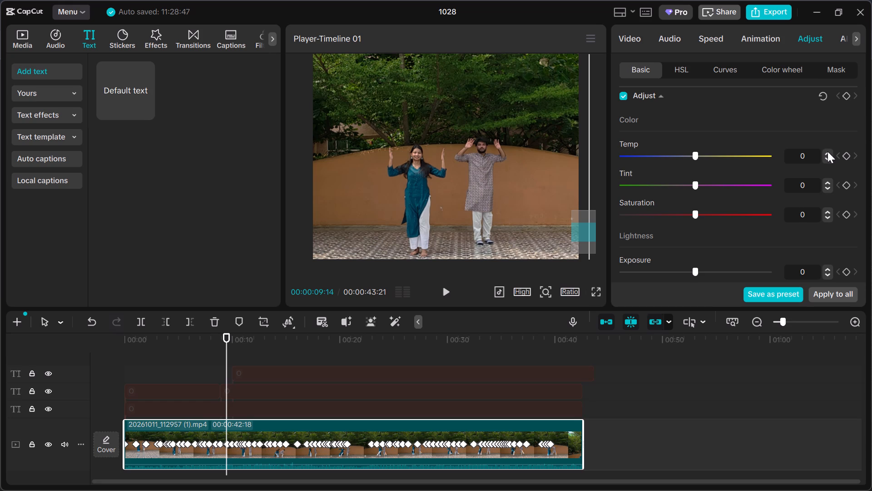
{"action": "double_click", "coordinate": [828, 151]}
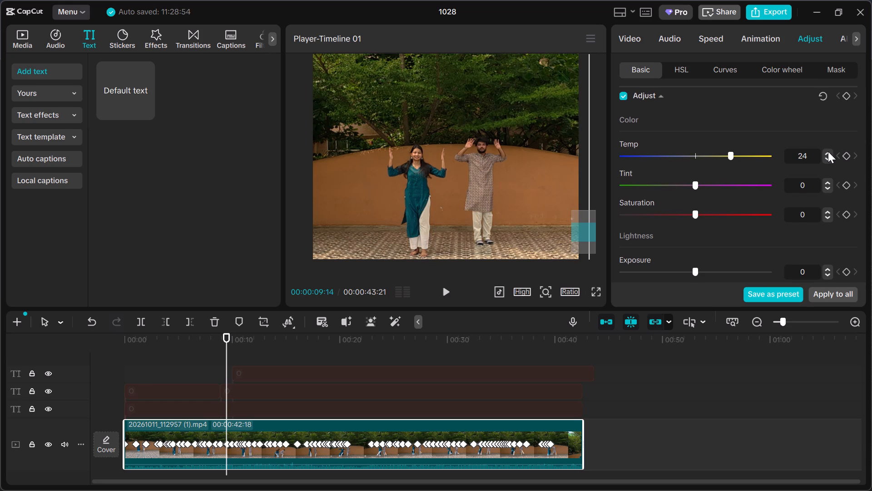
{"action": "key", "text": "ctrl+z"}
{"action": "triple_click", "coordinate": [828, 151]}
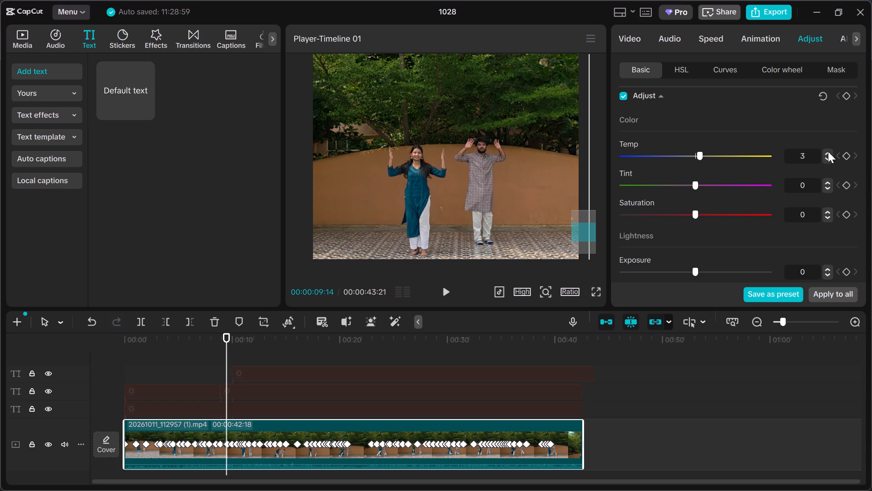
{"action": "triple_click", "coordinate": [828, 151]}
{"action": "triple_click", "coordinate": [828, 151]}
{"action": "double_click", "coordinate": [828, 151]}
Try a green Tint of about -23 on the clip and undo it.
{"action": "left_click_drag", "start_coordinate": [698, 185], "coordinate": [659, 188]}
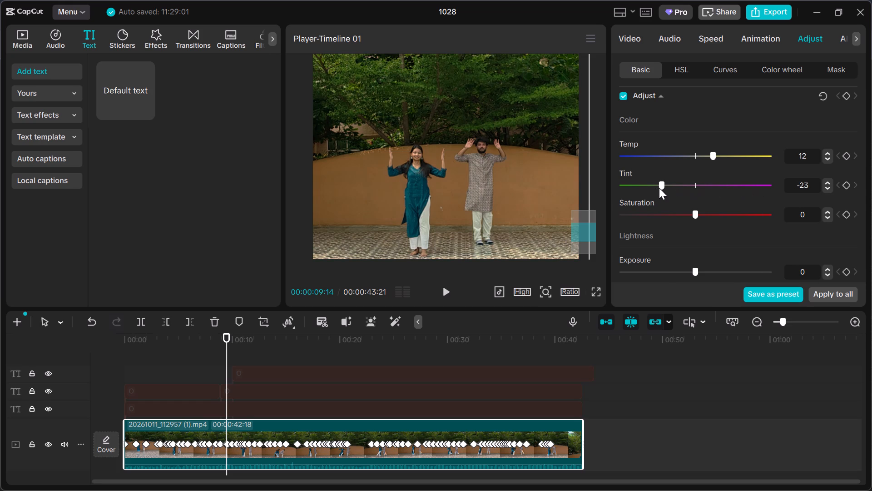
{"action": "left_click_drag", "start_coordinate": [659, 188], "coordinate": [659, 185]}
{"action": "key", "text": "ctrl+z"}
Compare stronger and weaker overall Saturation on the clip and settle on 4.
{"action": "left_click_drag", "start_coordinate": [695, 212], "coordinate": [725, 215]}
{"action": "left_click_drag", "start_coordinate": [725, 215], "coordinate": [662, 215]}
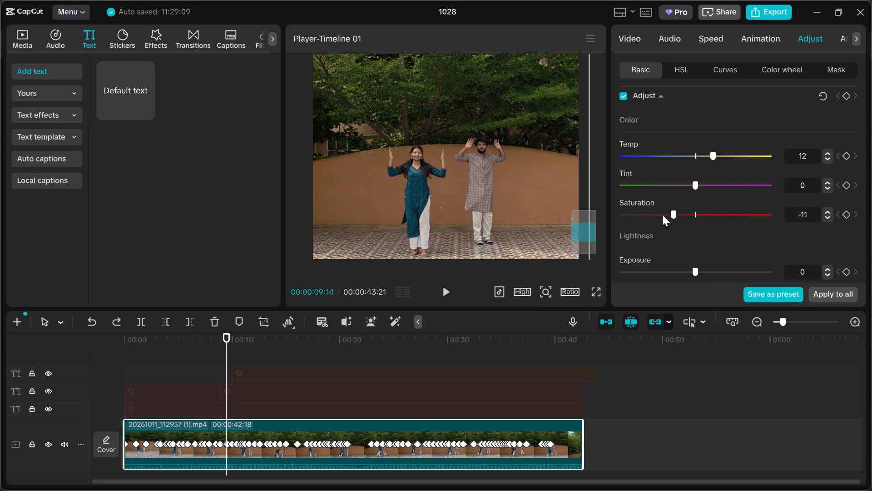
{"action": "left_click_drag", "start_coordinate": [662, 215], "coordinate": [698, 220]}
Set the clip's Exposure to 5 in the Lightness adjustments.
{"action": "scroll", "coordinate": [698, 220], "scroll_direction": "down", "scroll_amount": 3}
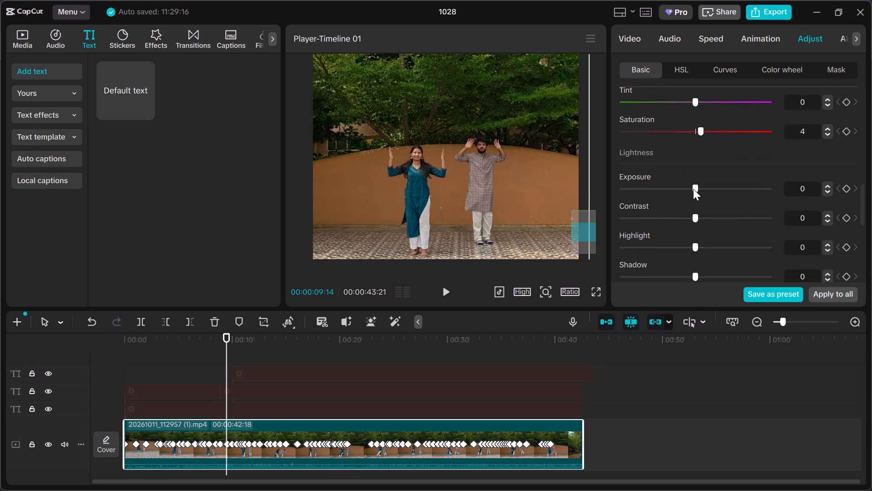
{"action": "left_click_drag", "start_coordinate": [695, 190], "coordinate": [707, 190]}
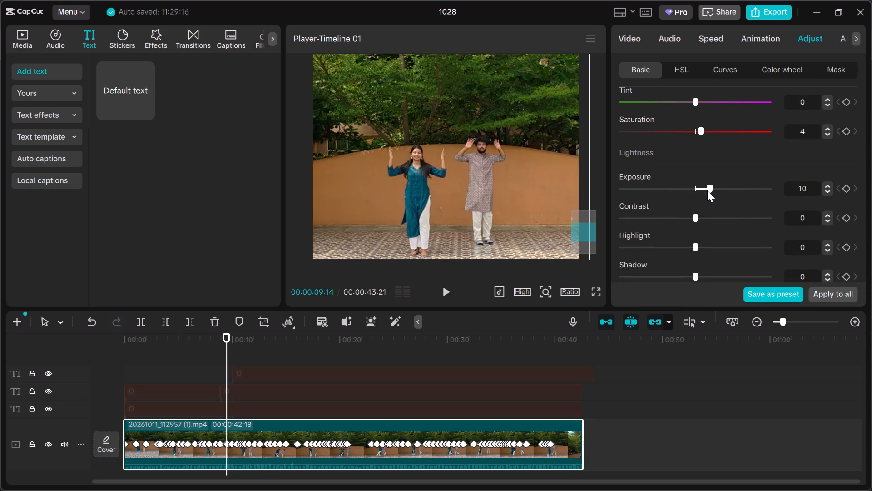
{"action": "left_click_drag", "start_coordinate": [707, 190], "coordinate": [697, 190]}
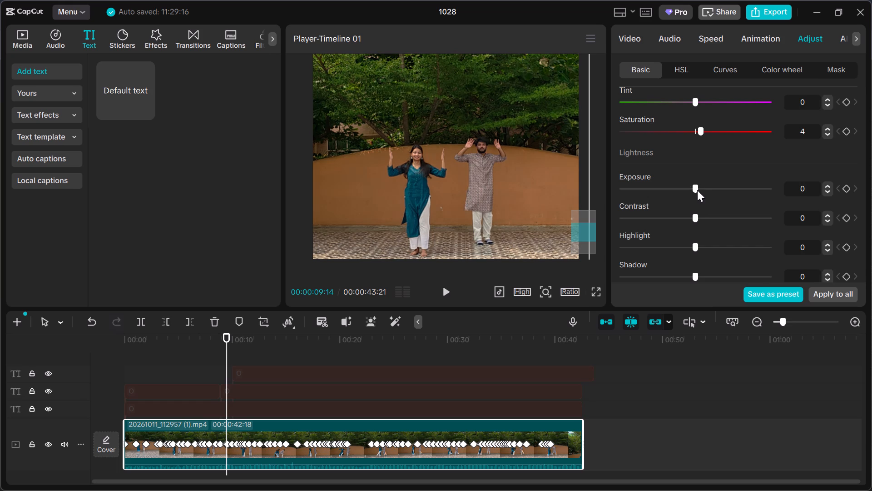
{"action": "left_click_drag", "start_coordinate": [697, 190], "coordinate": [699, 190]}
{"action": "left_click", "coordinate": [827, 188]}
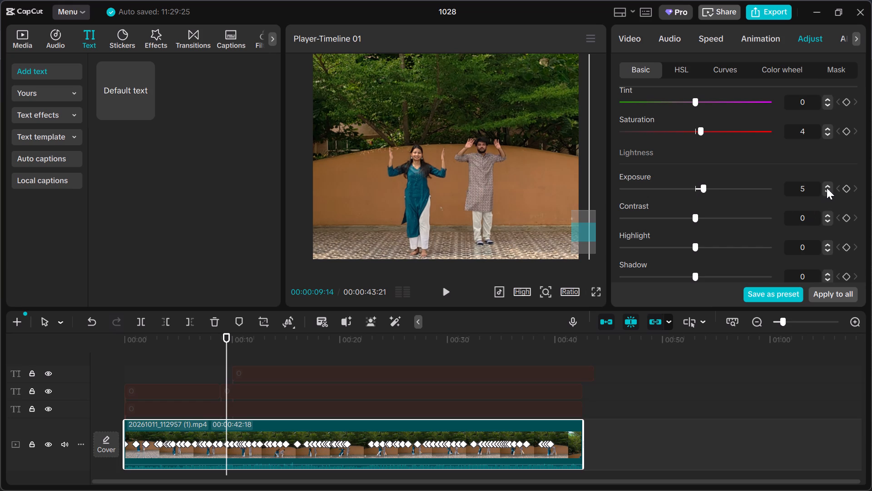
Lower the clip's Exposure to 1 in the Lightness adjustments.
{"action": "triple_click", "coordinate": [827, 192]}
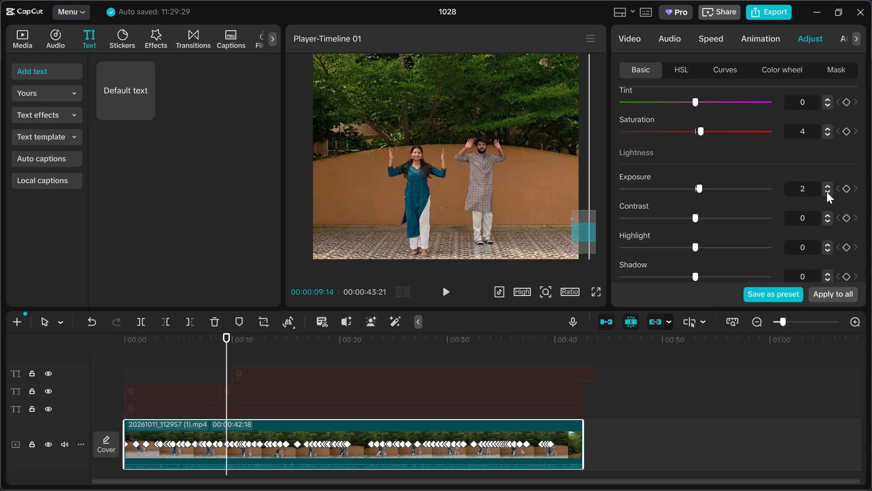
{"action": "left_click", "coordinate": [827, 192]}
Switch from CapCut to another open application window.
{"action": "key", "text": "alt+Tab"}
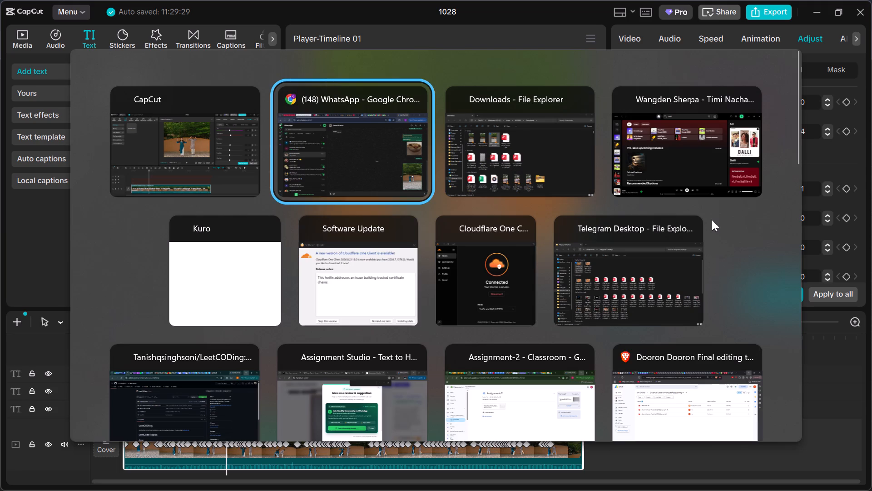